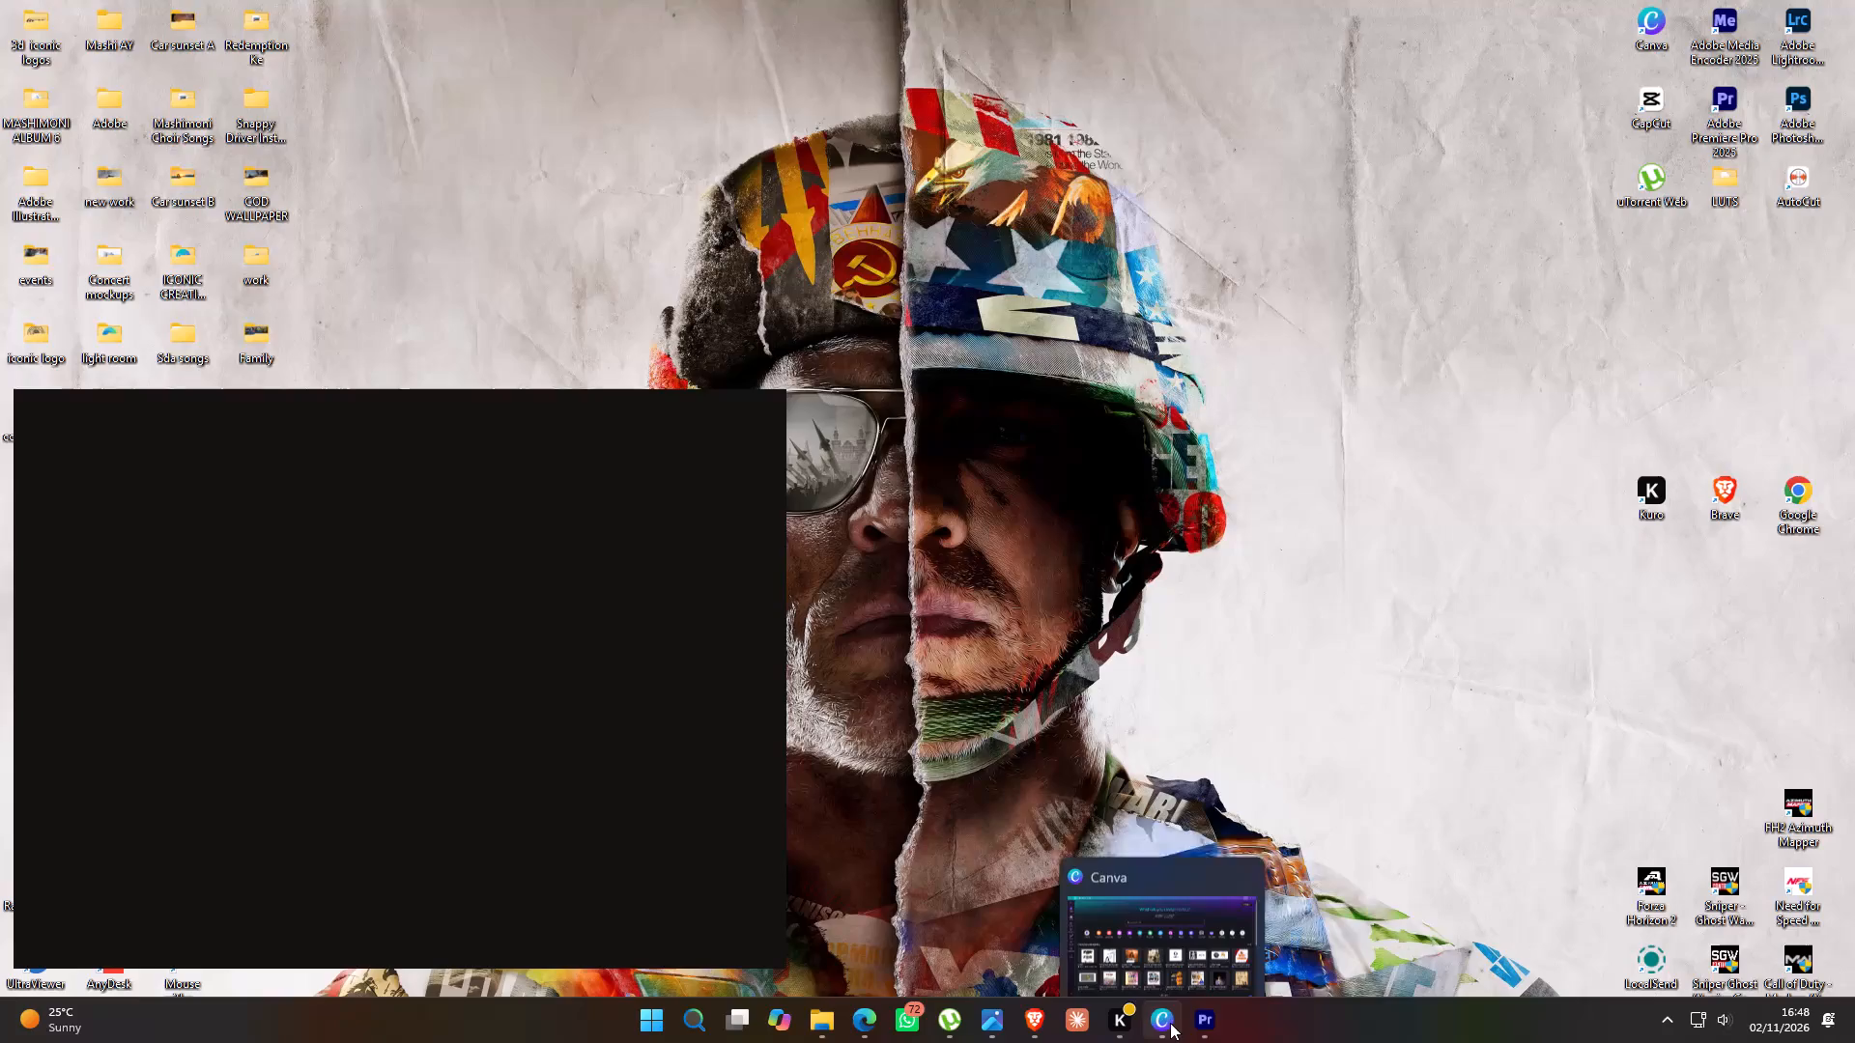
Switch to Adobe Premiere Pro with the MORU KOPJES TRAILER project.
click(1029, 1026)
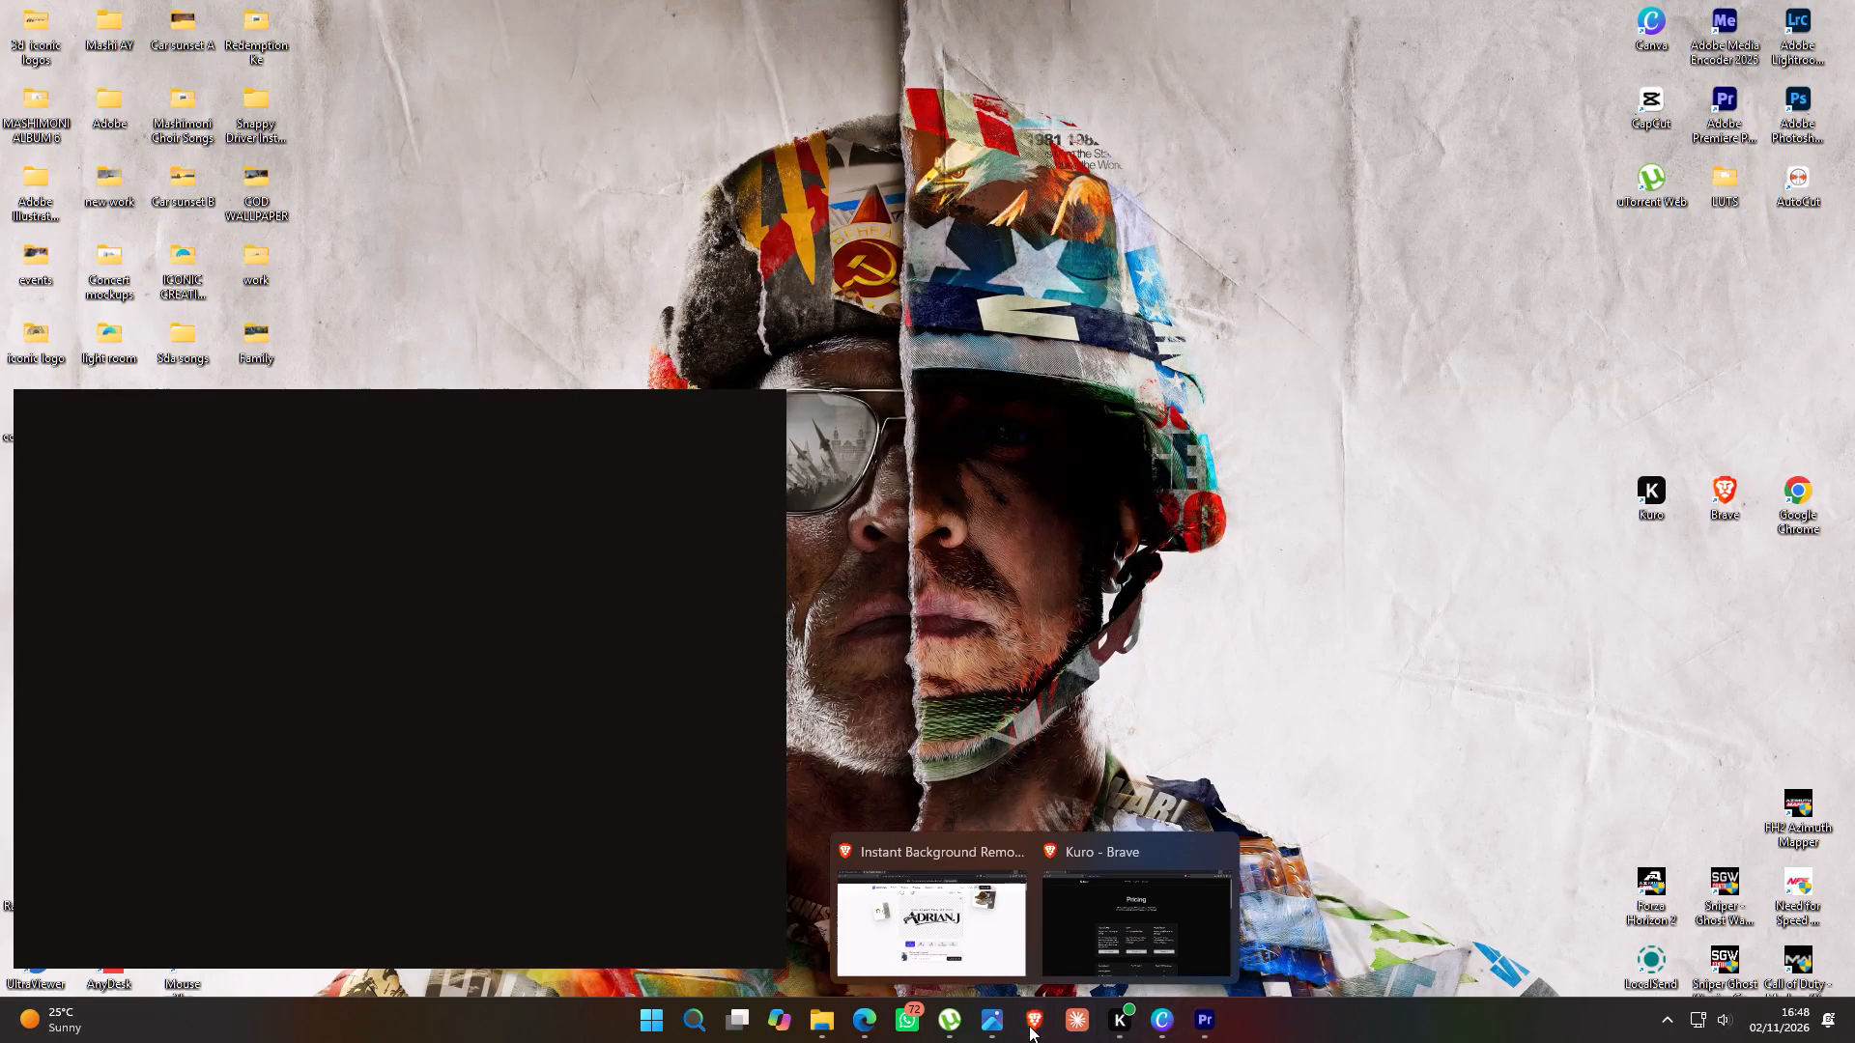
click(1199, 1024)
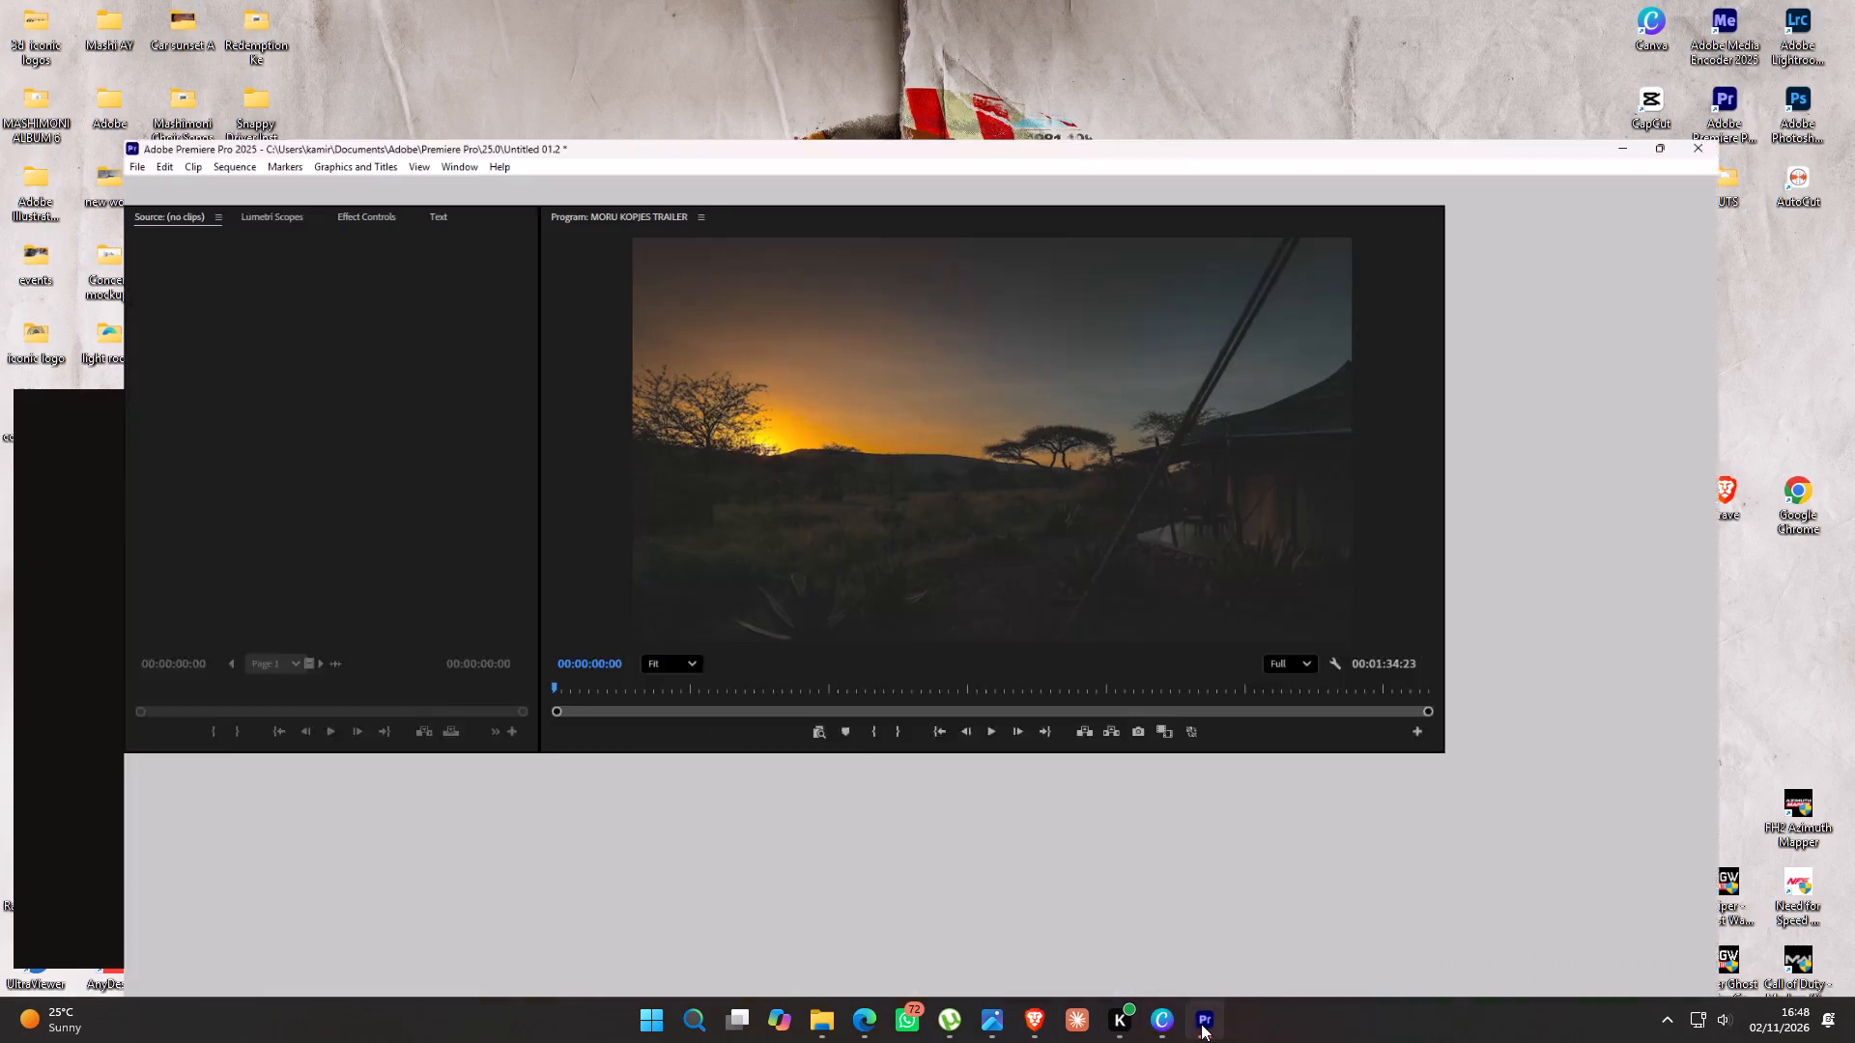
Import "Directed by Colonic Logo-Photoroom" and "org logo" from the "3d iconic logos" folder into the project.
click(123, 916)
right_click(123, 917)
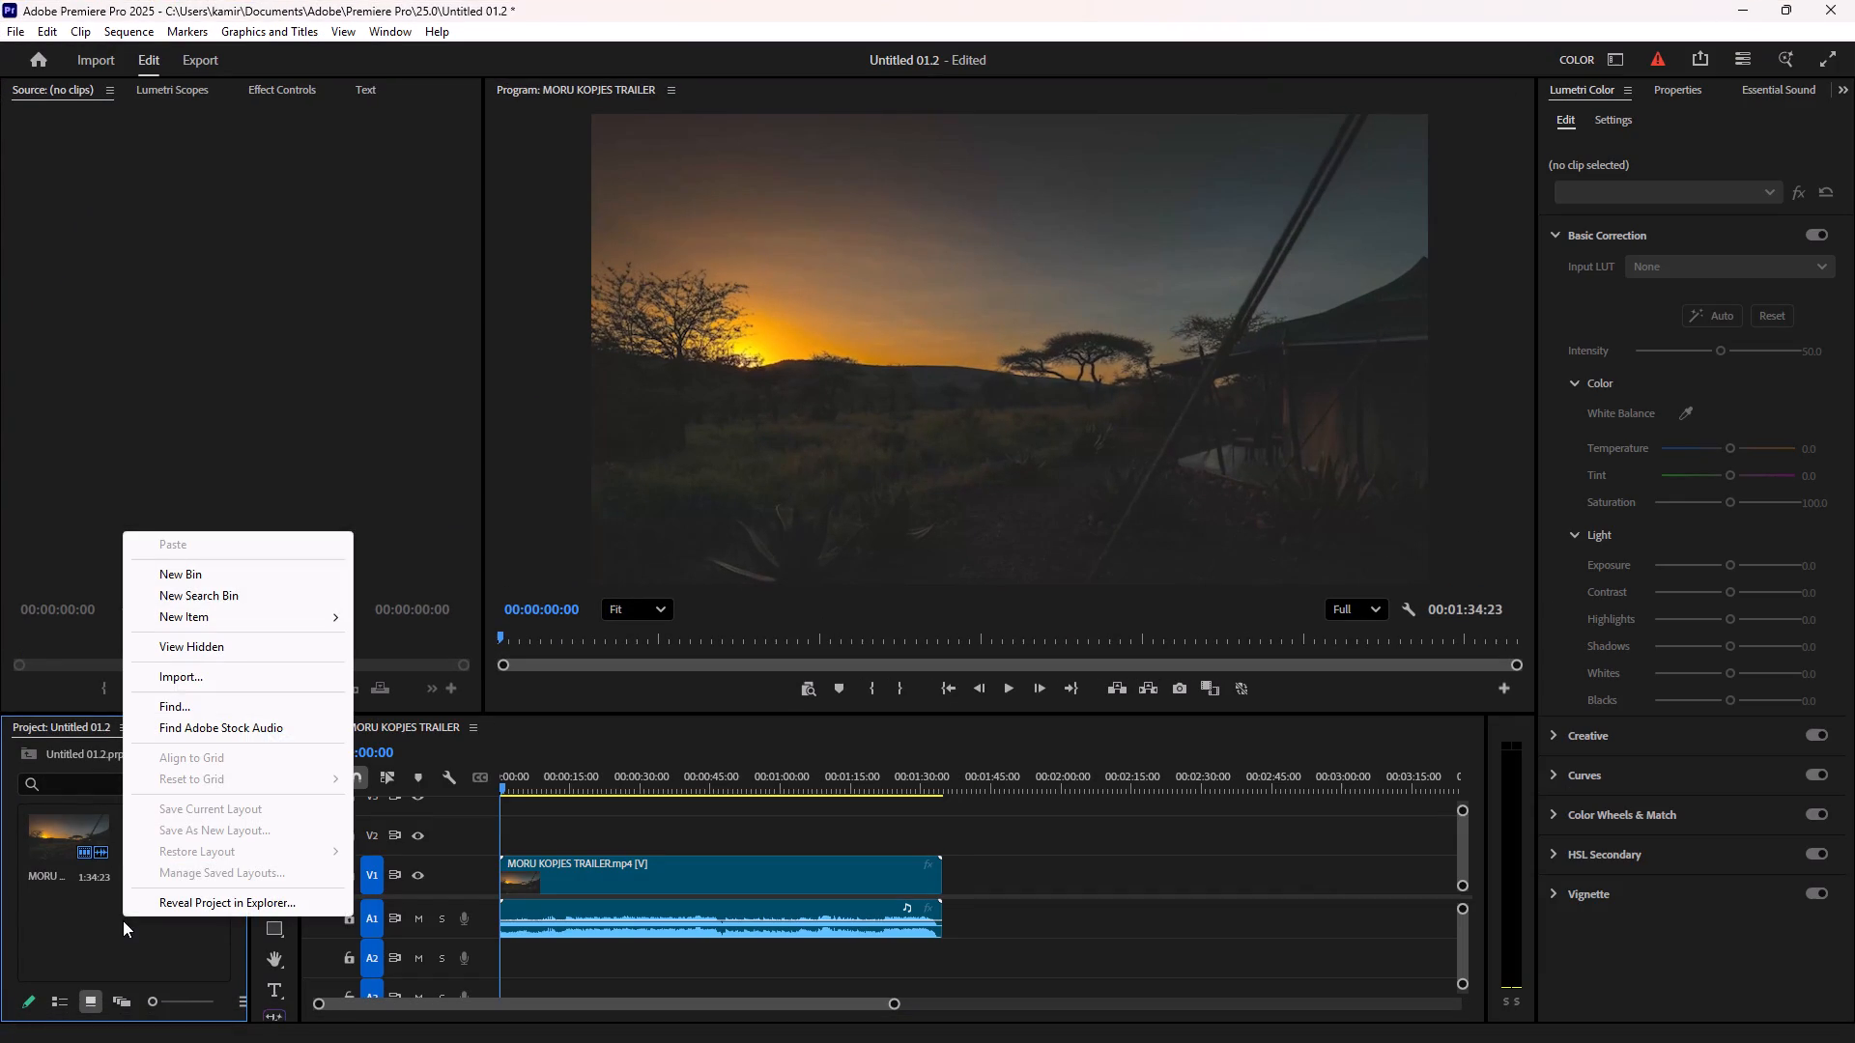
click(234, 673)
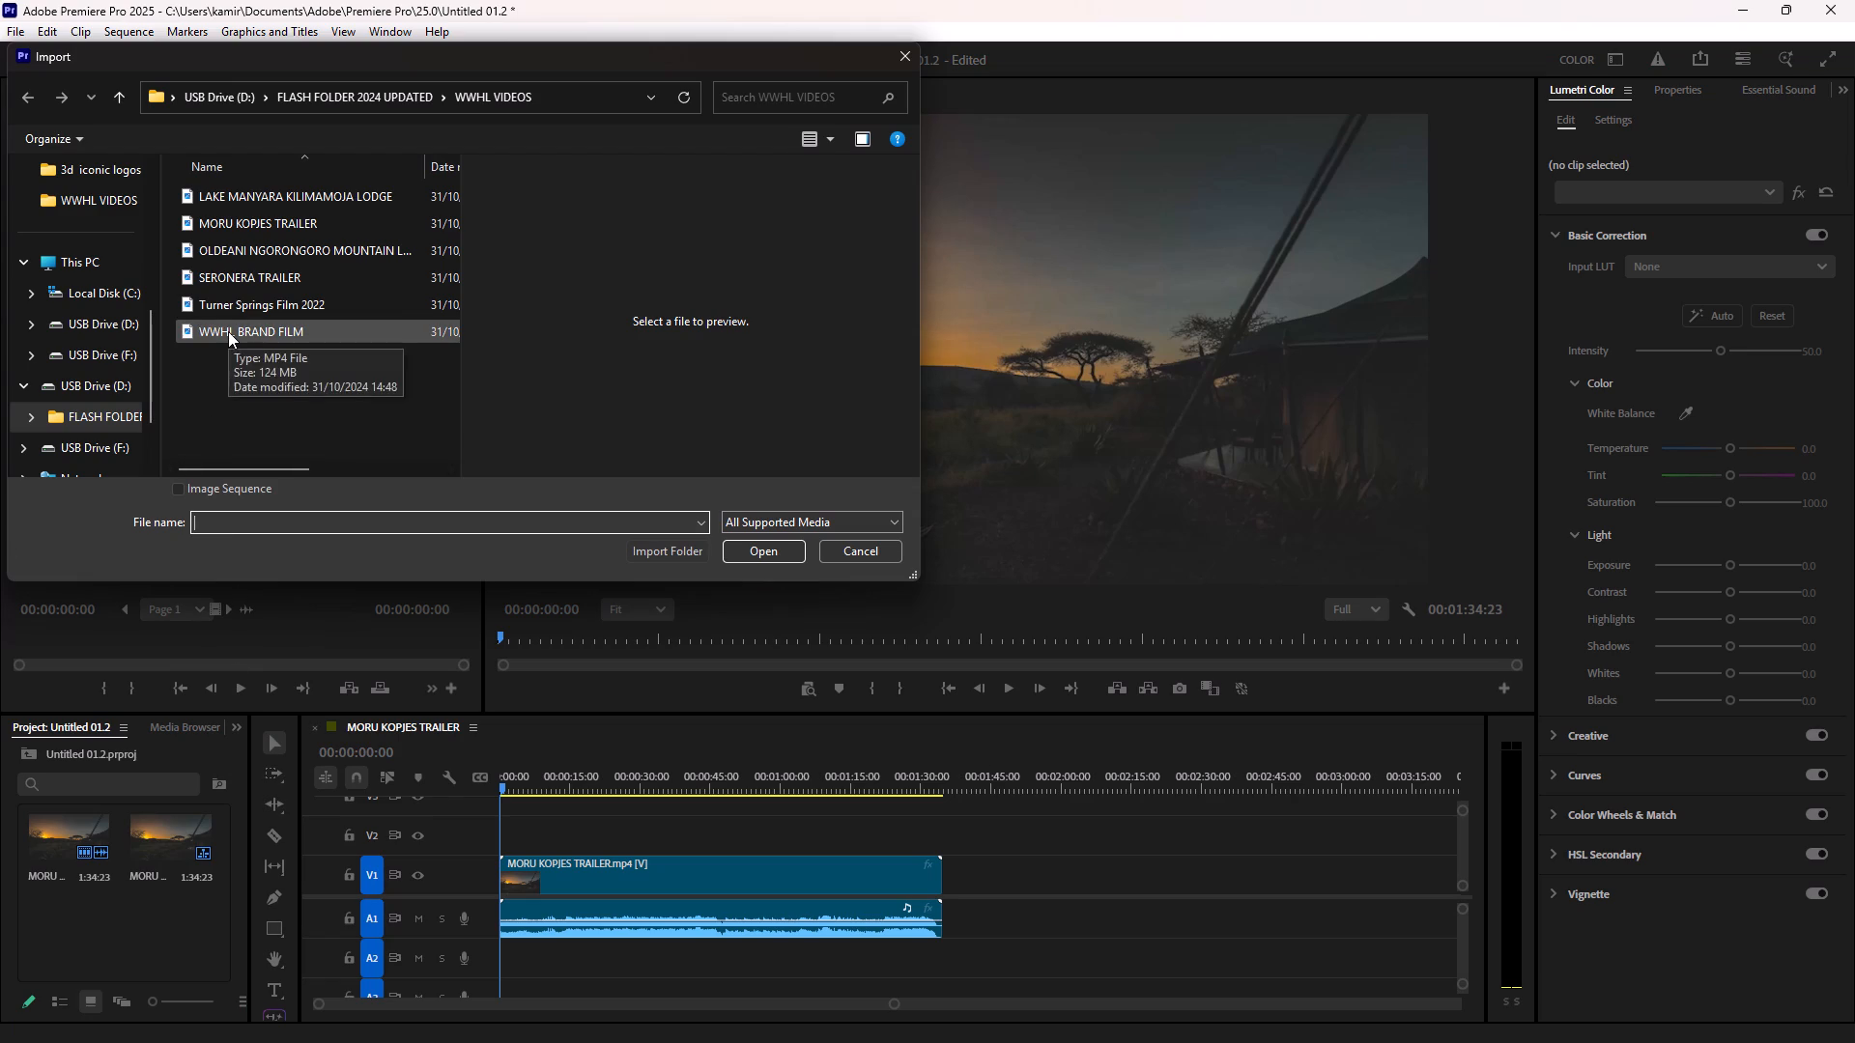
scroll(114, 259, down, 2)
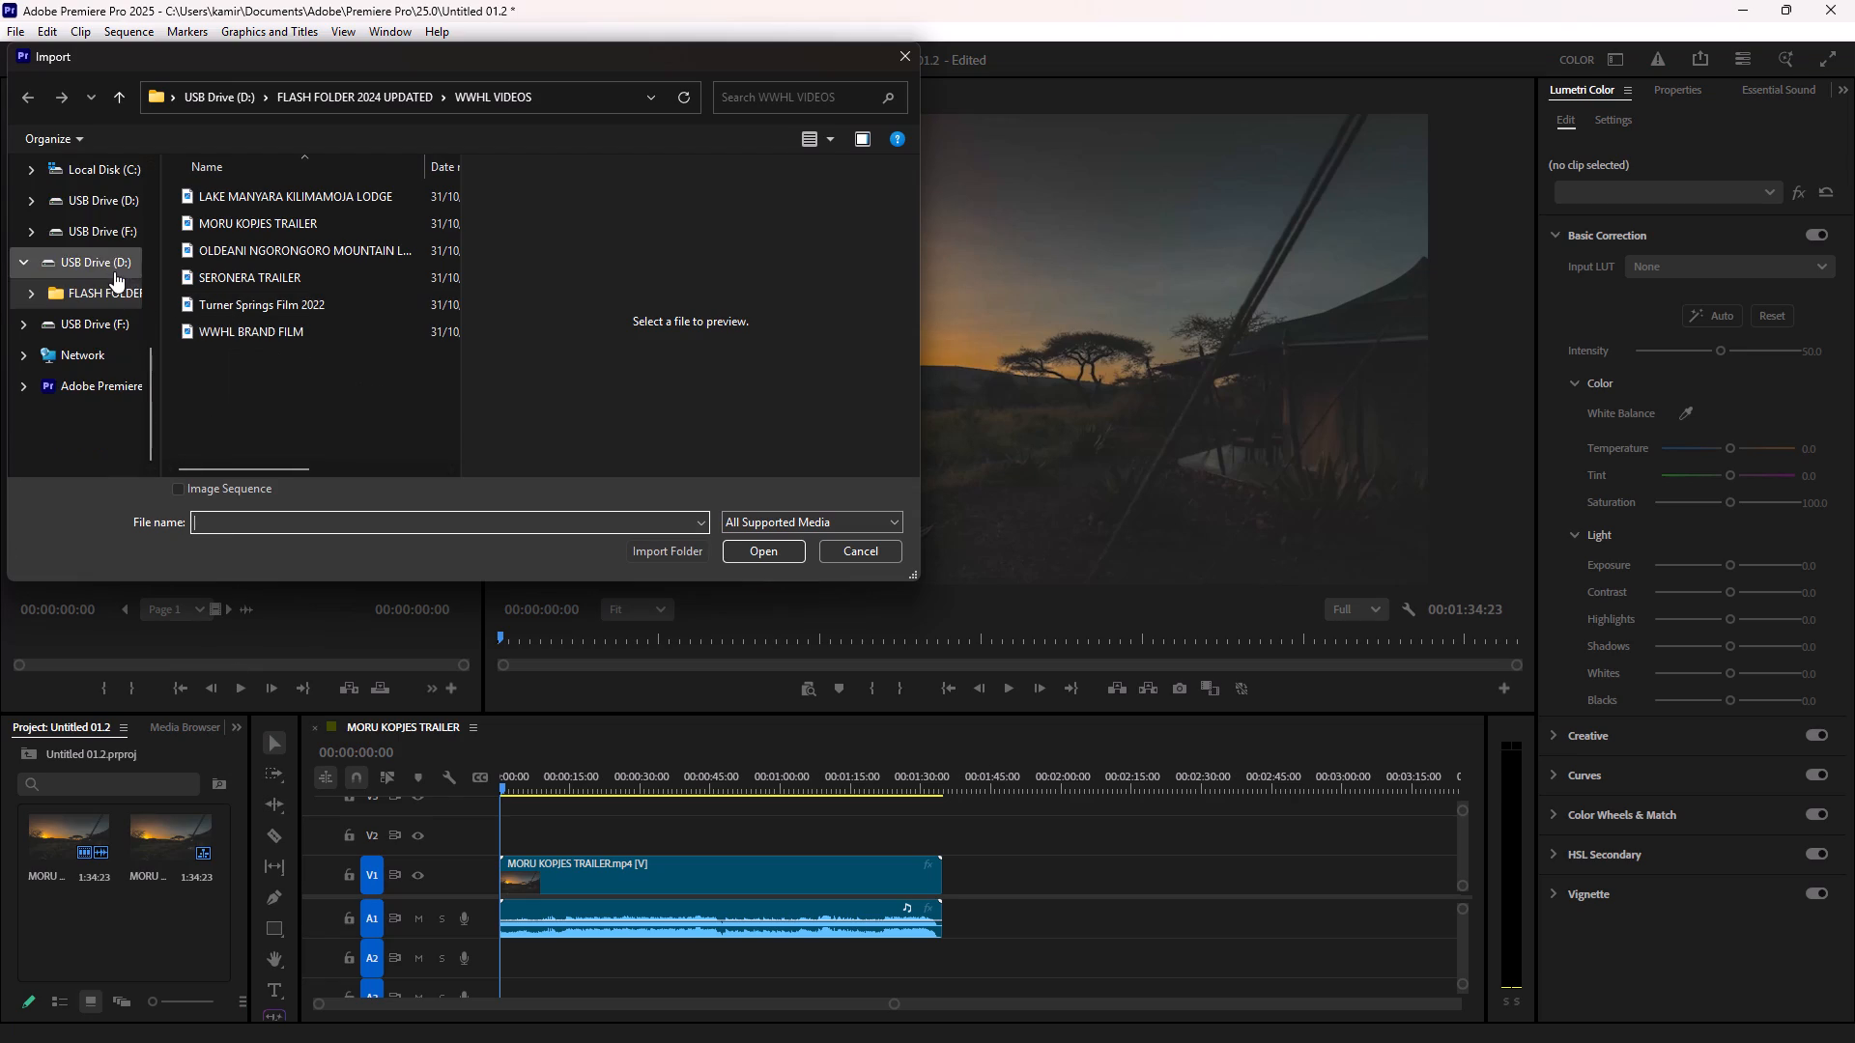
scroll(112, 334, up, 3)
click(106, 321)
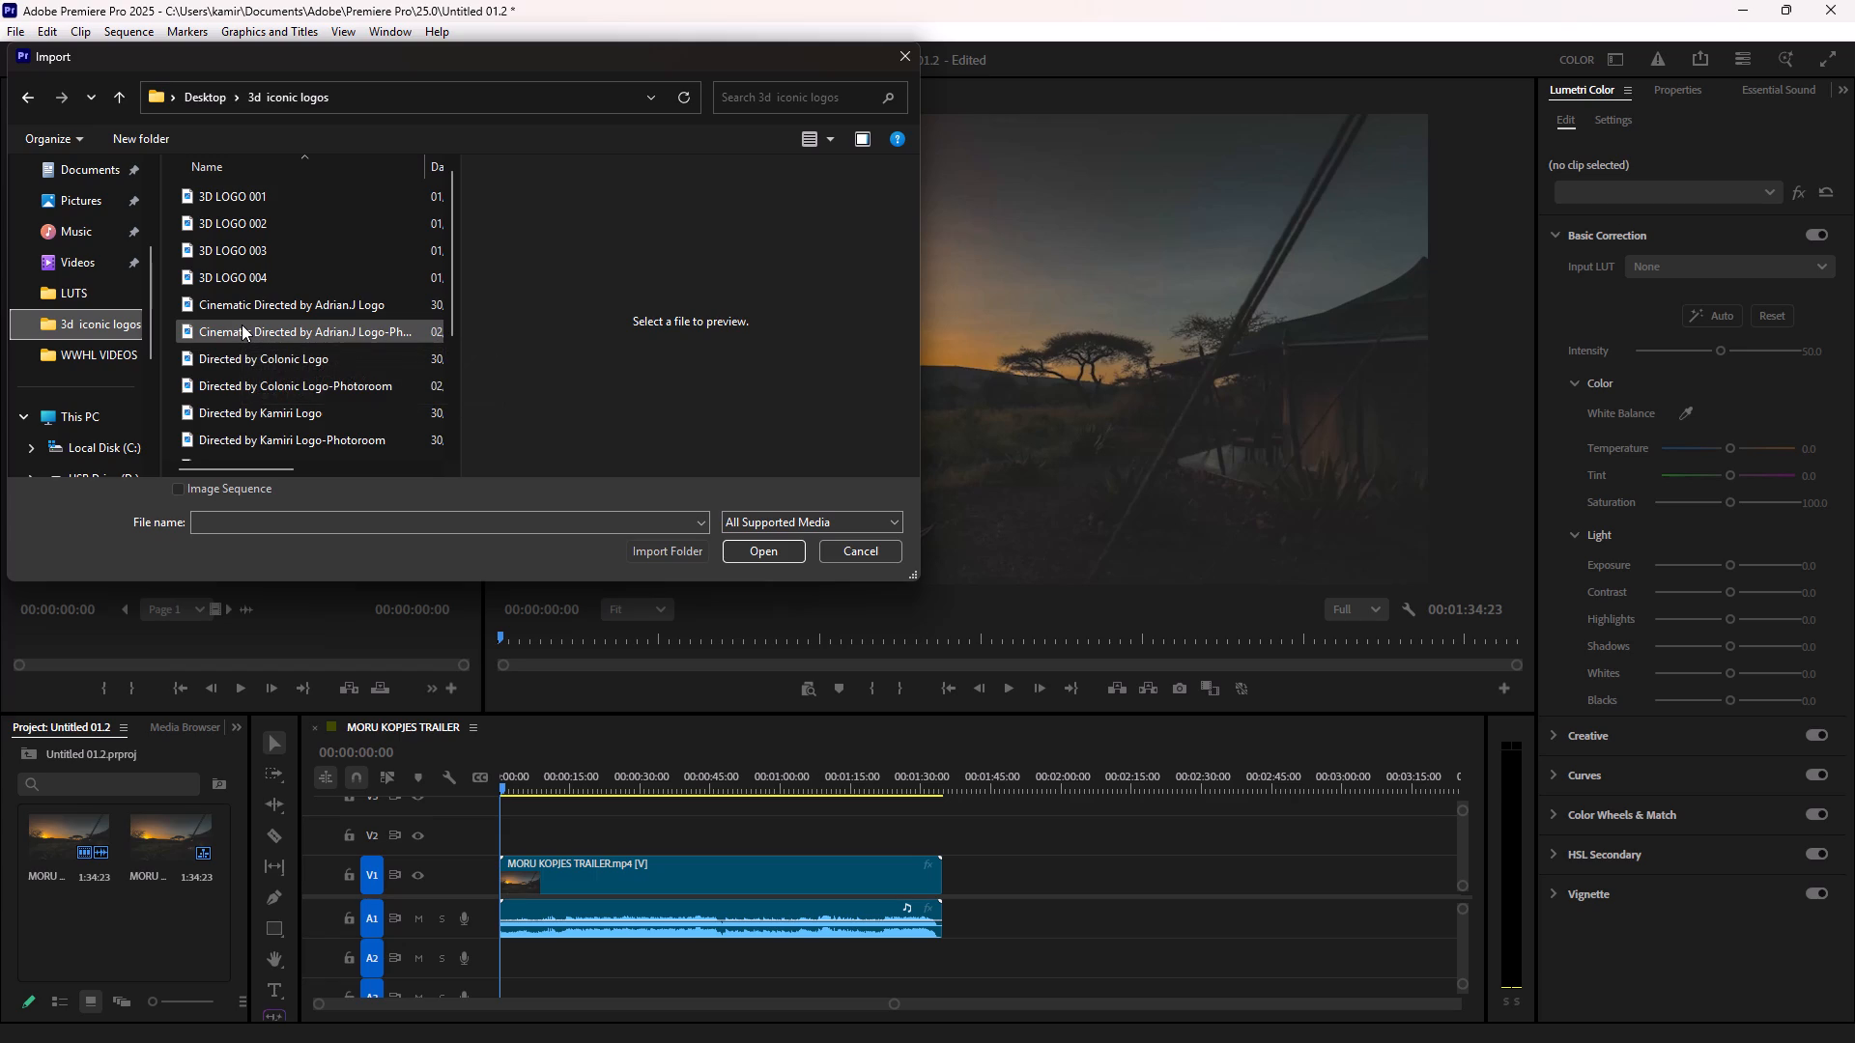
ctrl+click(229, 381)
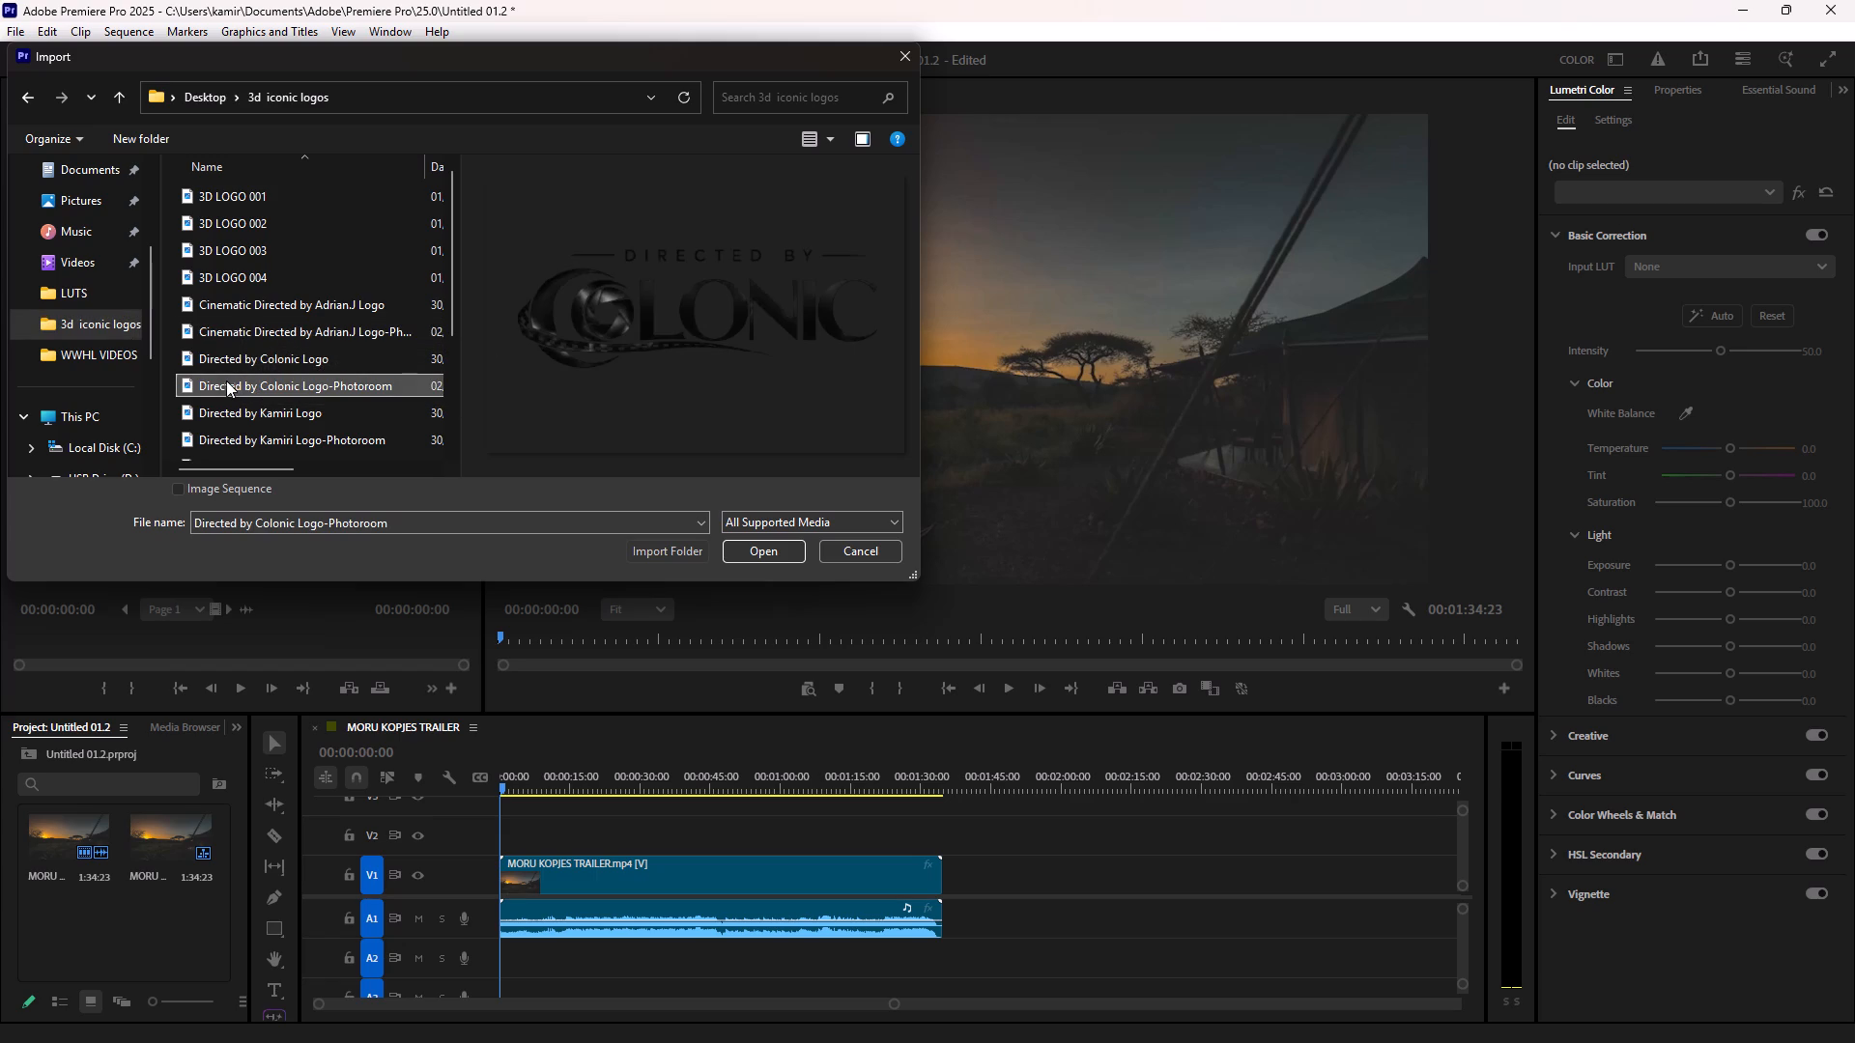
scroll(239, 319, down, 2)
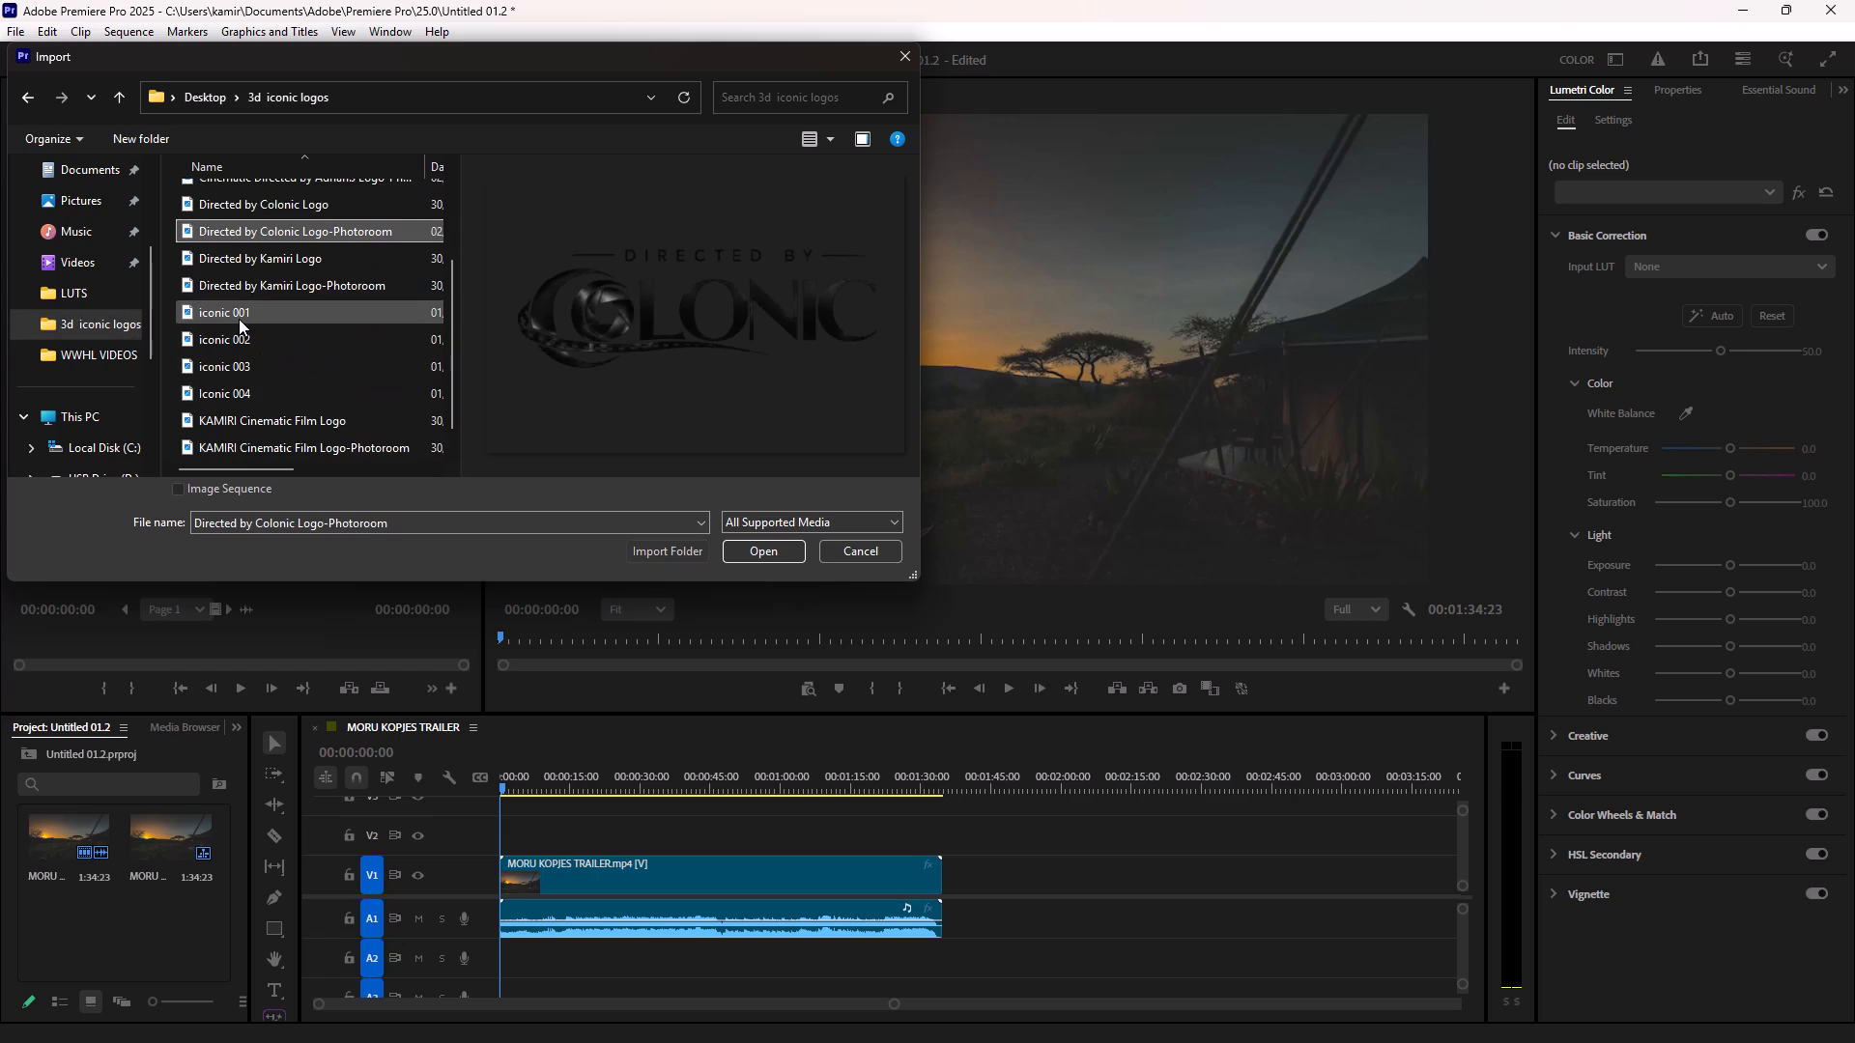
scroll(239, 319, down, 1)
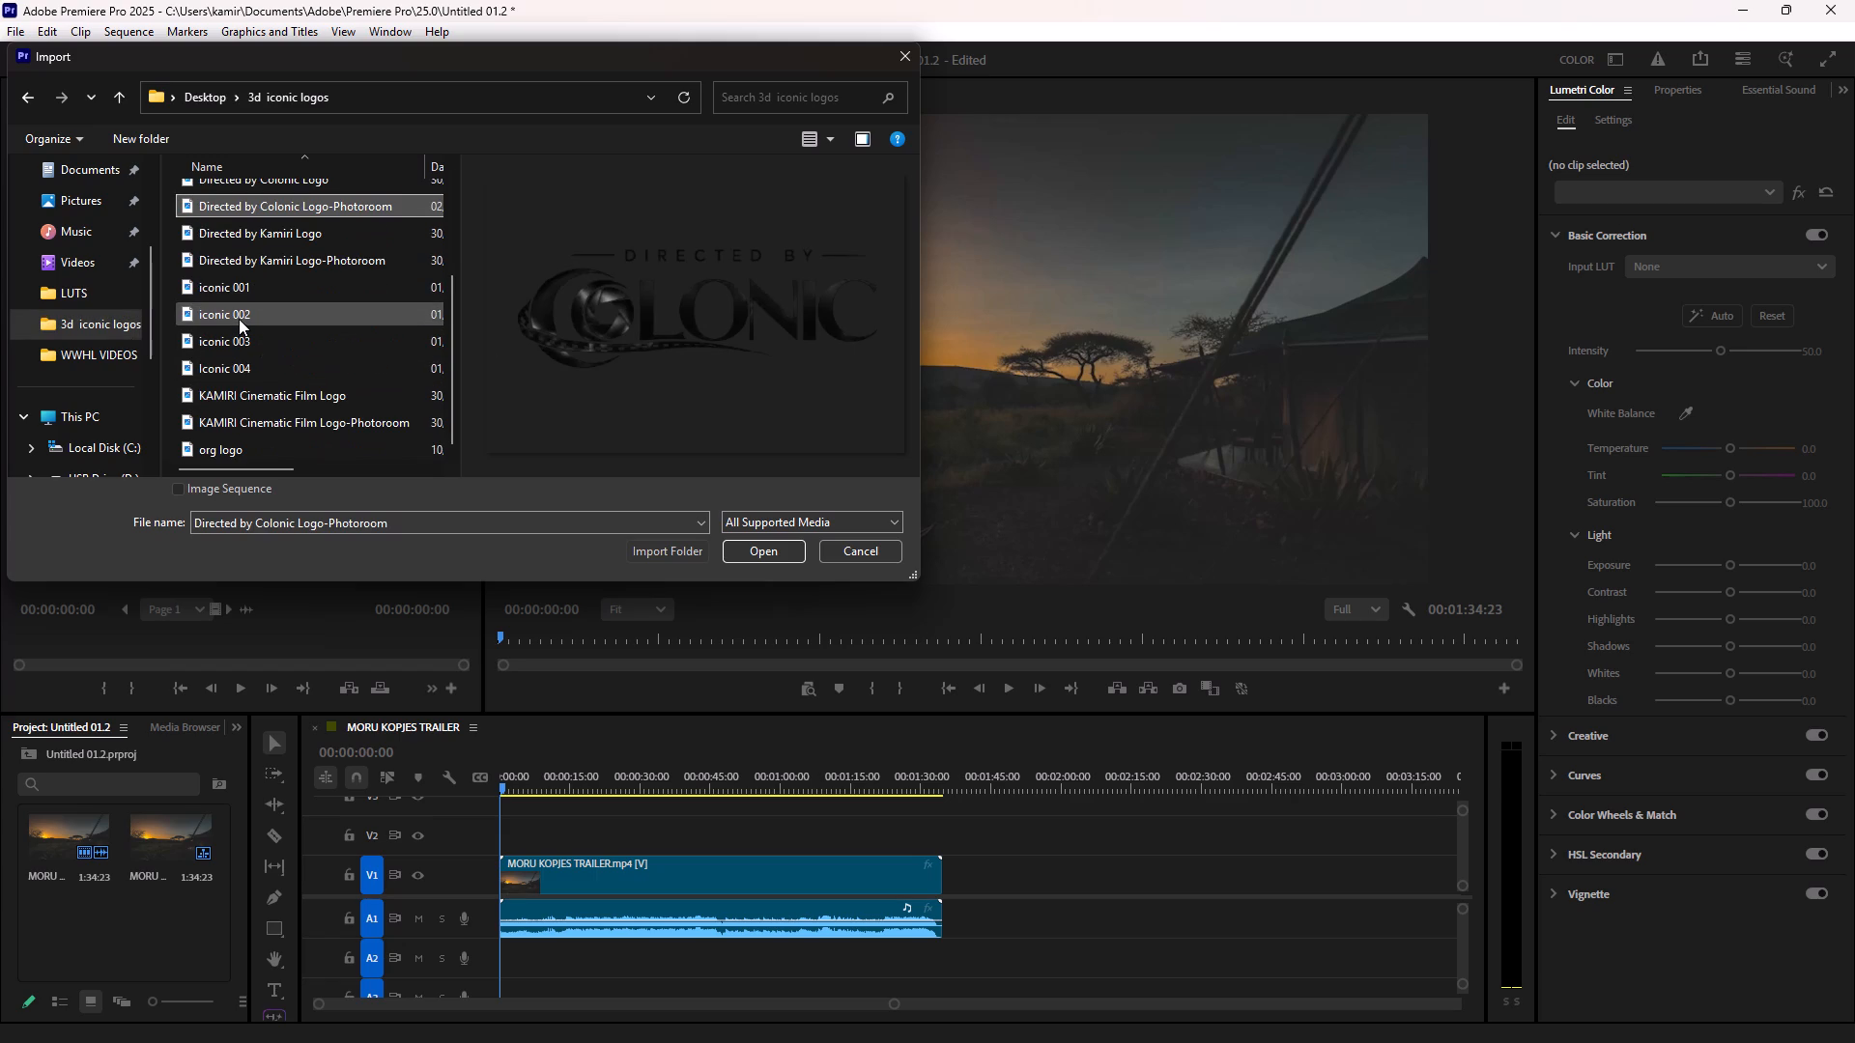
scroll(237, 387, down, 2)
ctrl+click(223, 446)
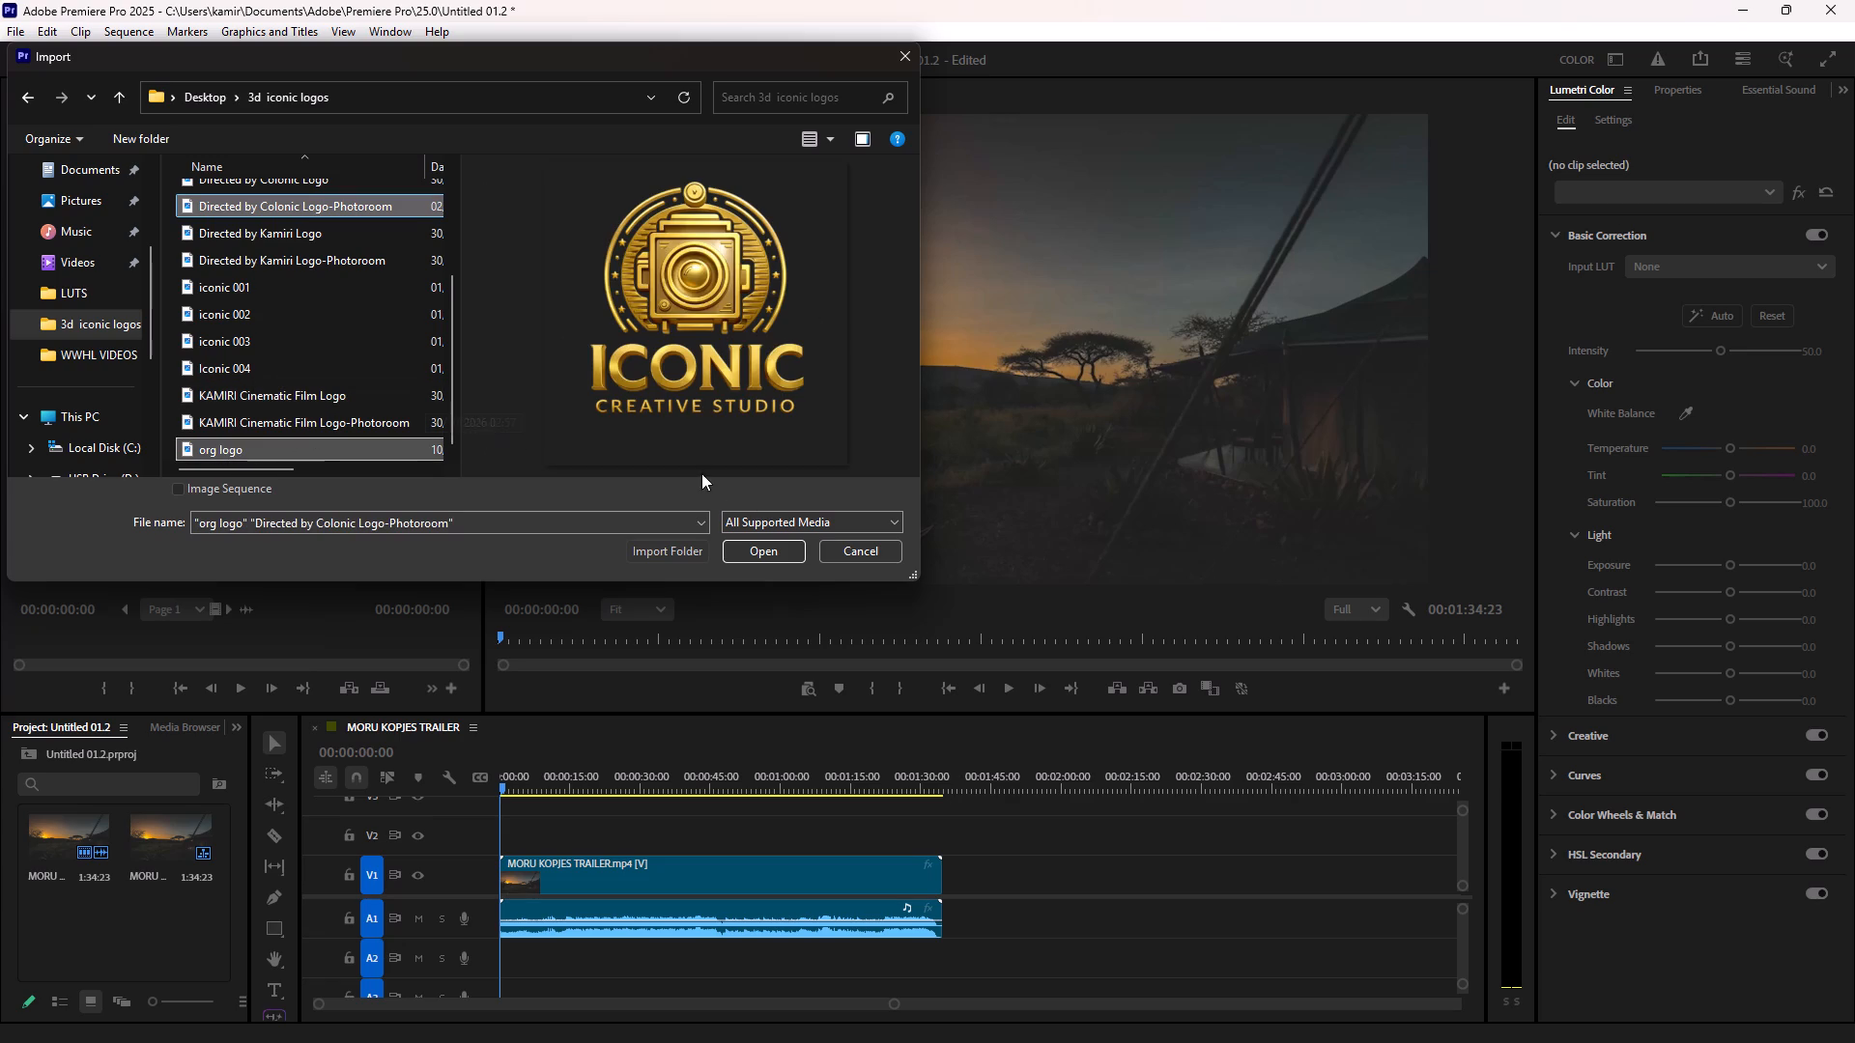
click(760, 545)
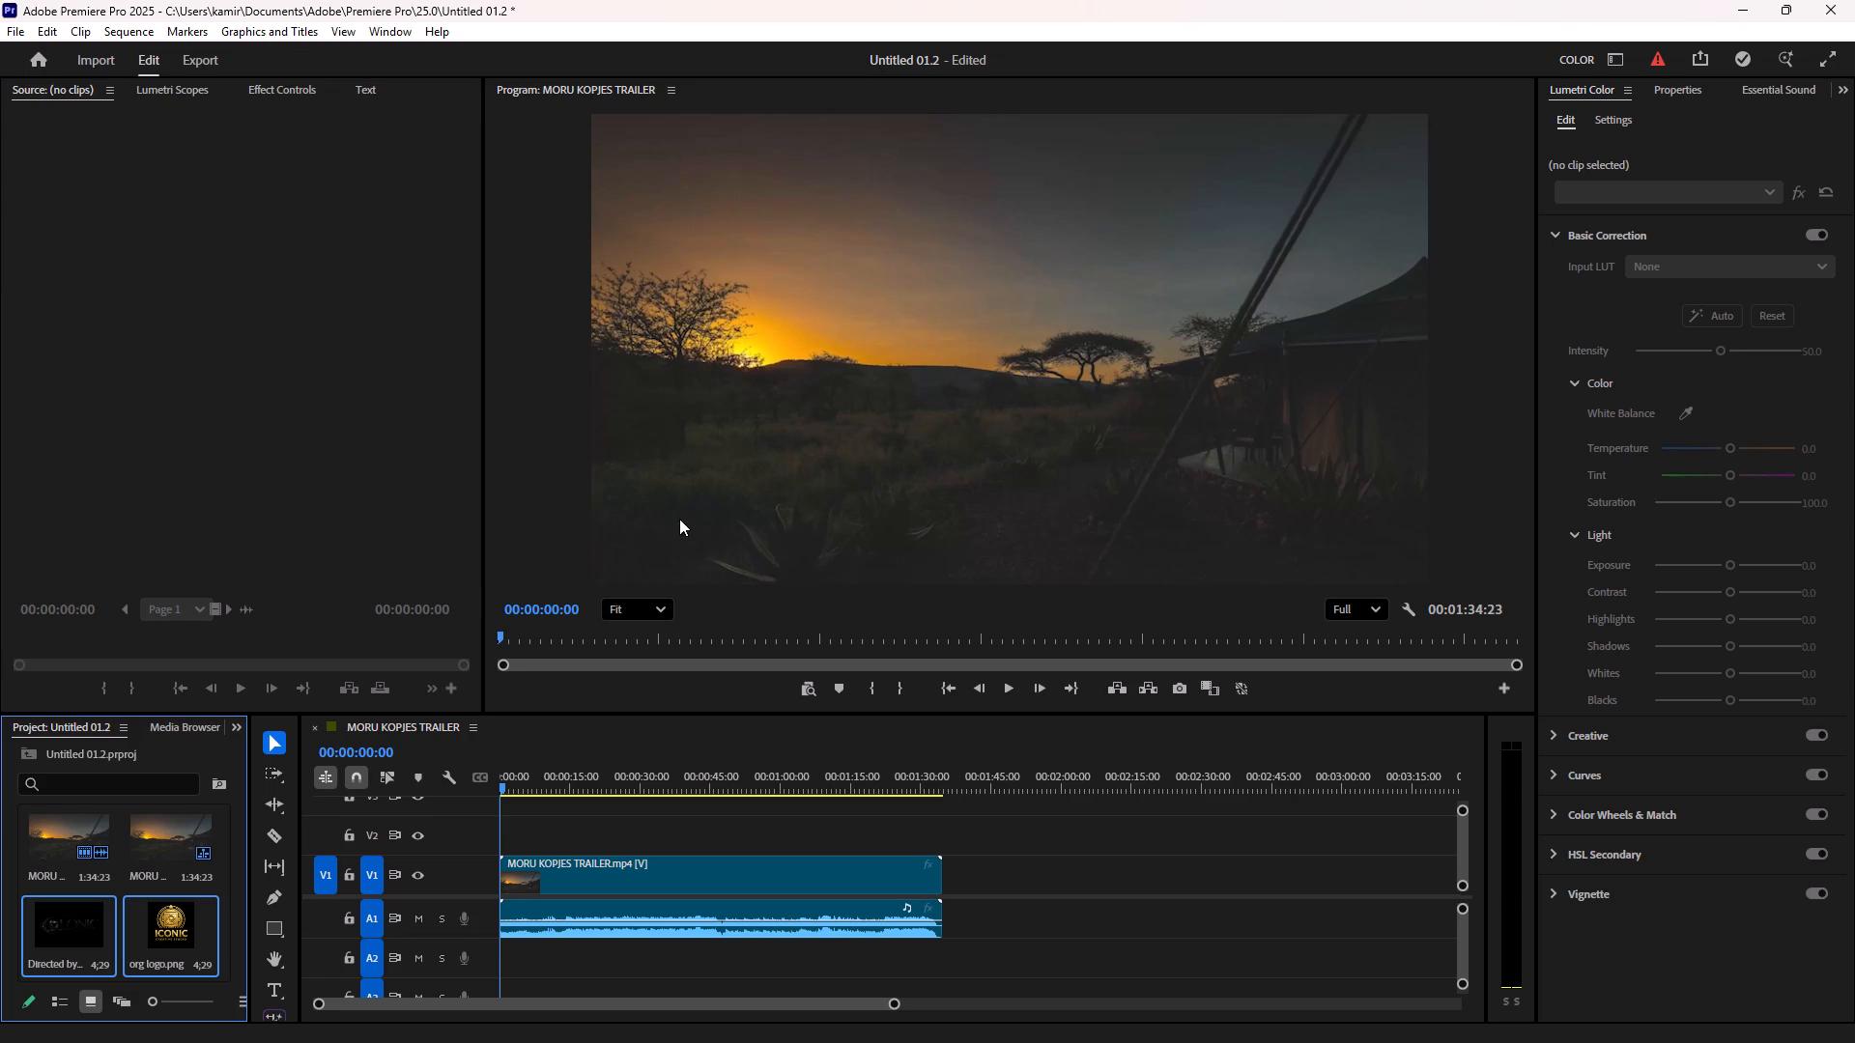
View the trailer's opening frame in full screen, and return to the editing workspace.
click(1832, 51)
click(1832, 51)
double_click(1768, 200)
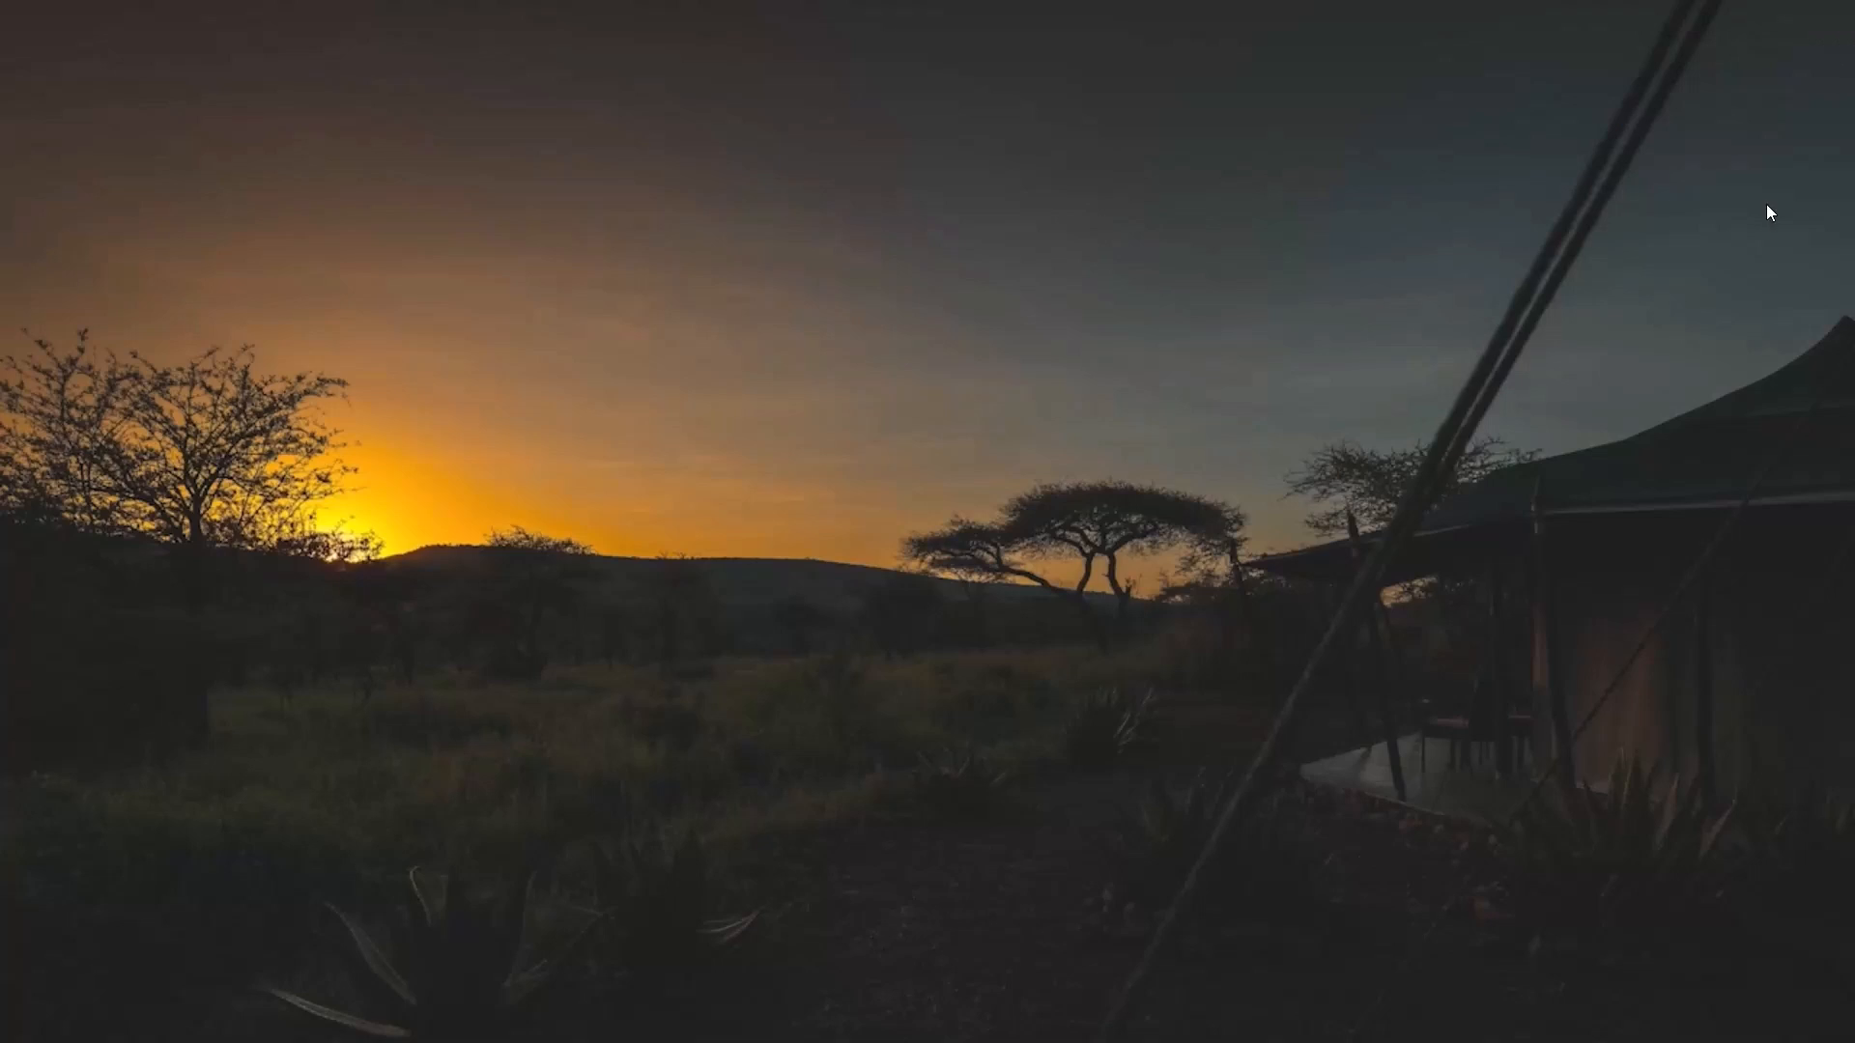
click(939, 776)
key(Escape)
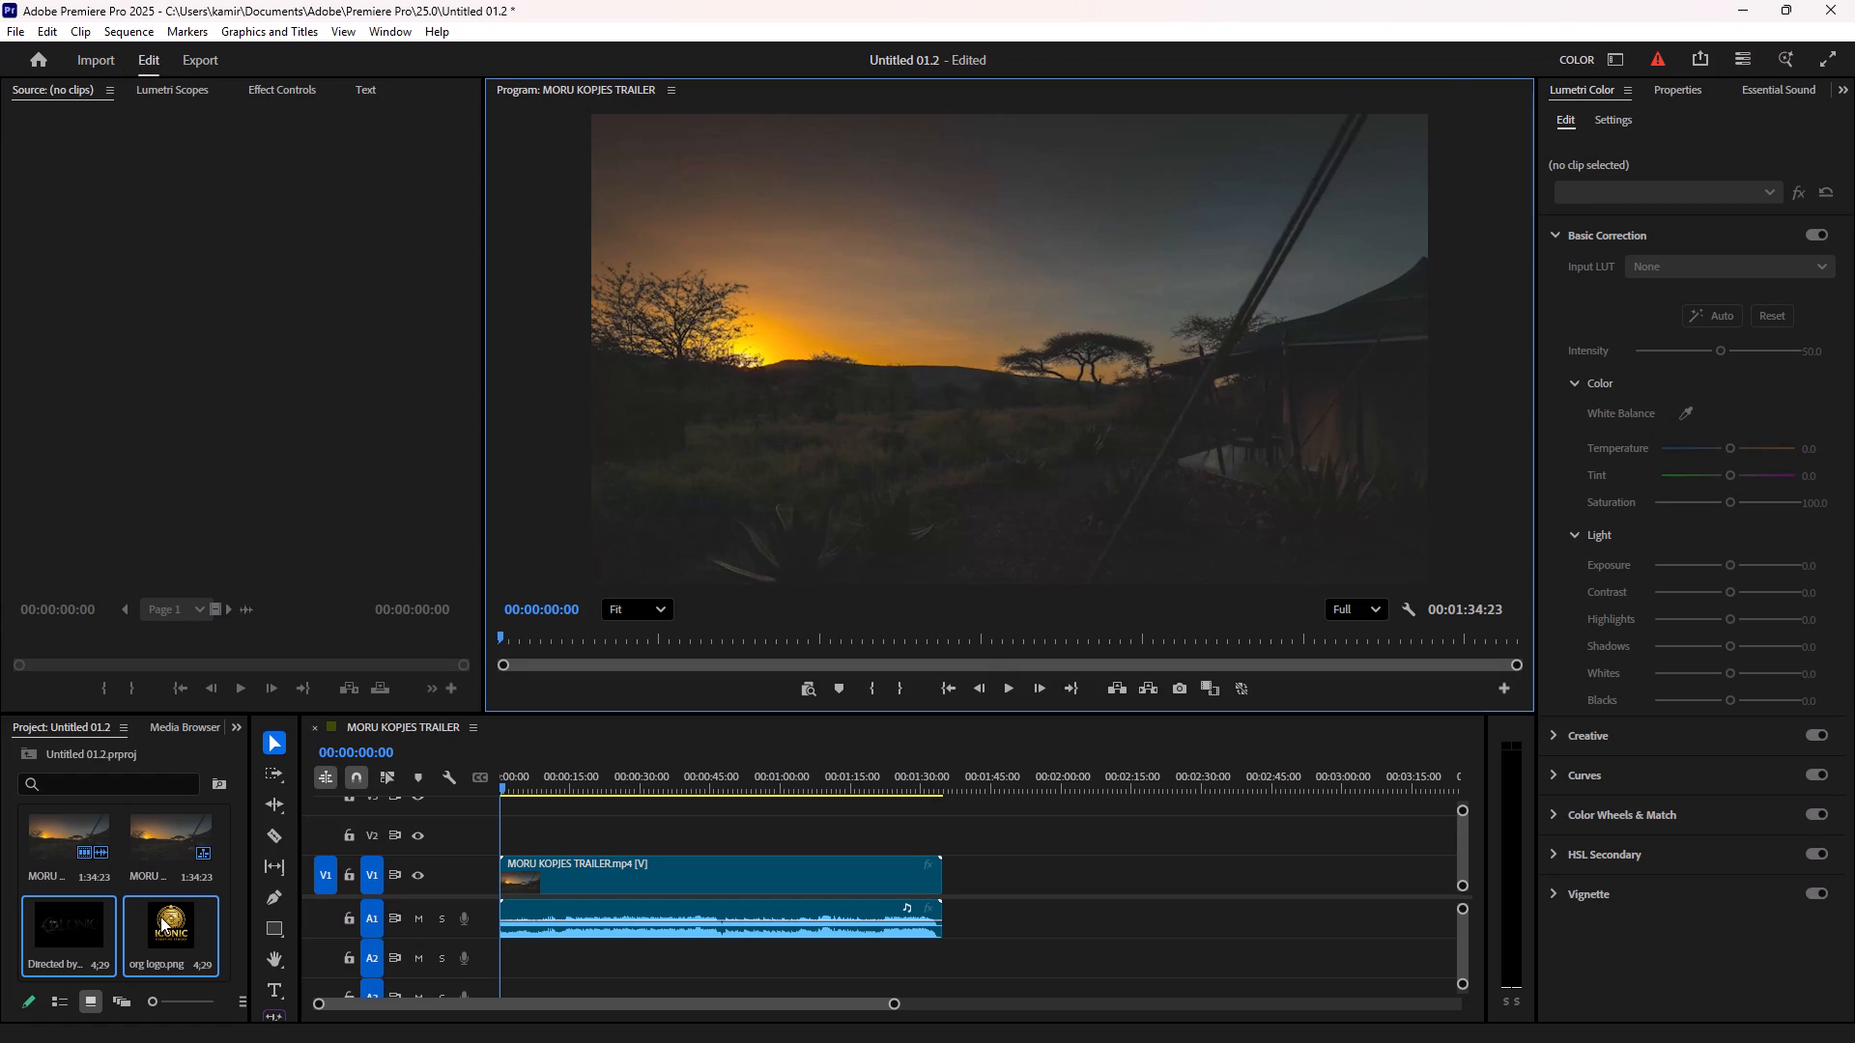
scroll(159, 916, down, 5)
Lock audio track A1 and split the trailer's V1 clip with the Razor about every 4 to 9 seconds through the first minute.
click(282, 836)
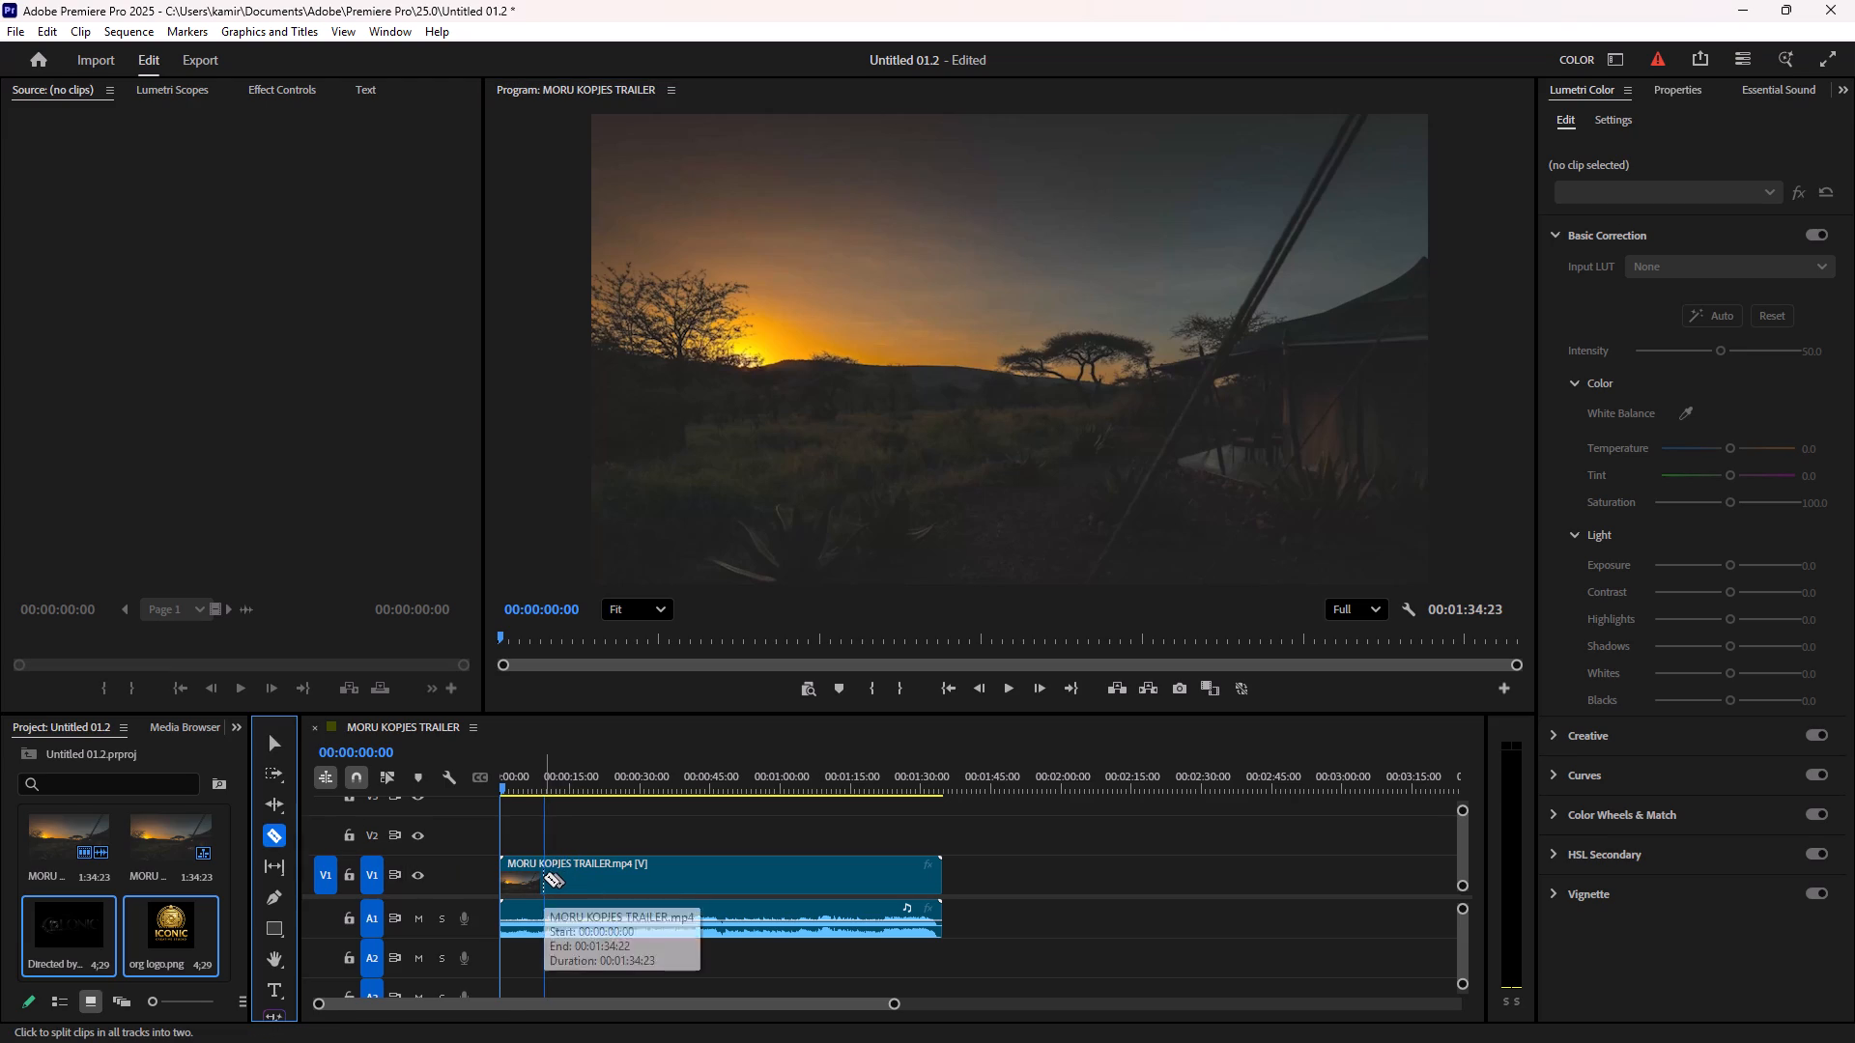
click(342, 918)
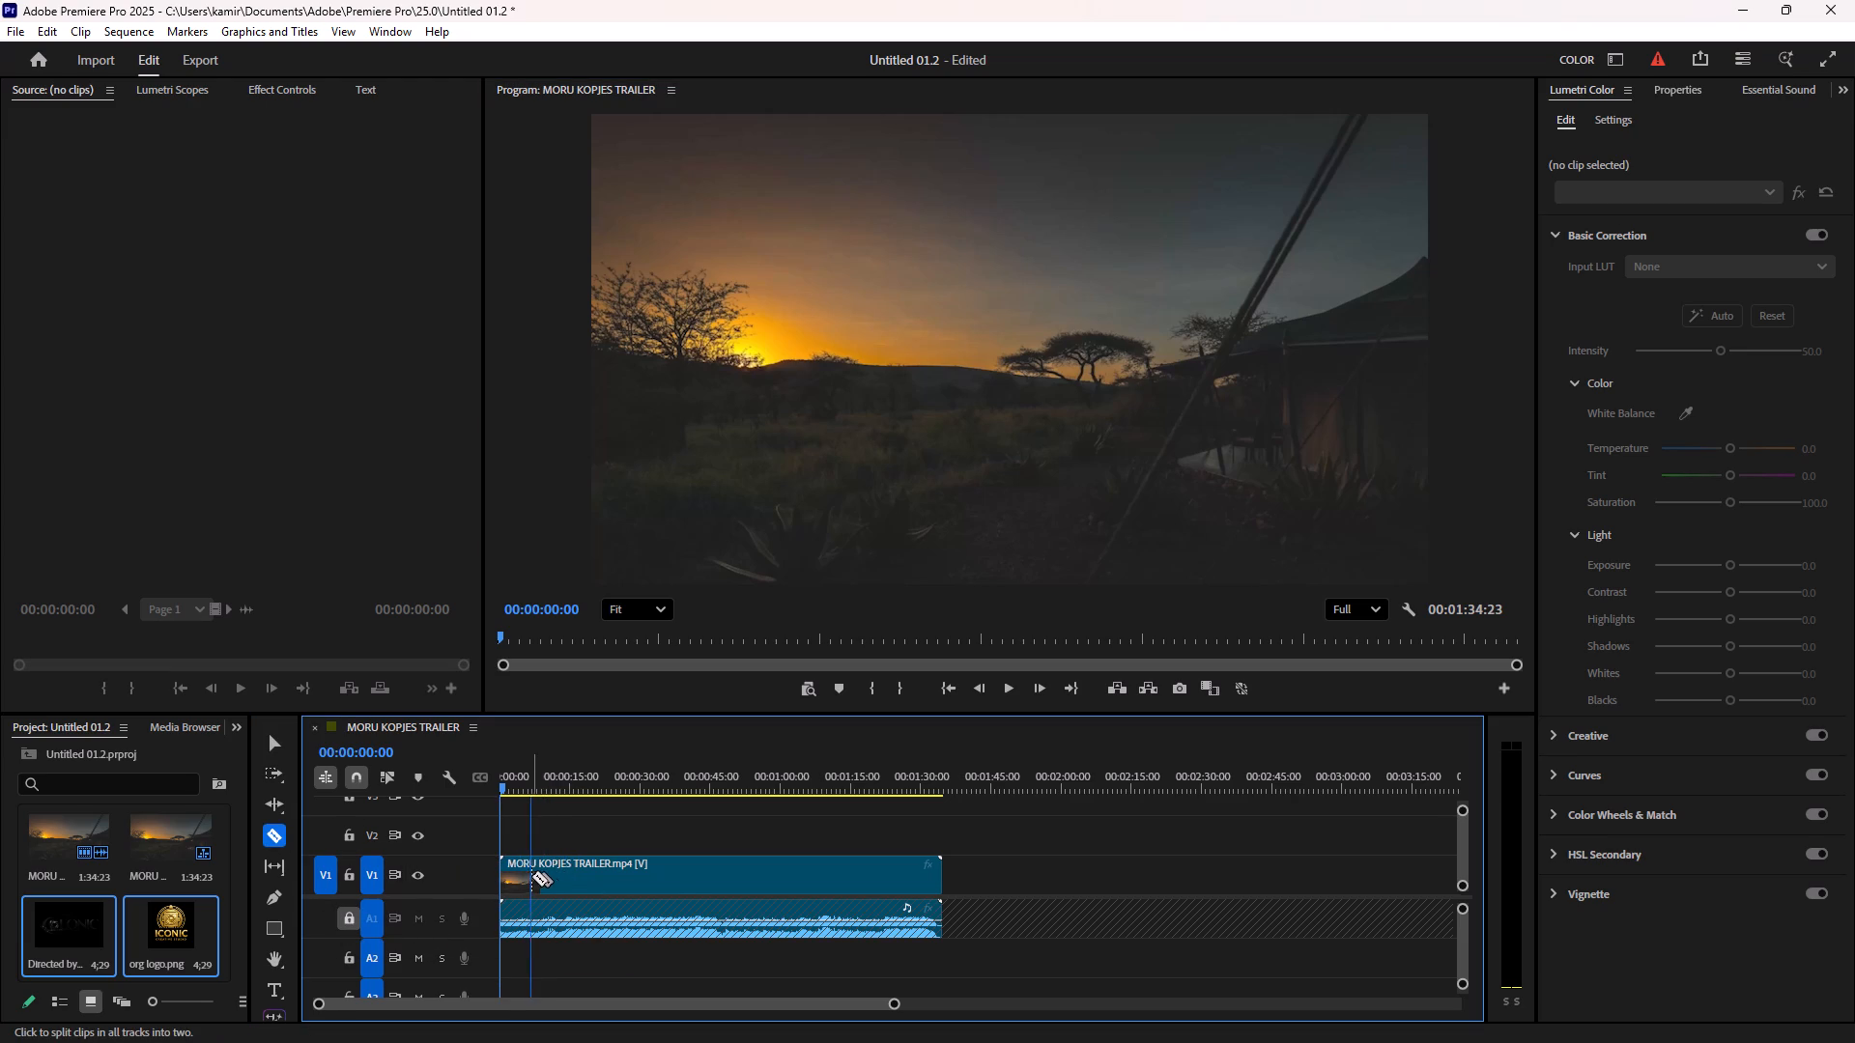
shift+click(541, 875)
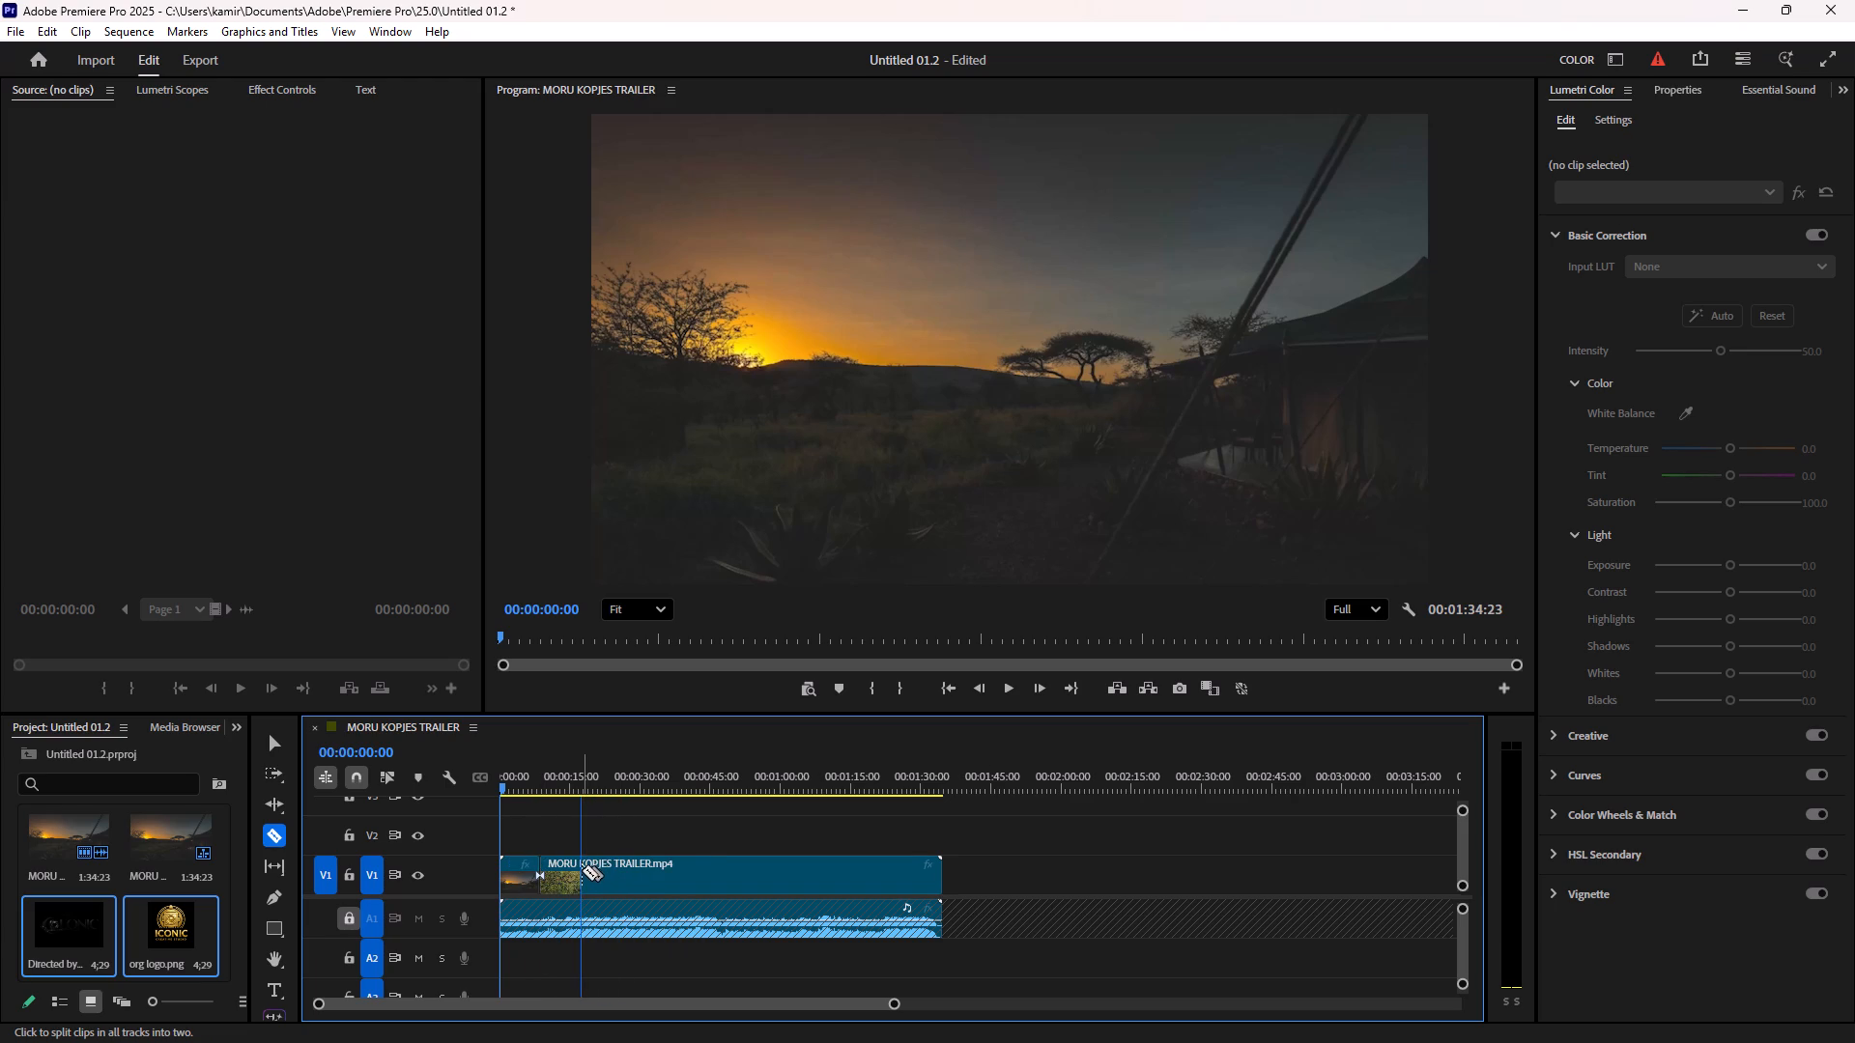
shift+click(582, 870)
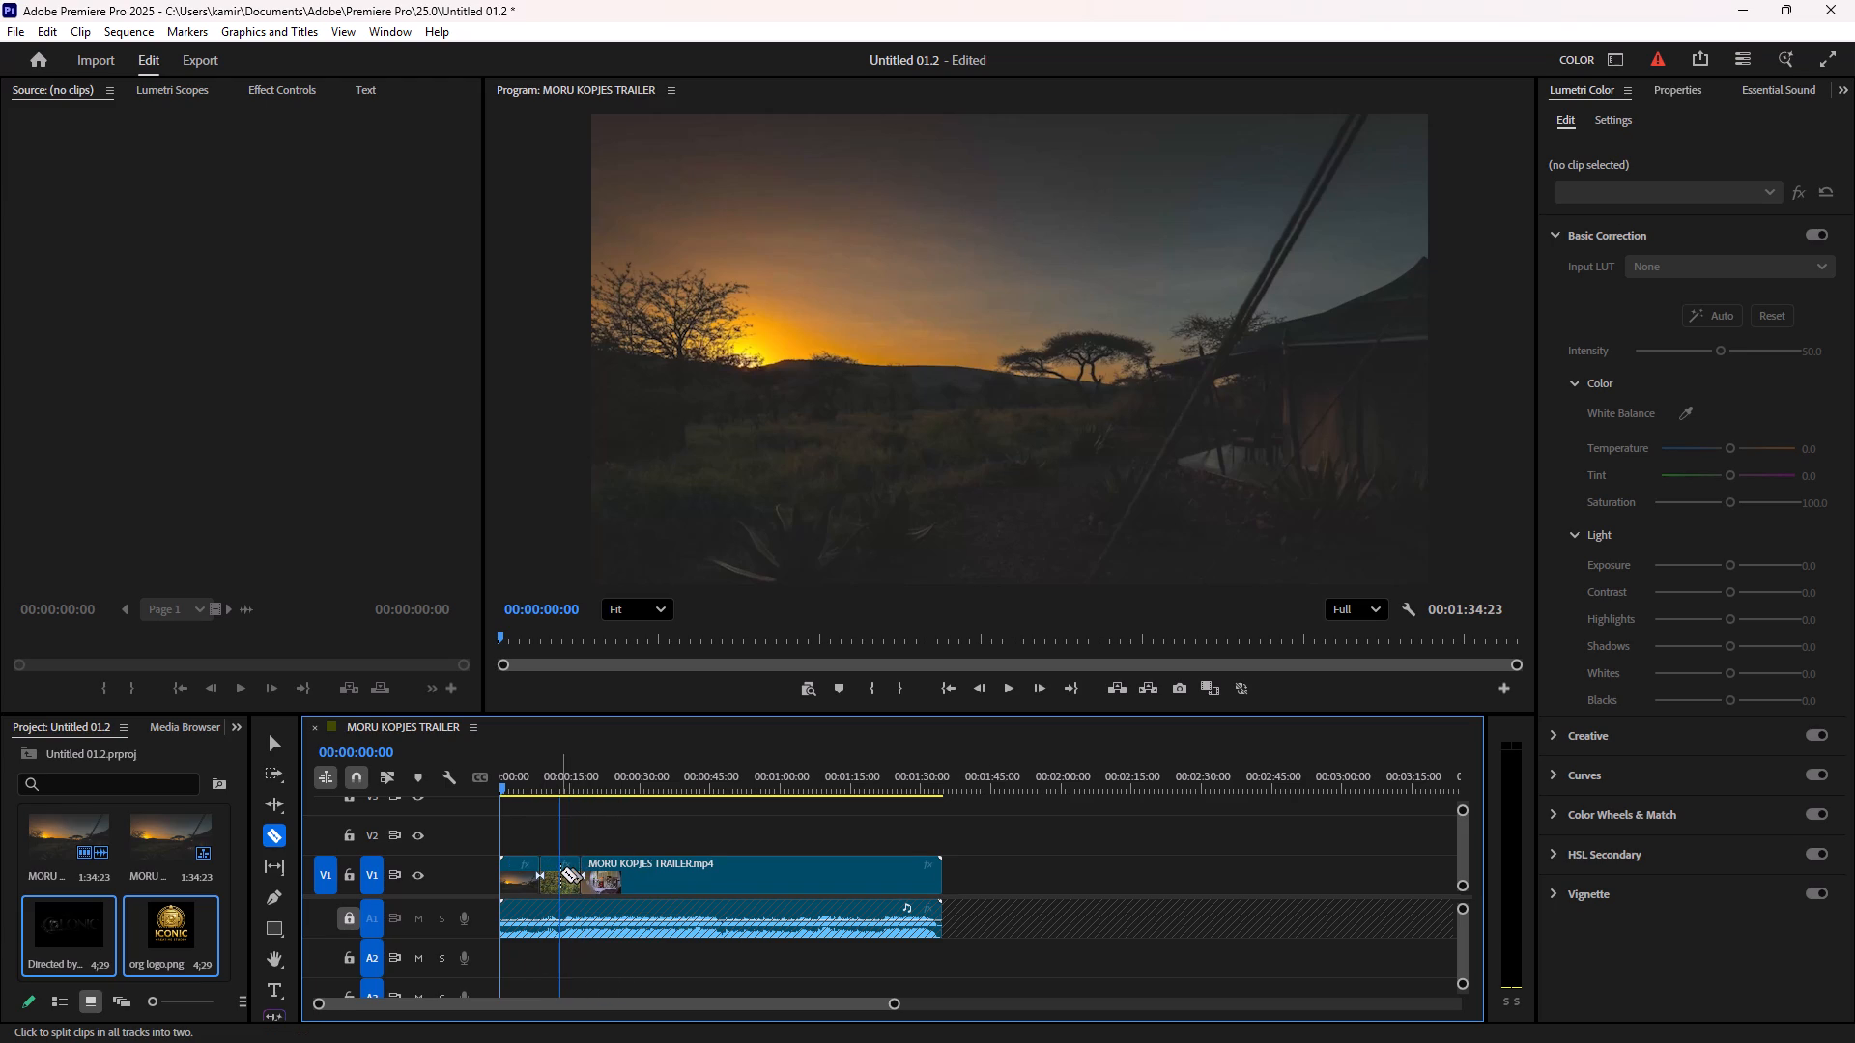
shift+click(559, 872)
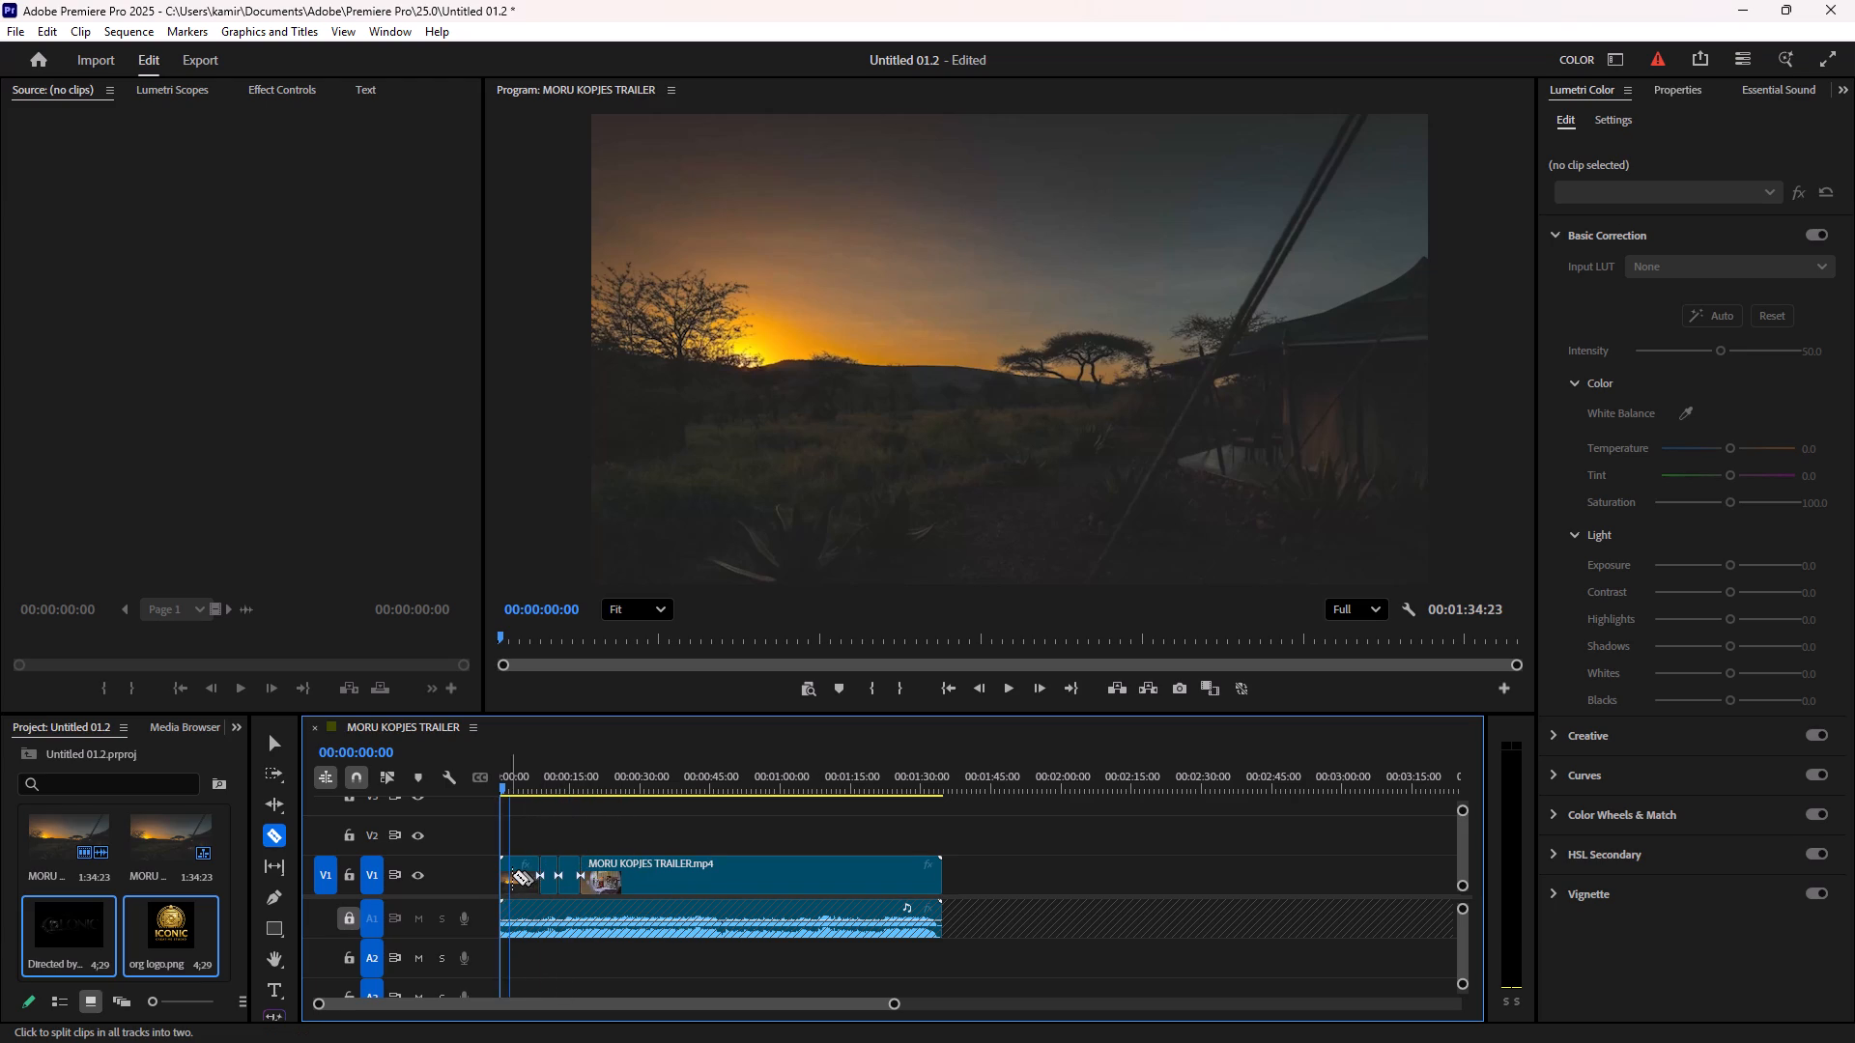
shift+click(517, 875)
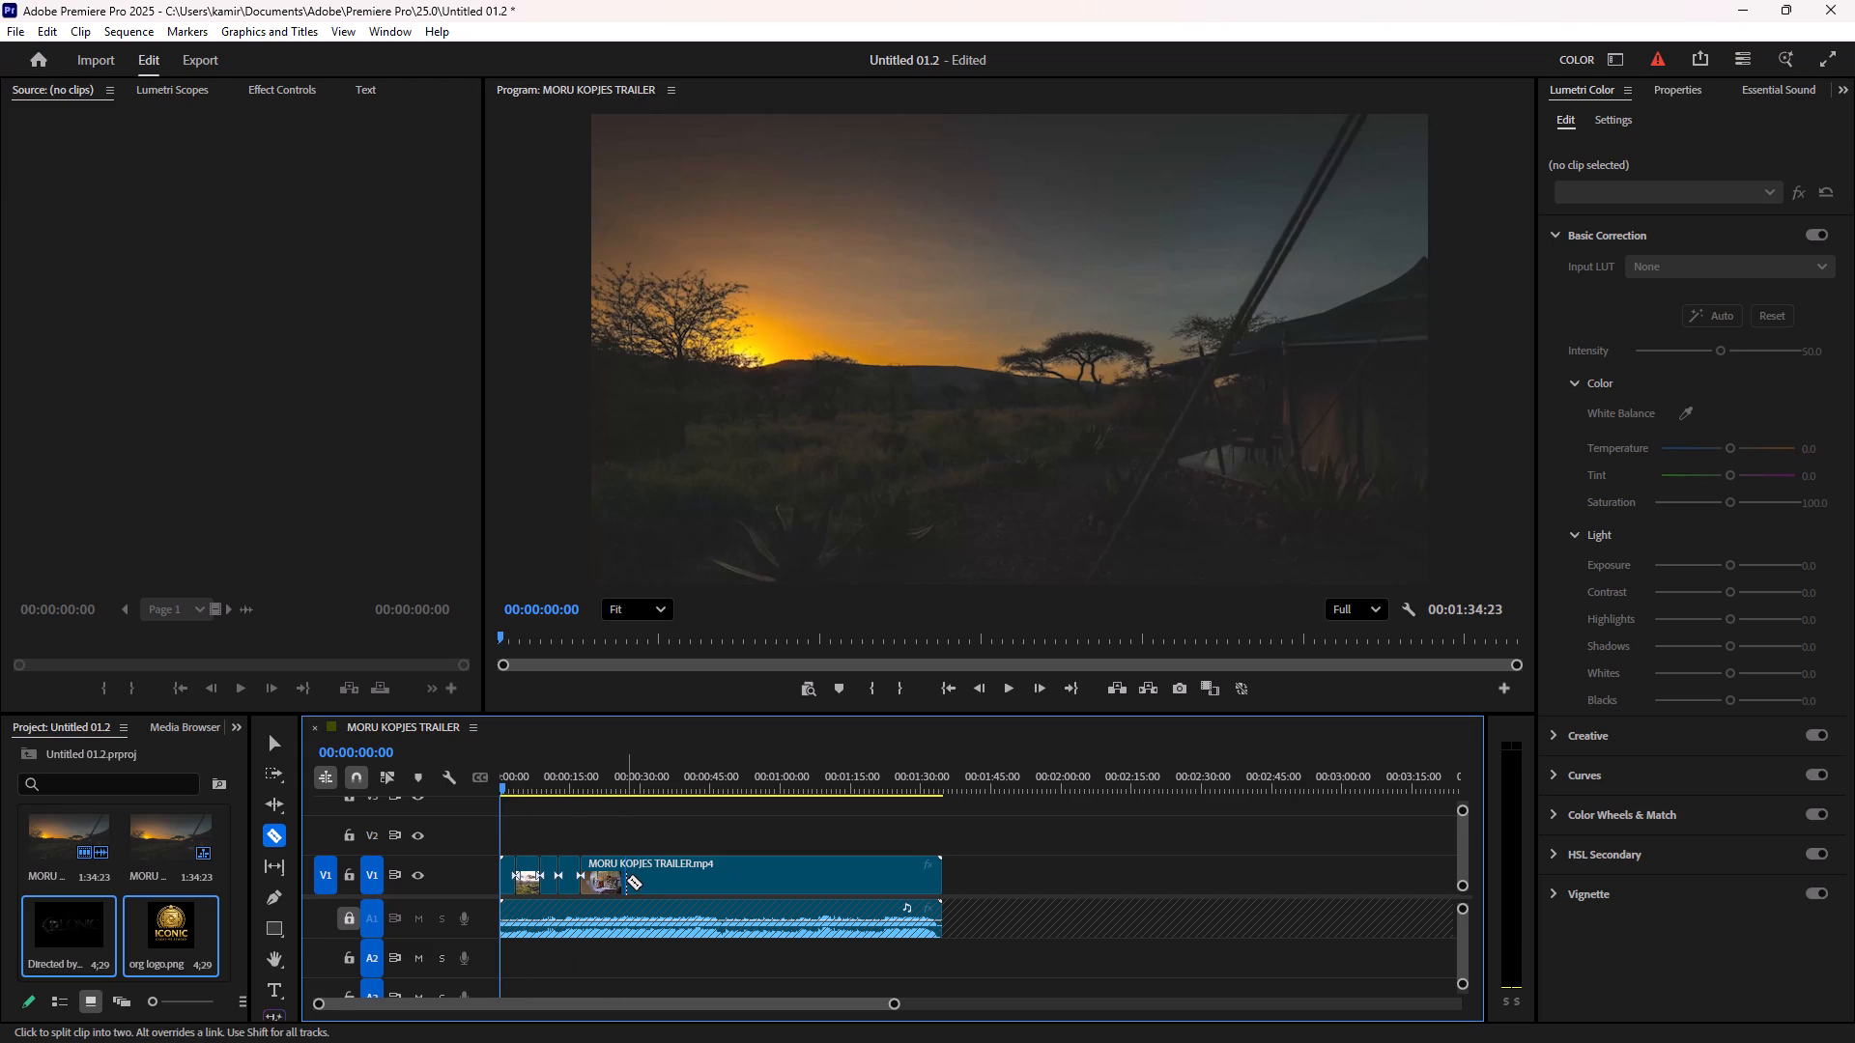
shift+click(621, 879)
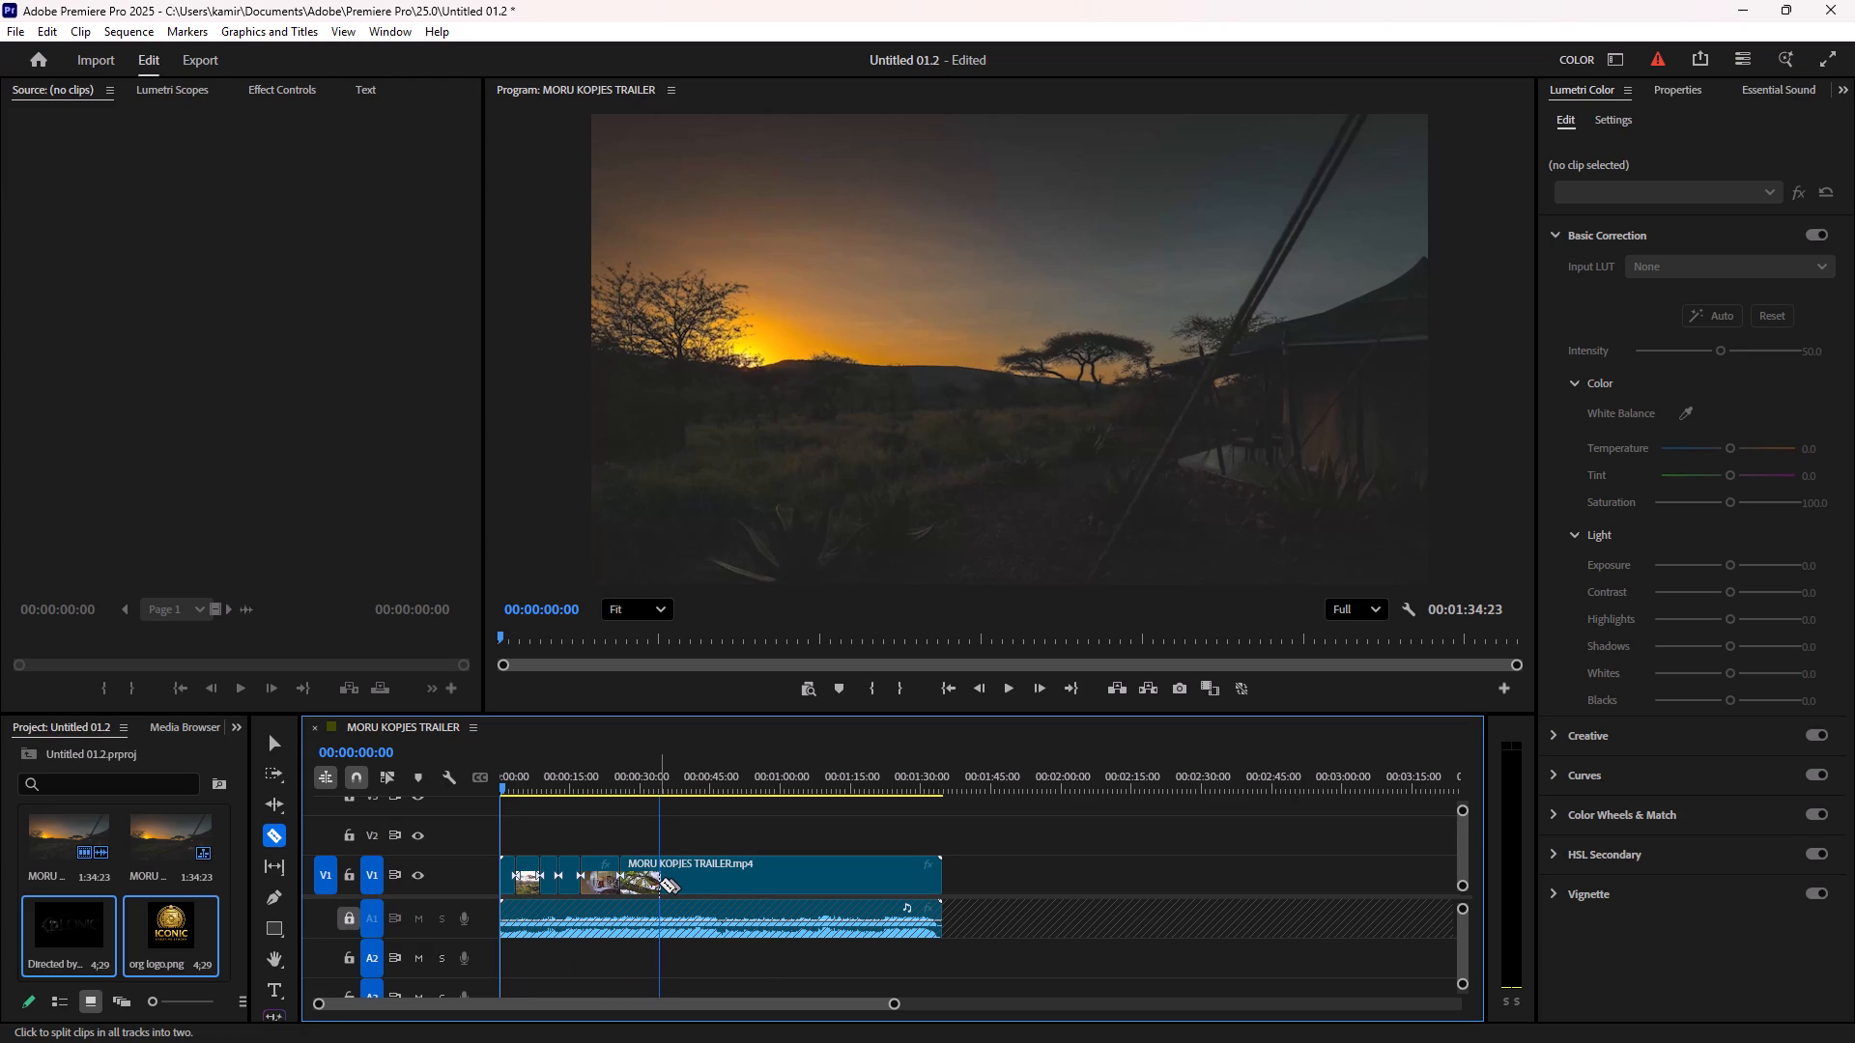
shift+click(660, 883)
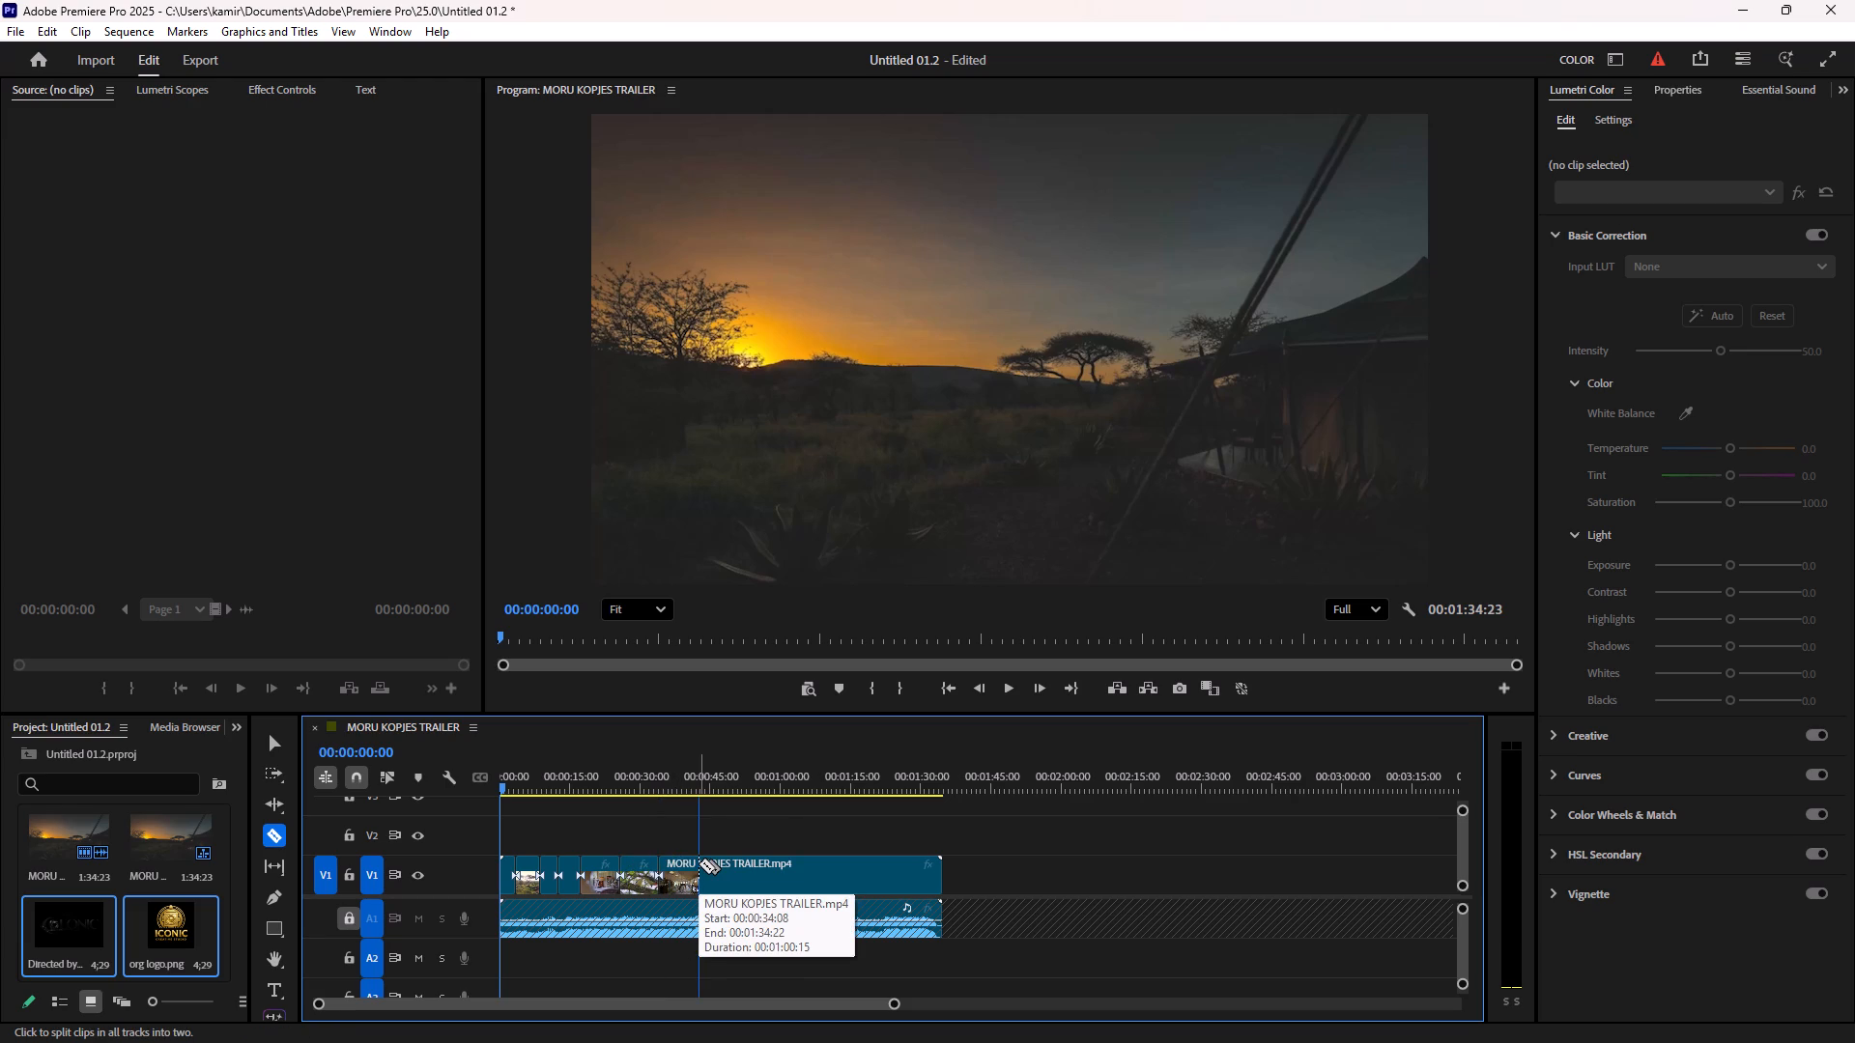
shift+click(699, 863)
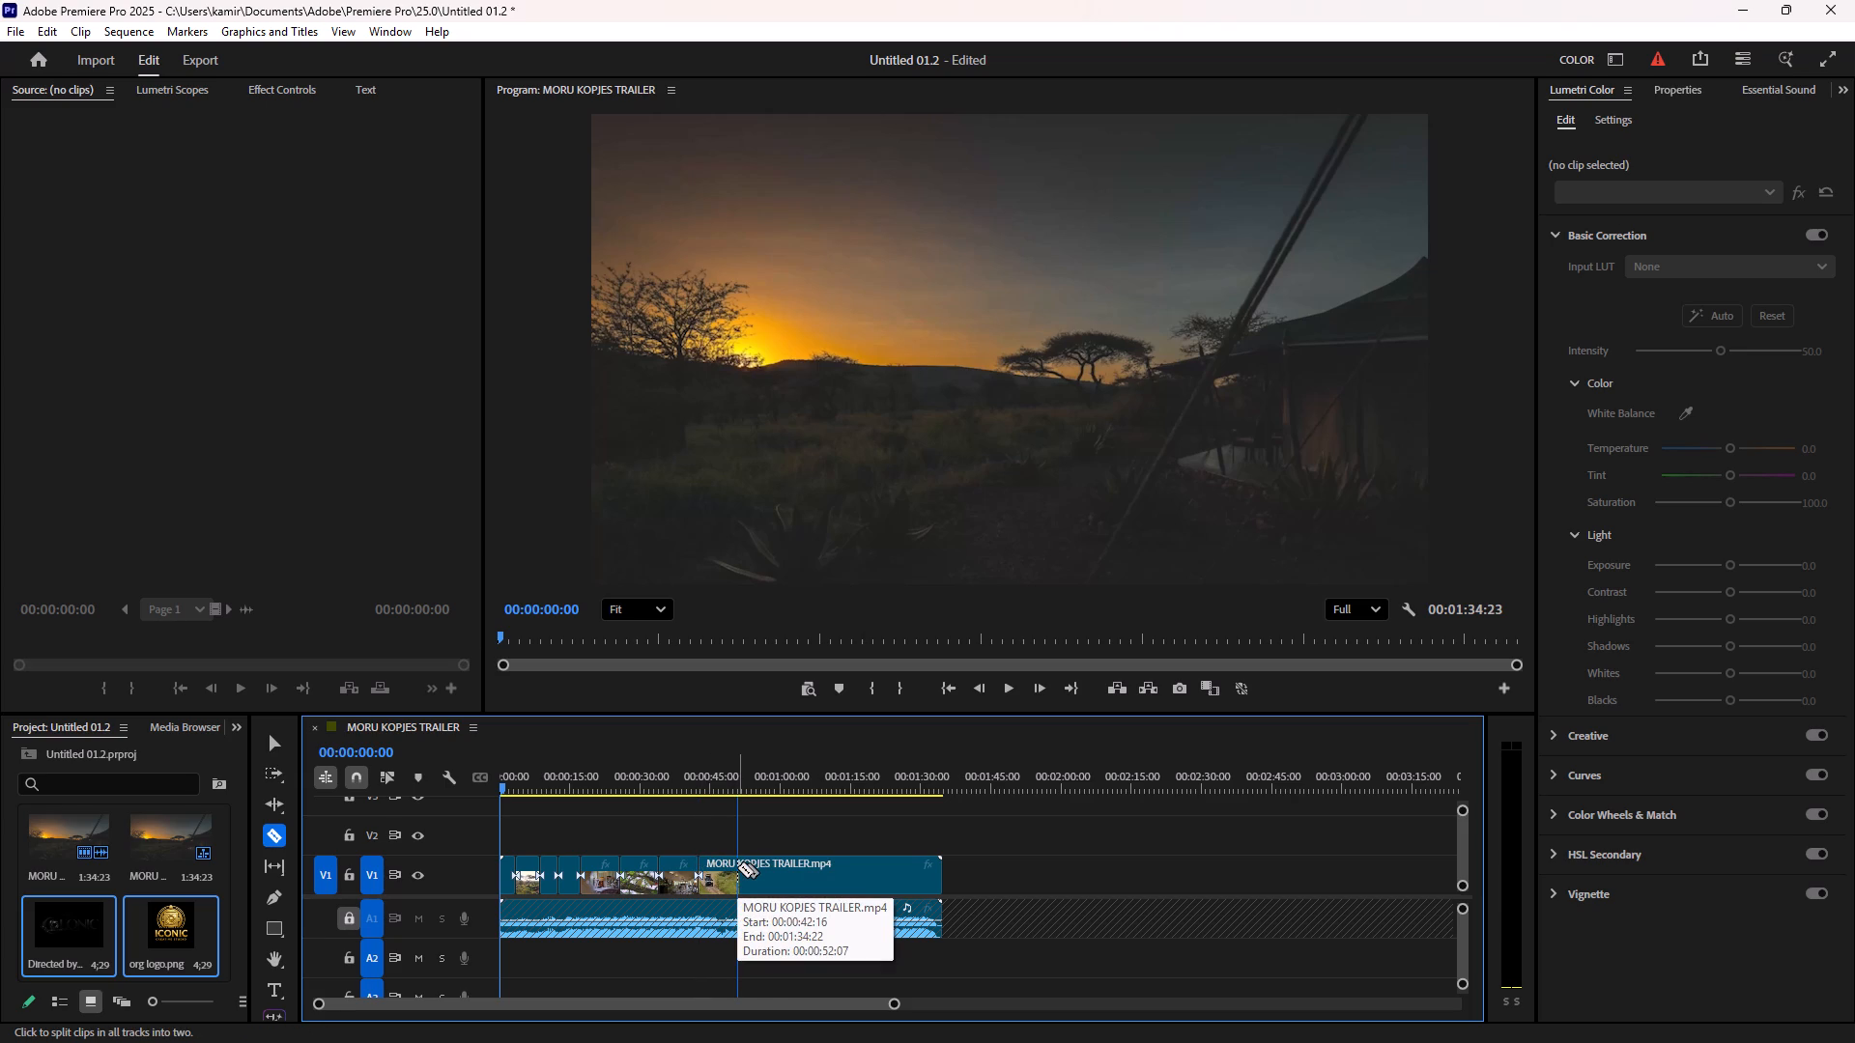
shift+click(737, 867)
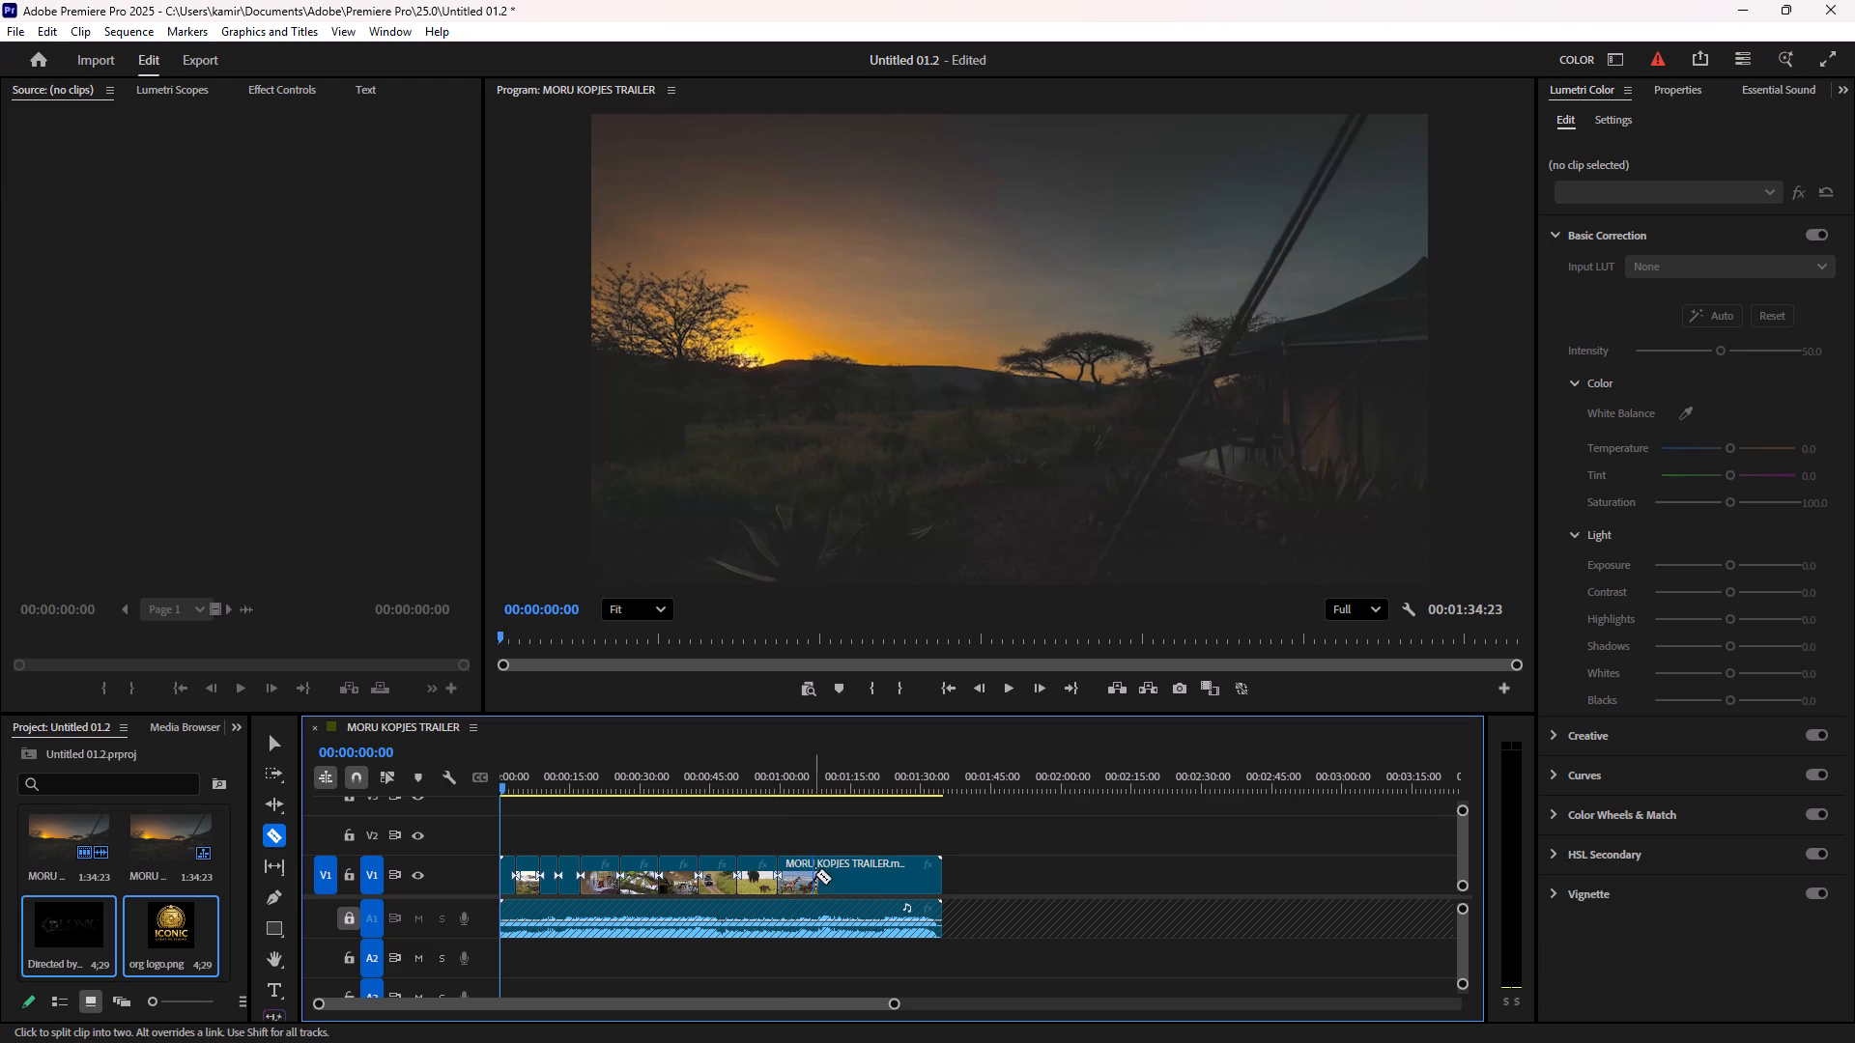
Unlock audio track A1 and shorten the trailer's video and audio to 00:01:07:28 by cutting off and deleting the end portion.
click(347, 920)
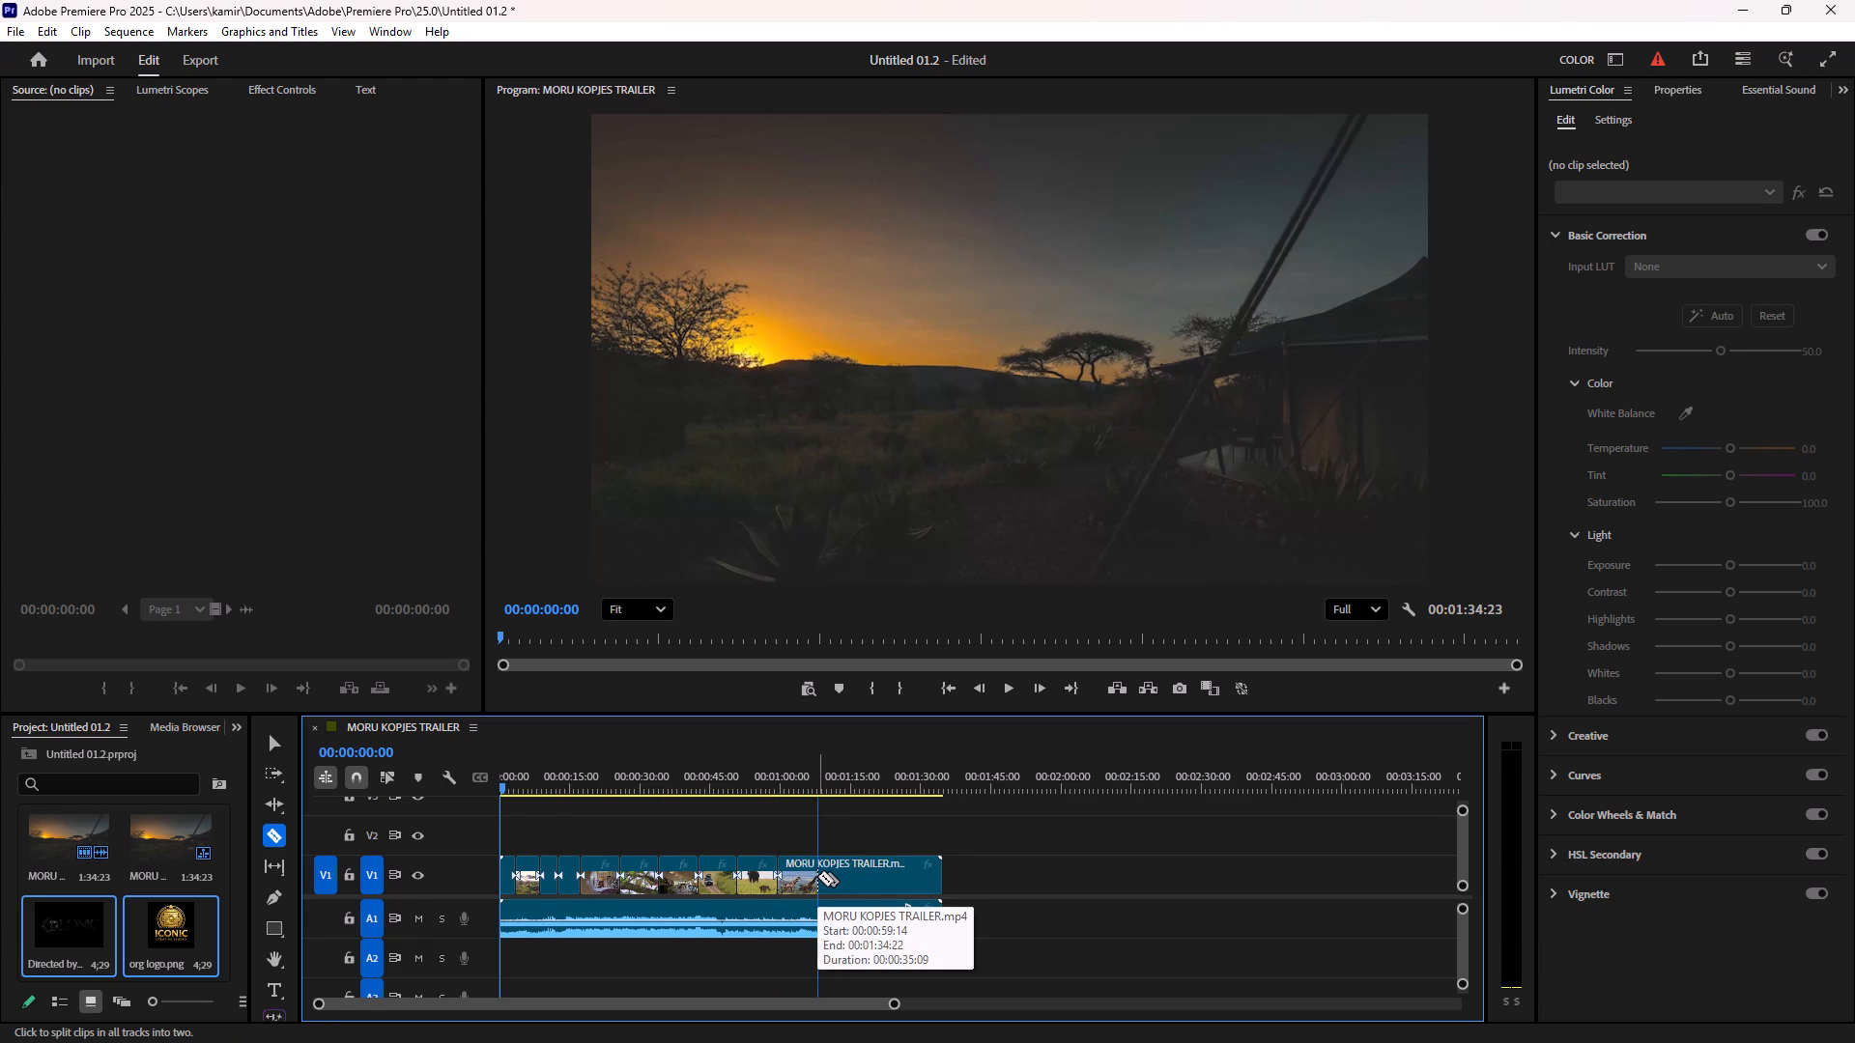
shift+click(817, 876)
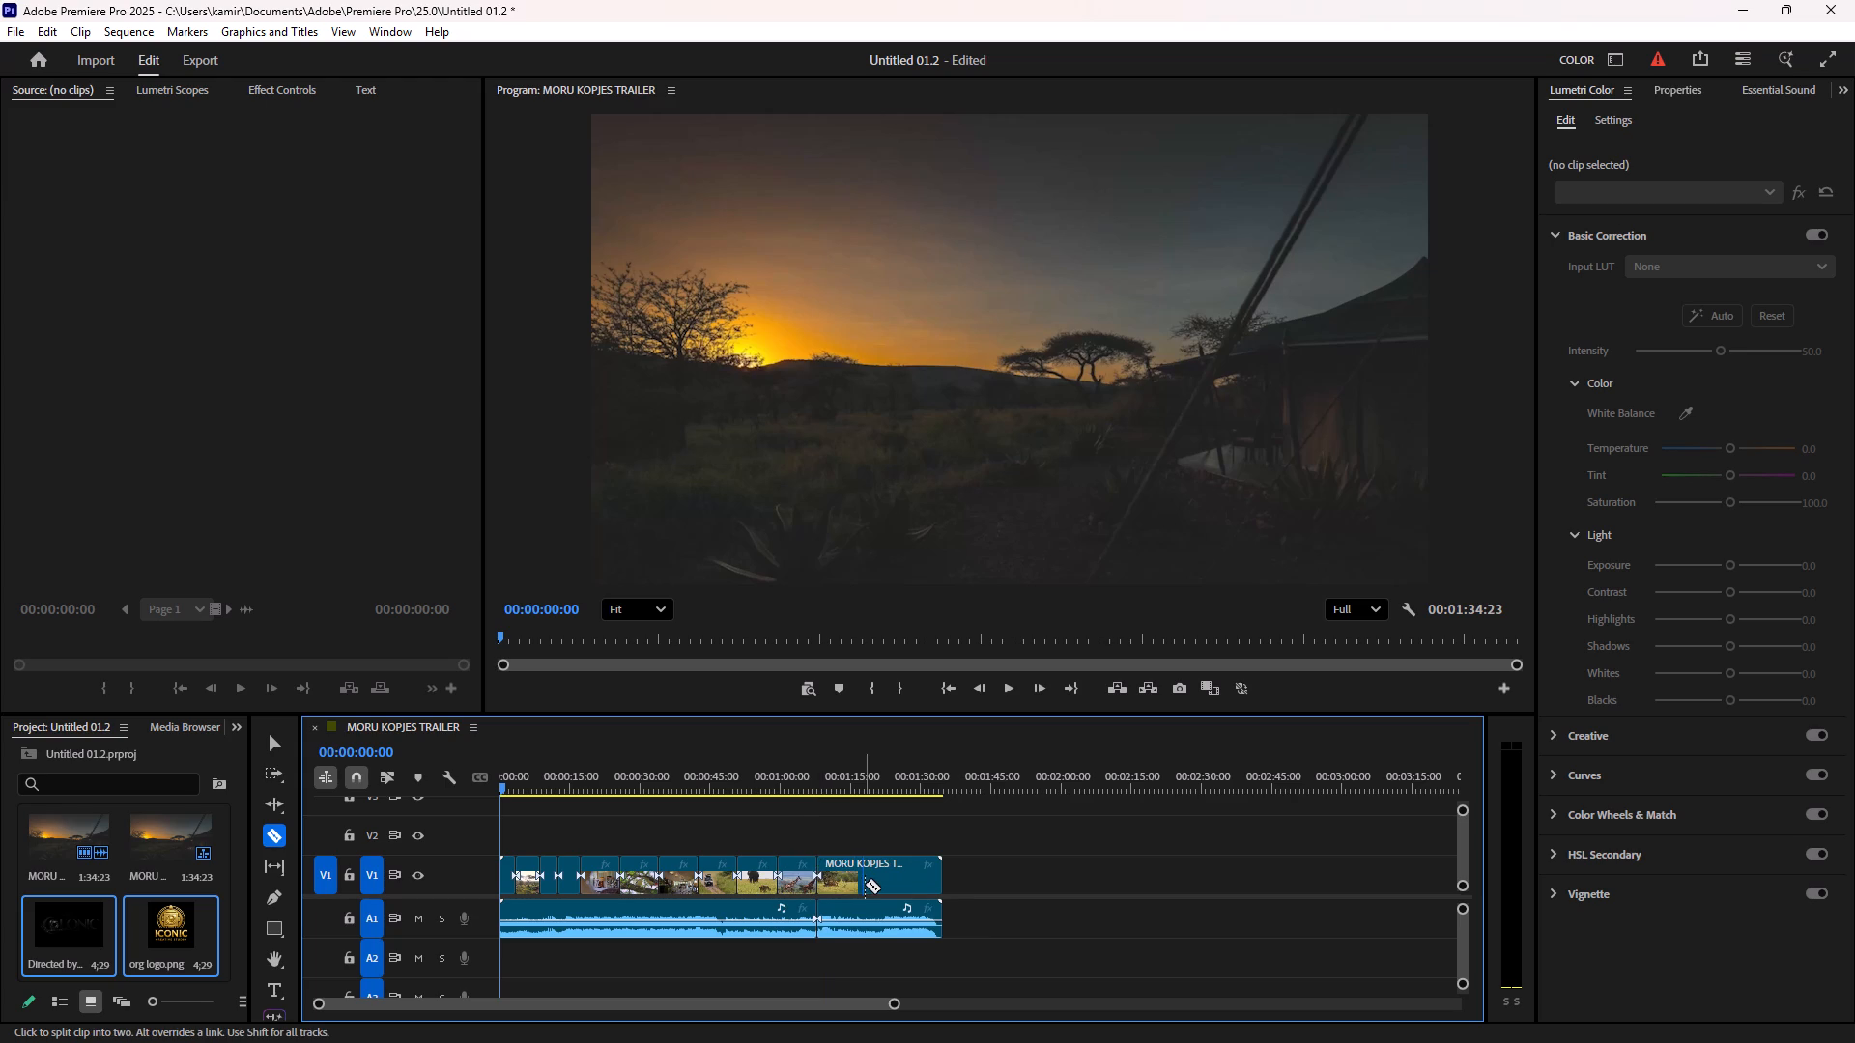
click(278, 747)
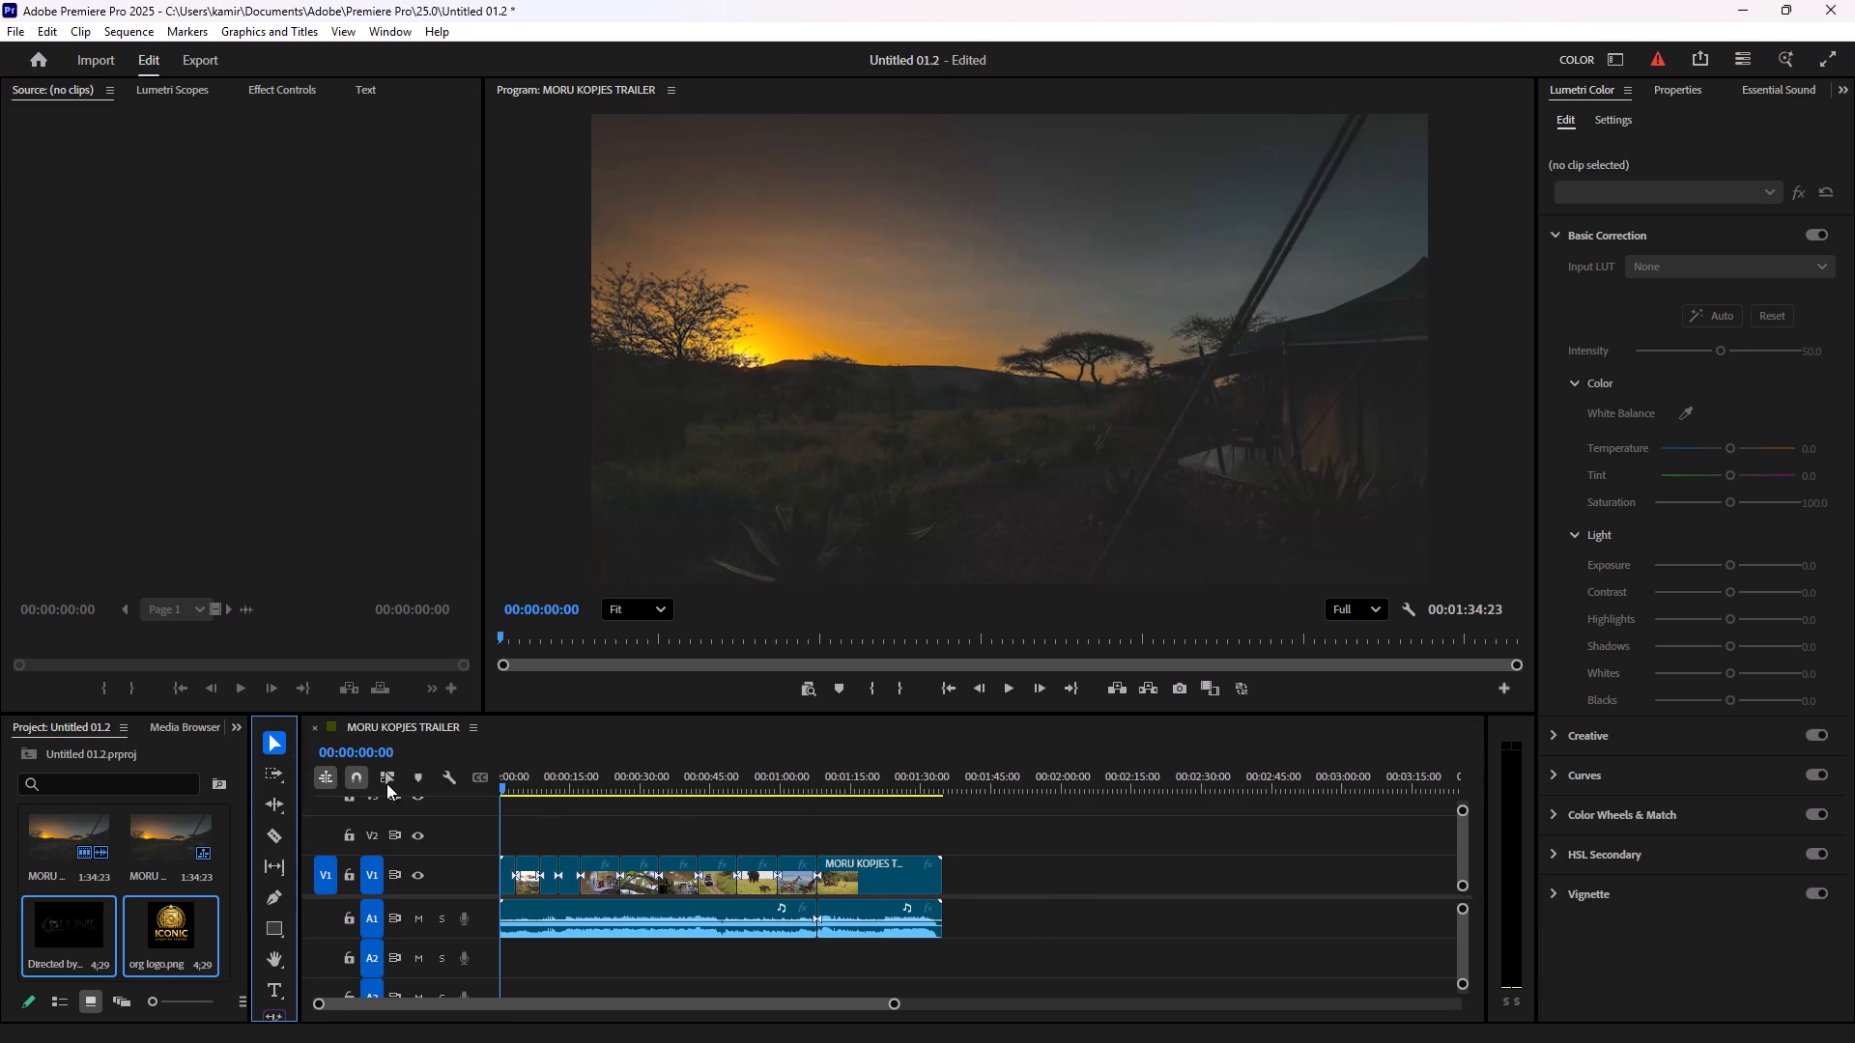
drag(956, 946, 852, 852)
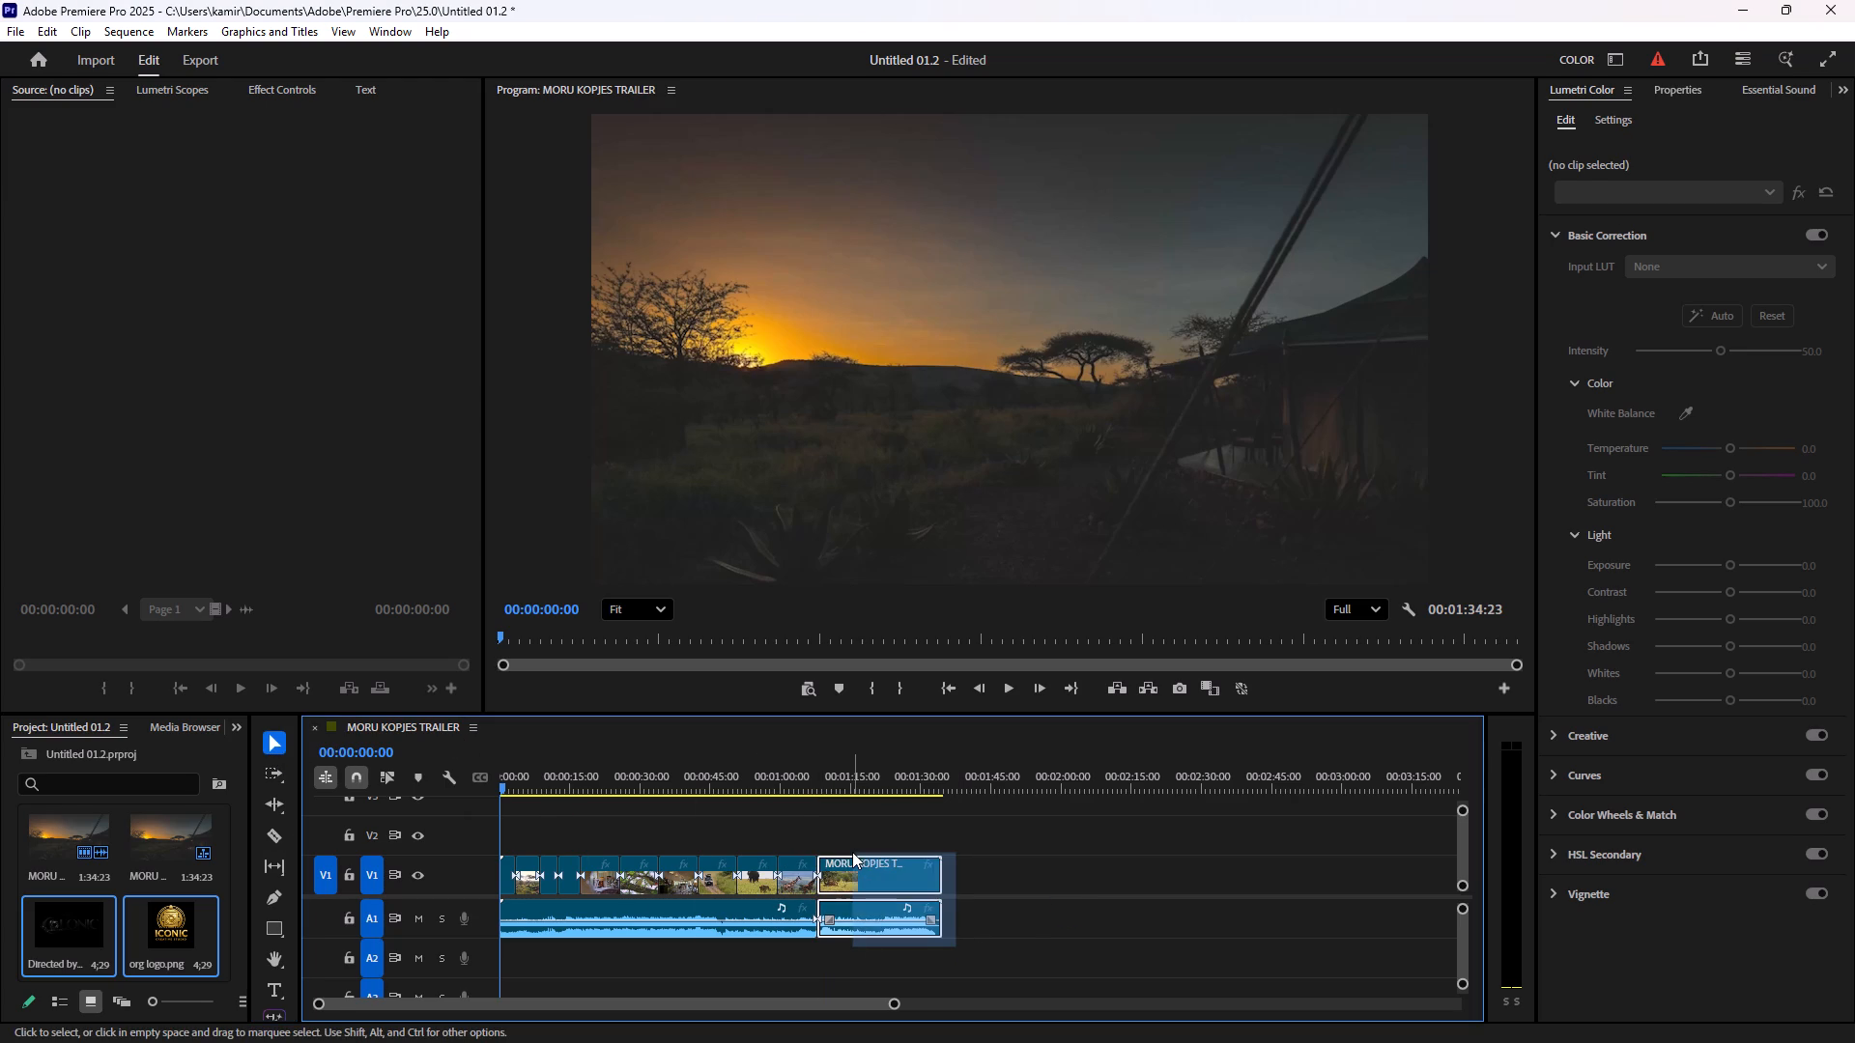
key(BackSpace)
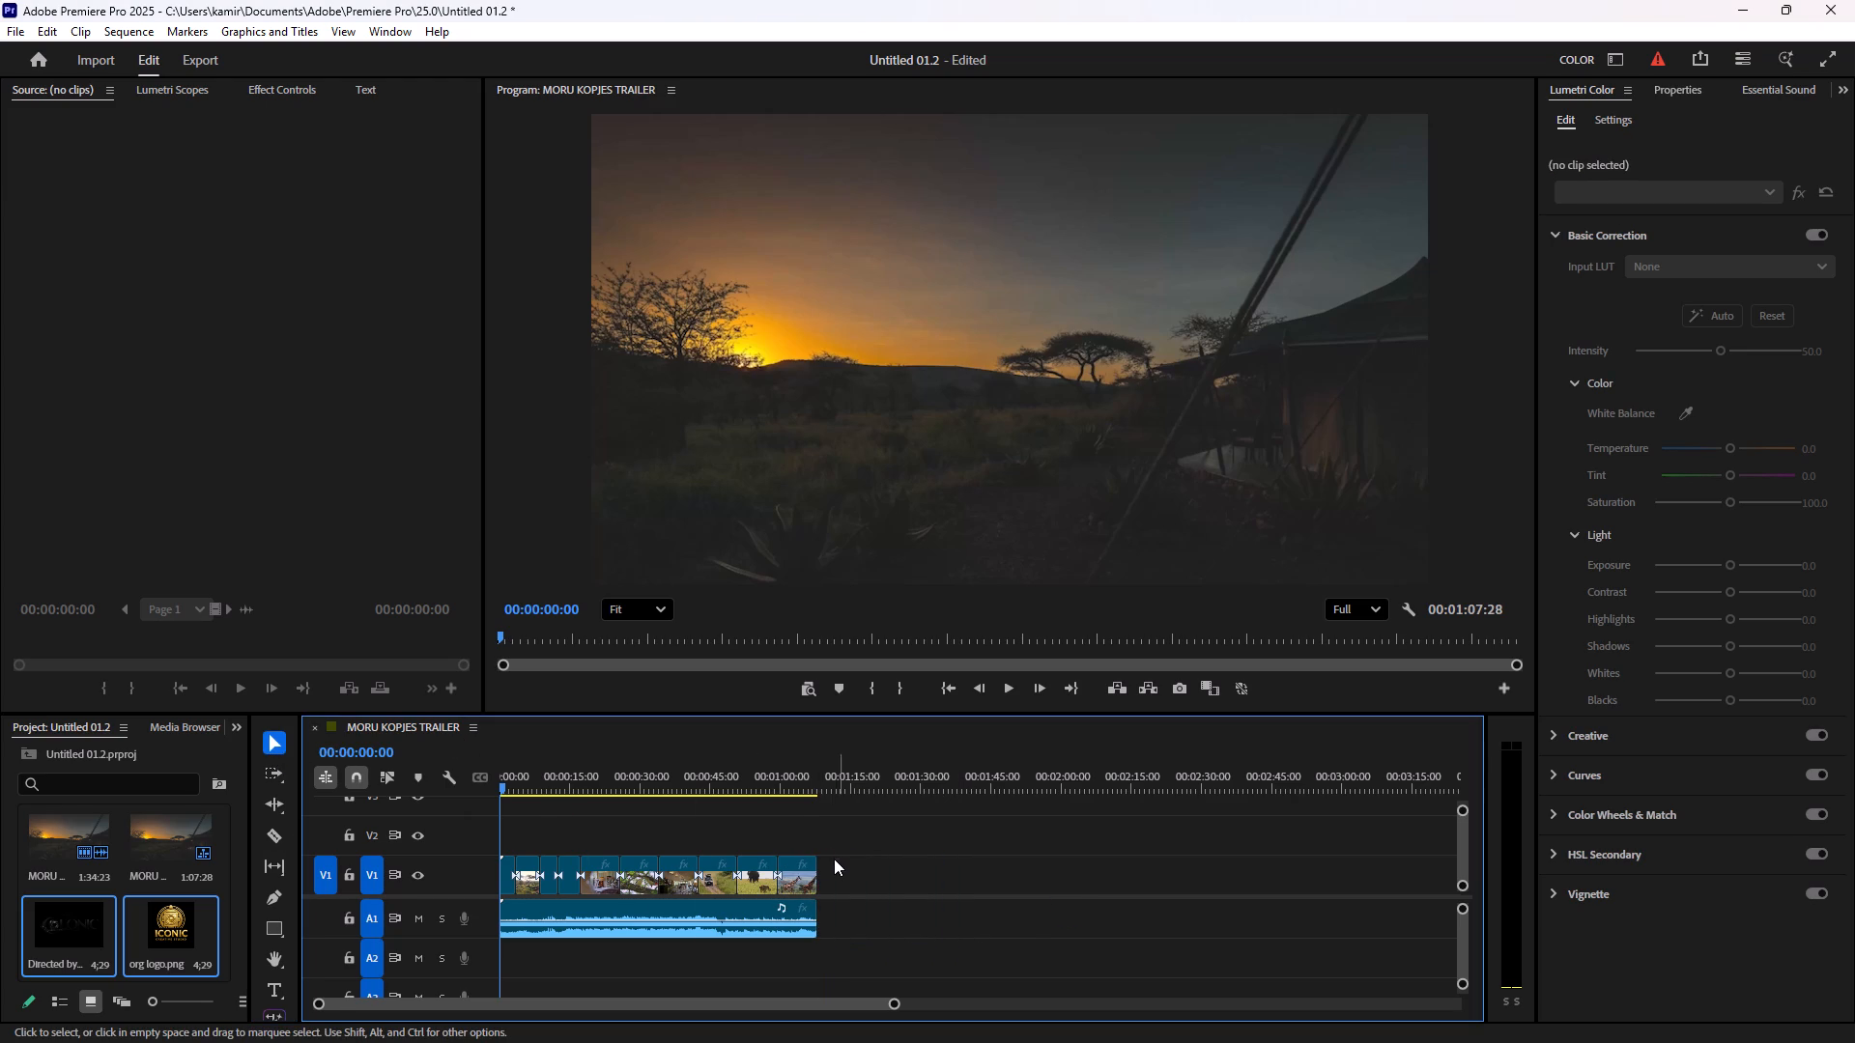
Play the first two seconds of the trailer from the beginning to review the opening shot.
key(space)
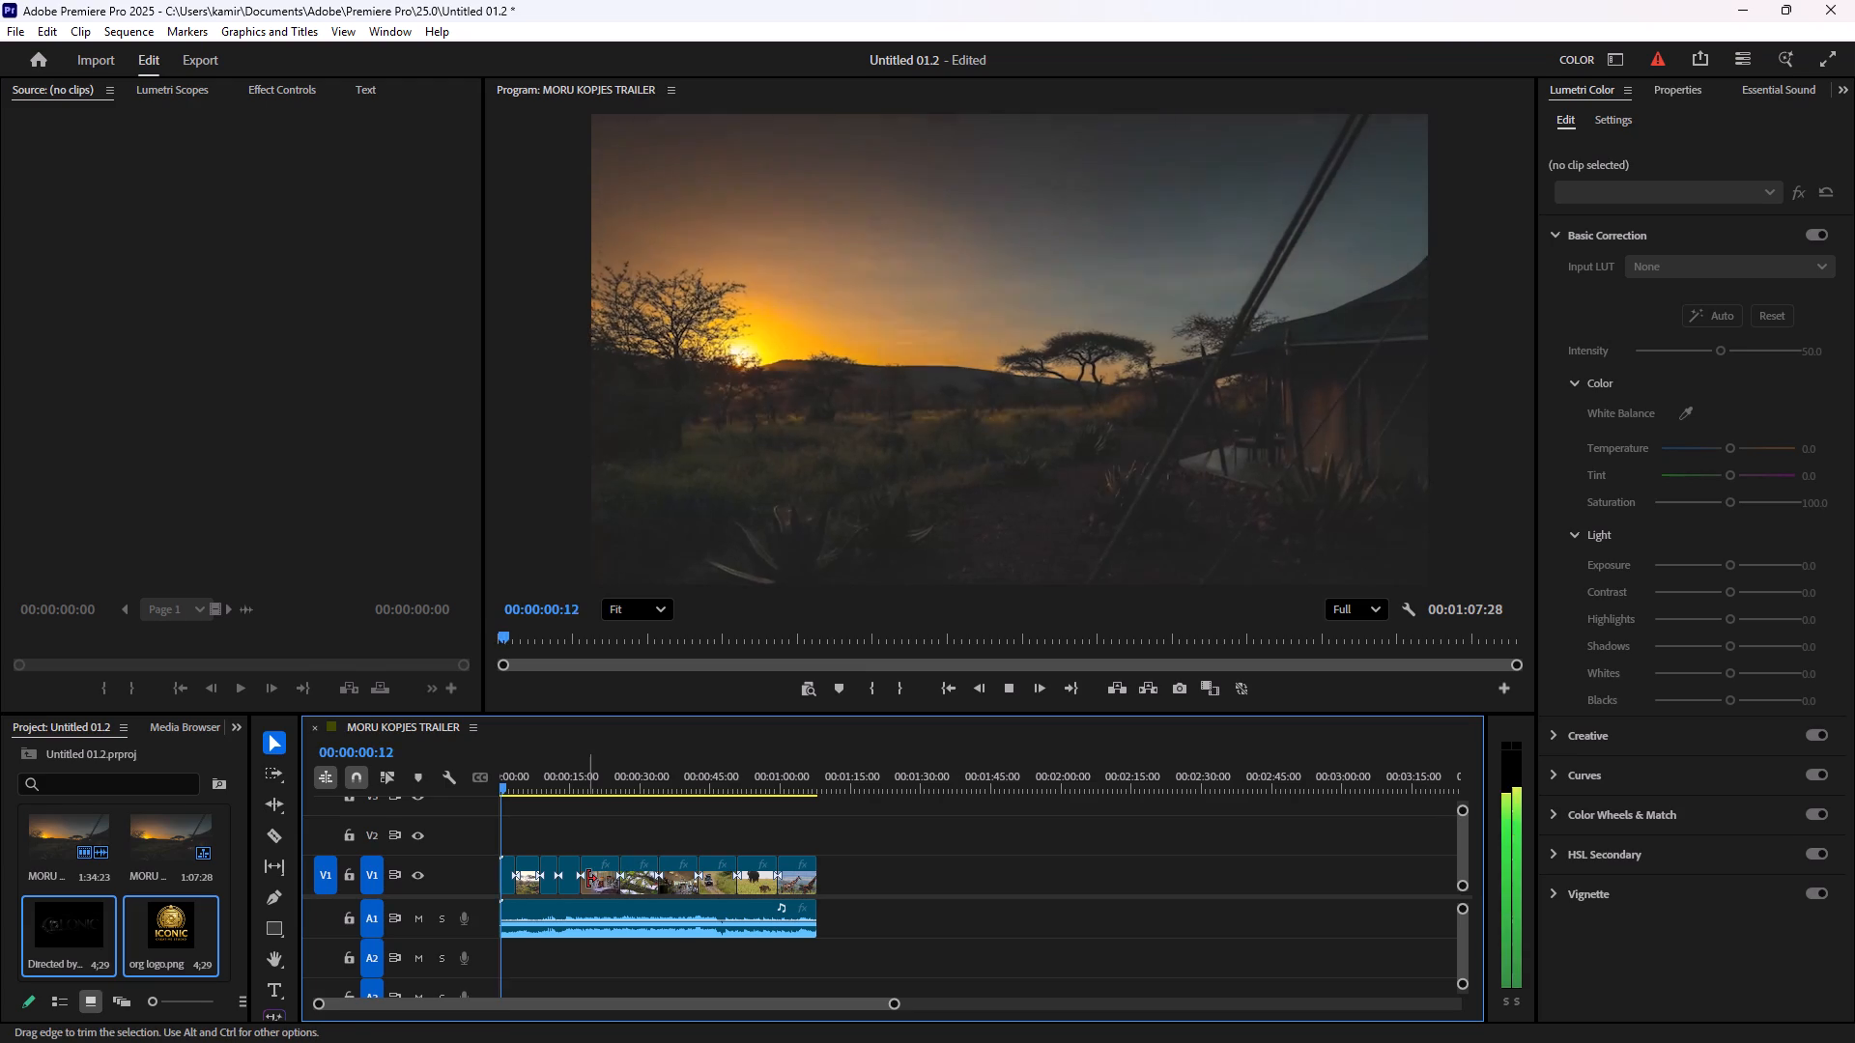
key(space)
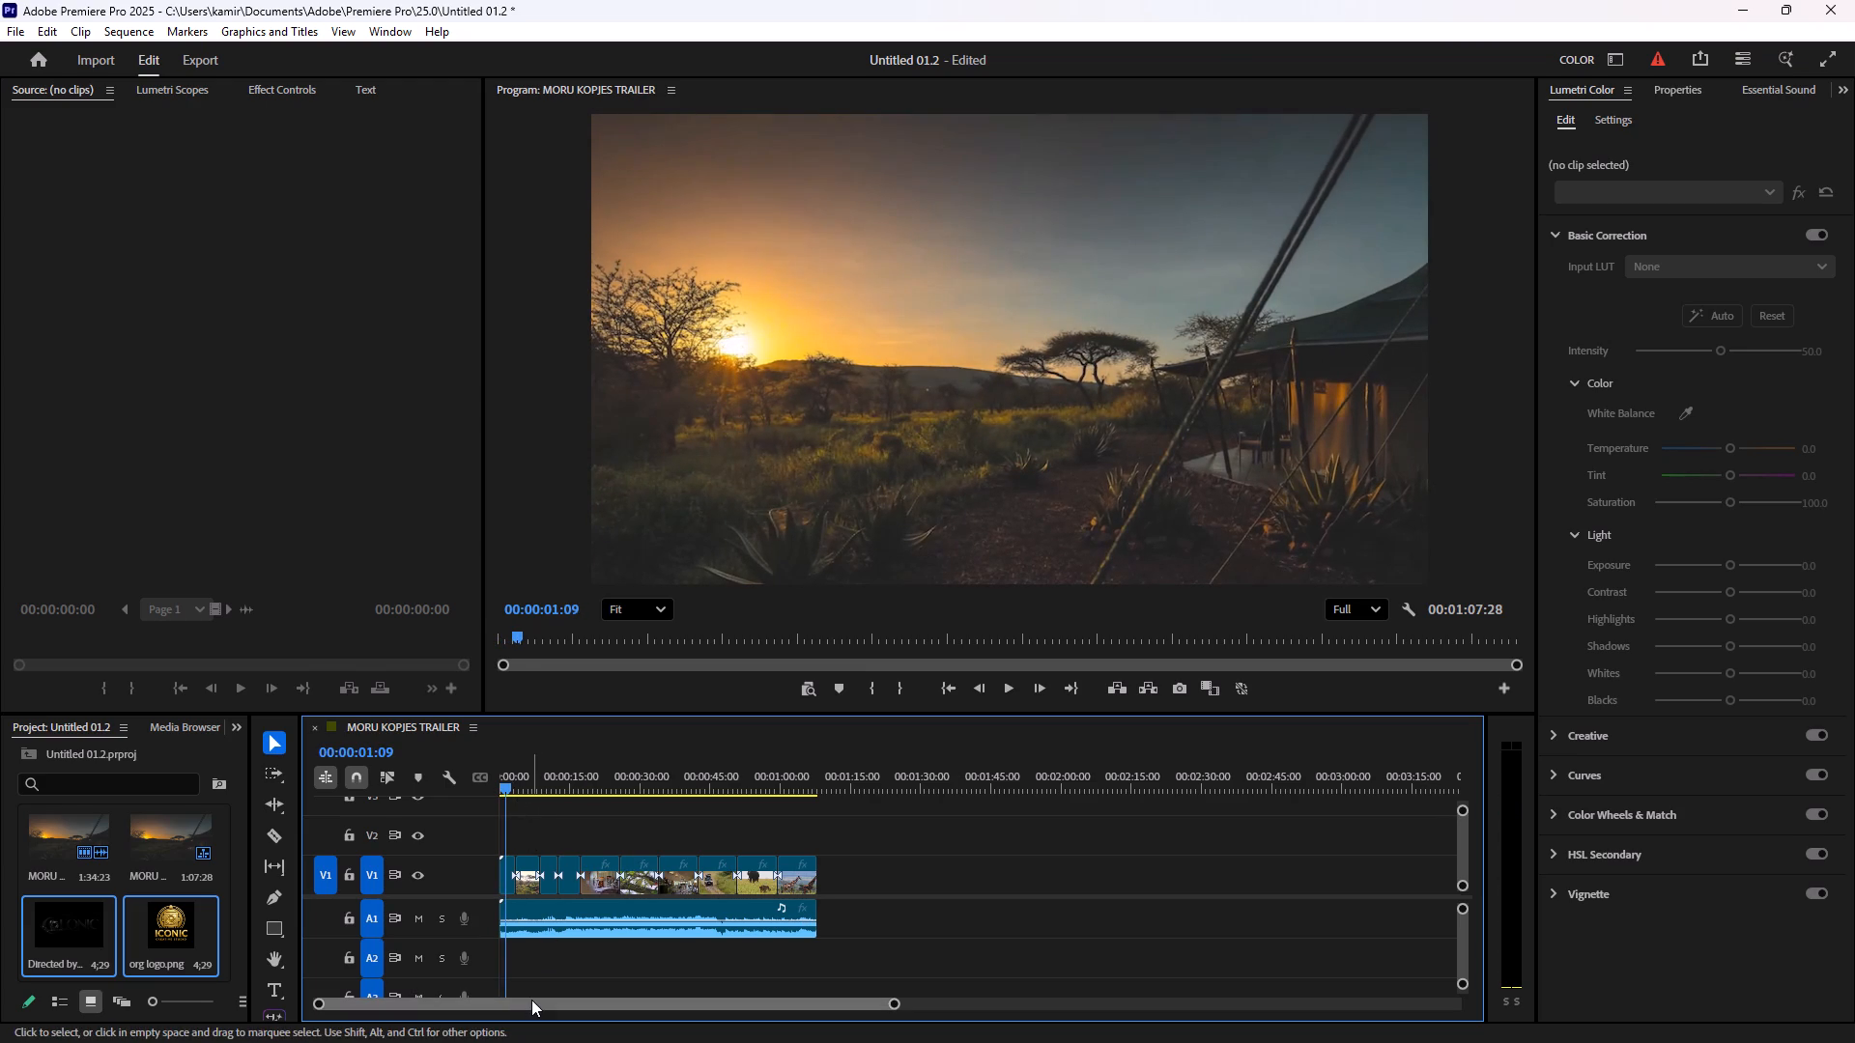
drag(531, 1000, 447, 990)
drag(506, 790, 490, 788)
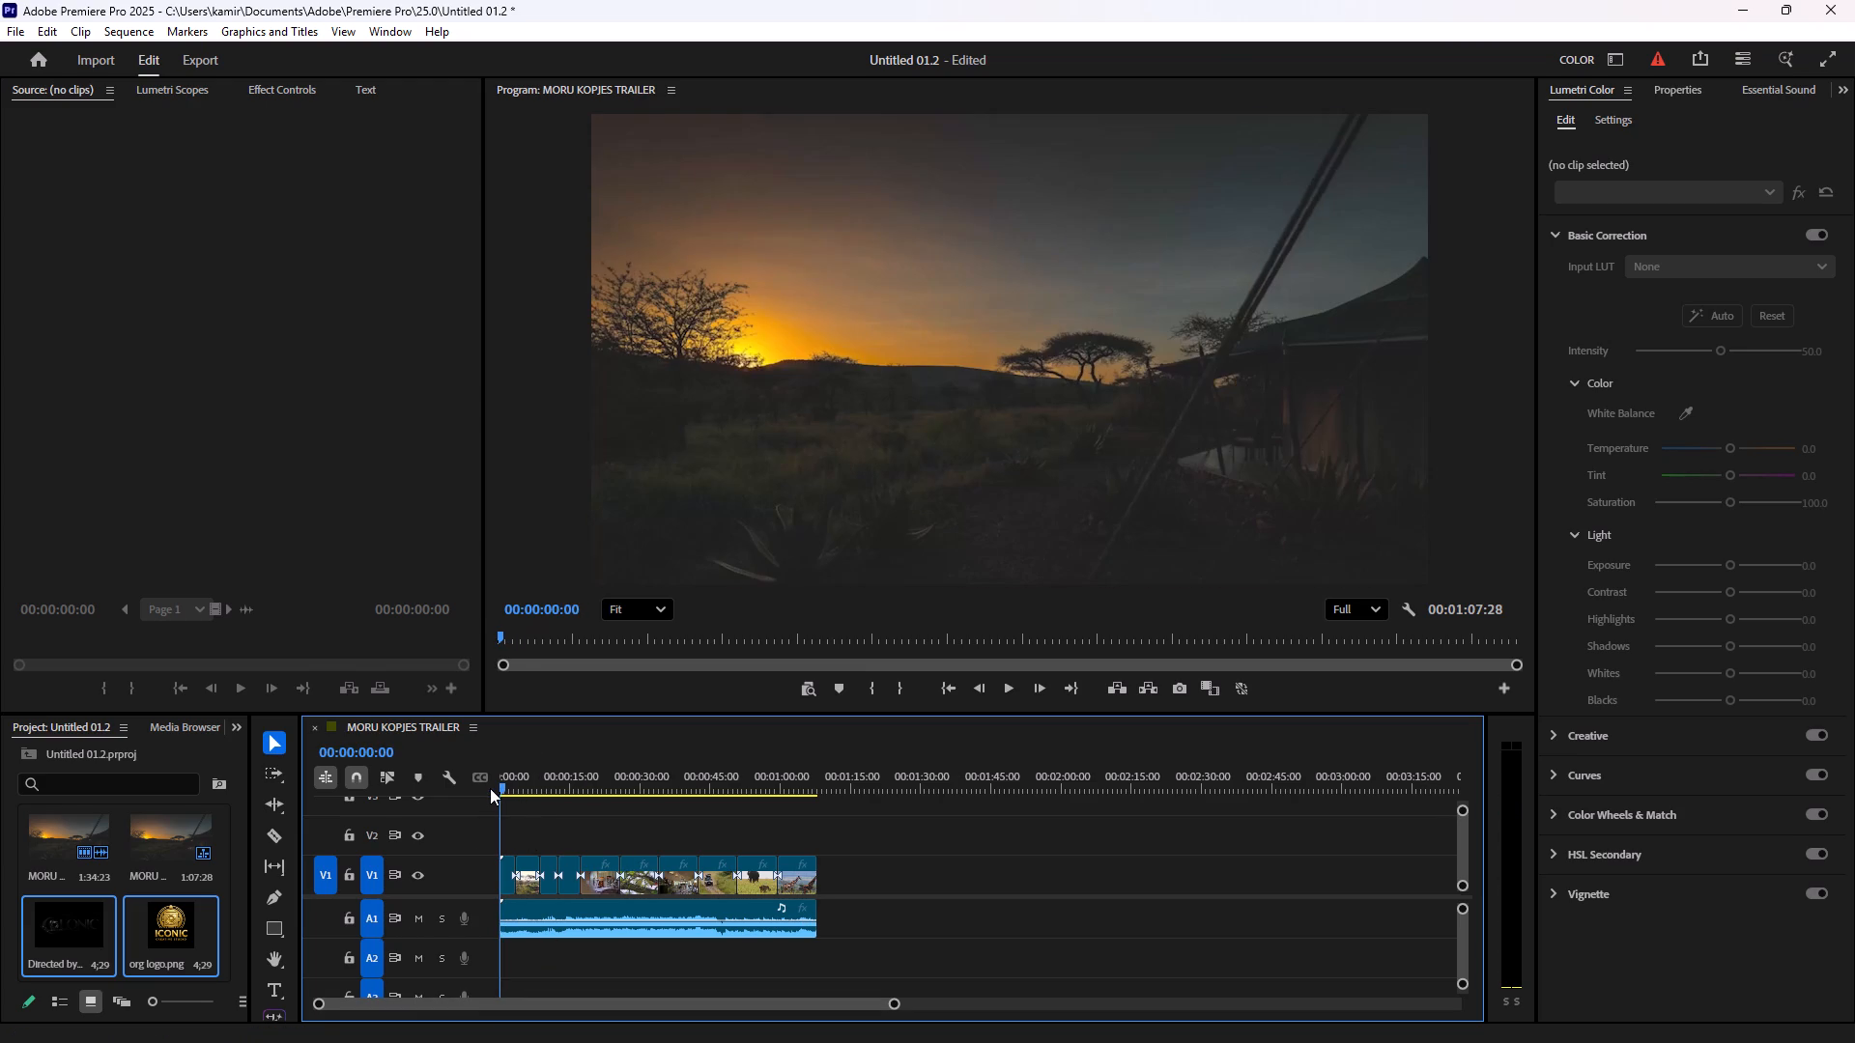
drag(490, 788, 489, 788)
key(space)
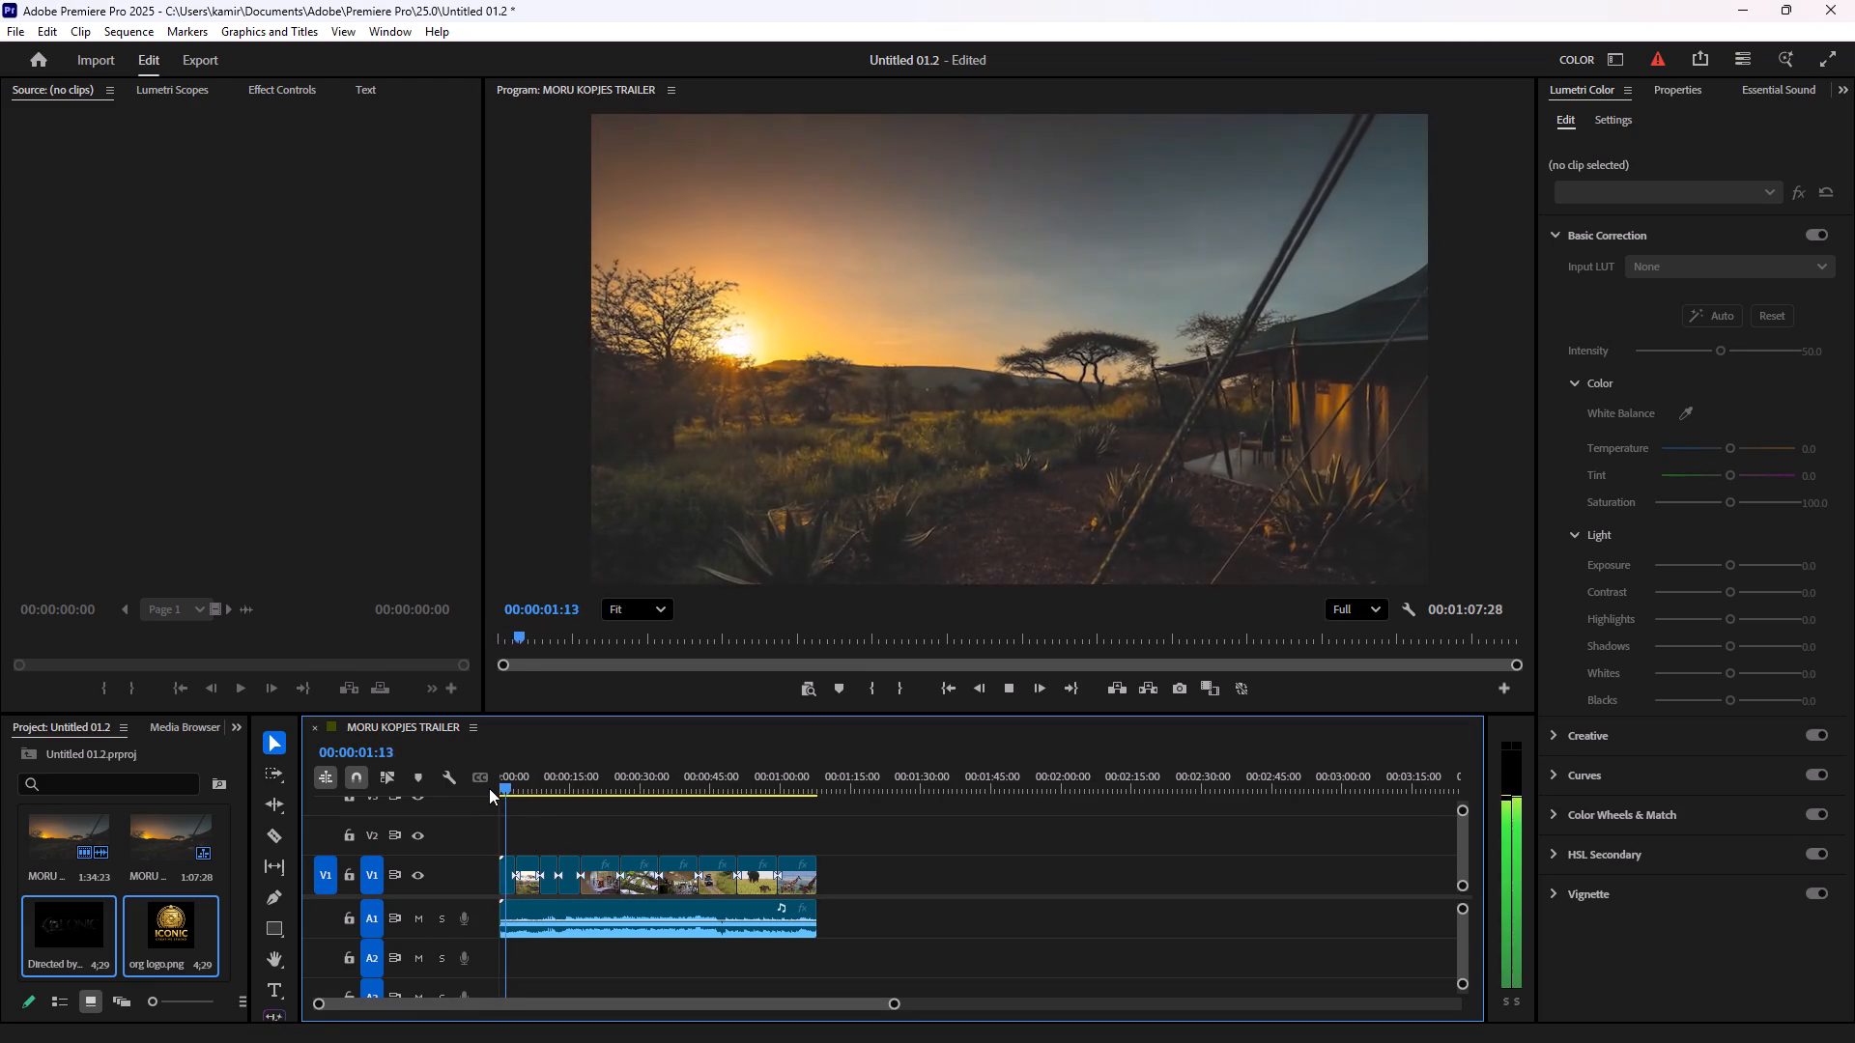
key(space)
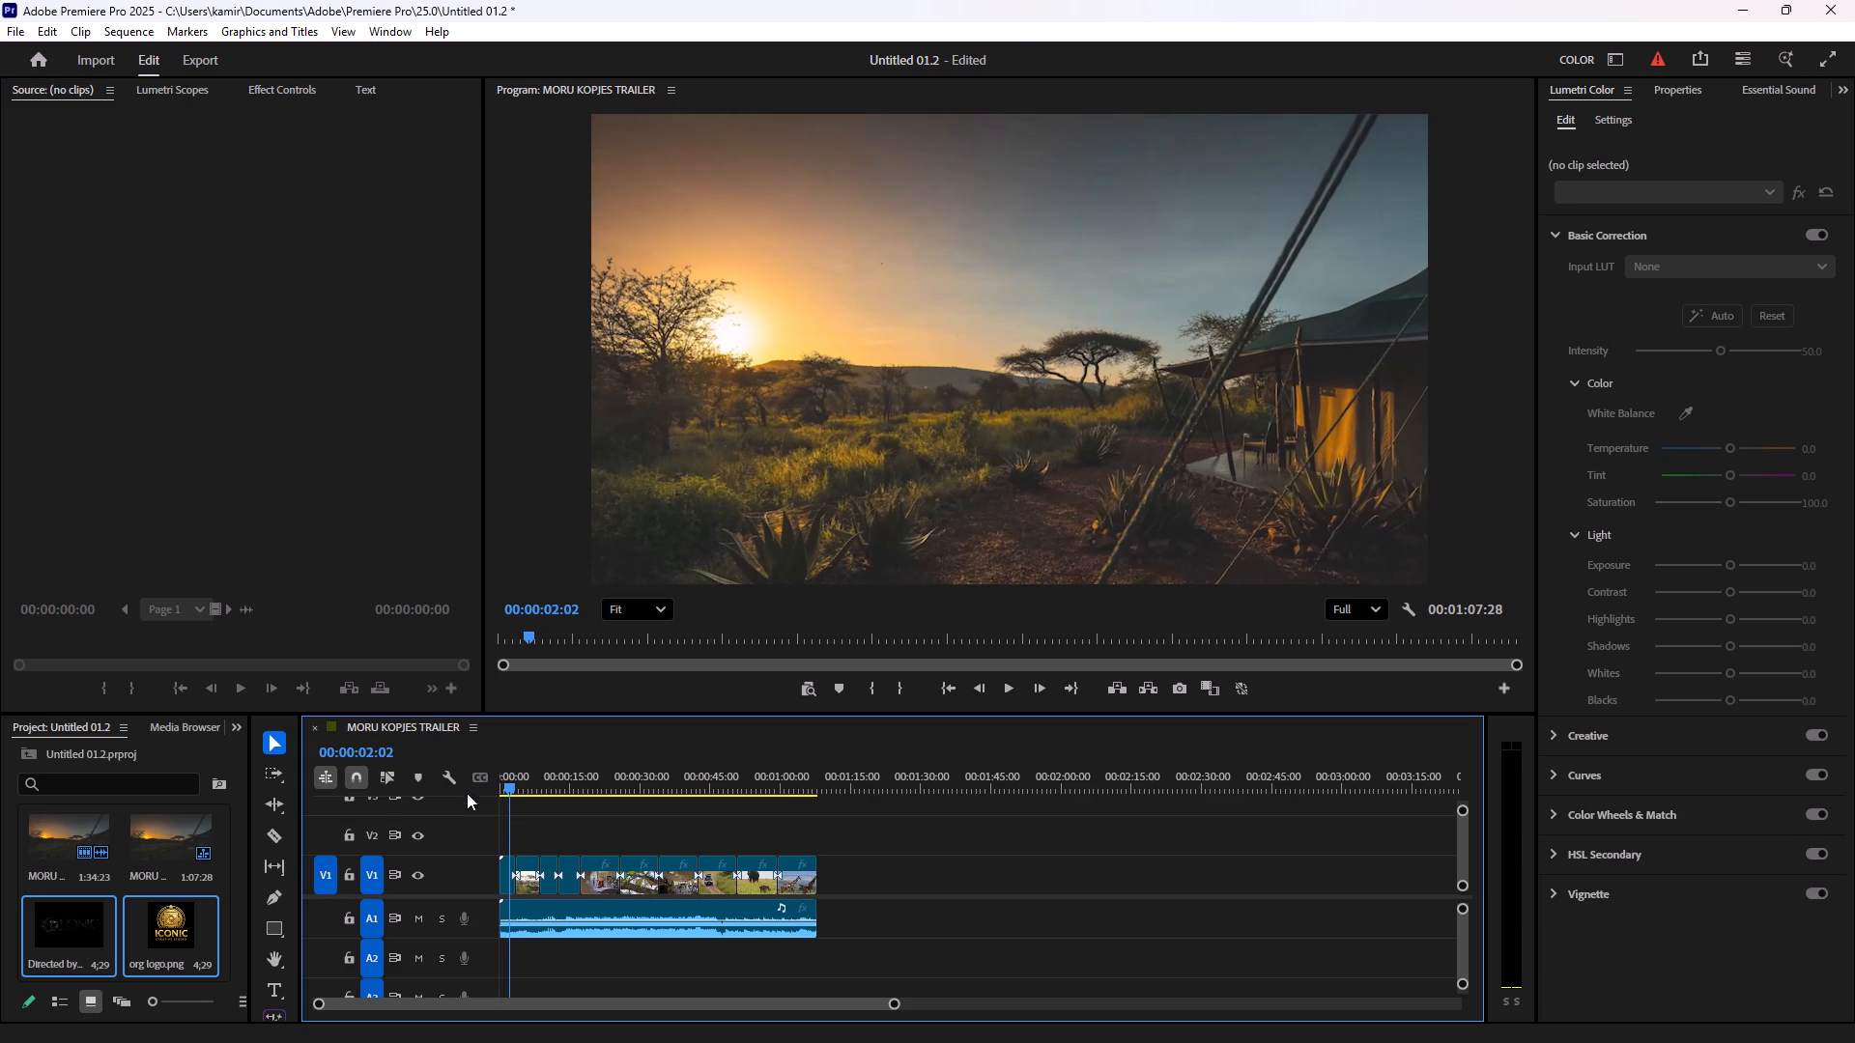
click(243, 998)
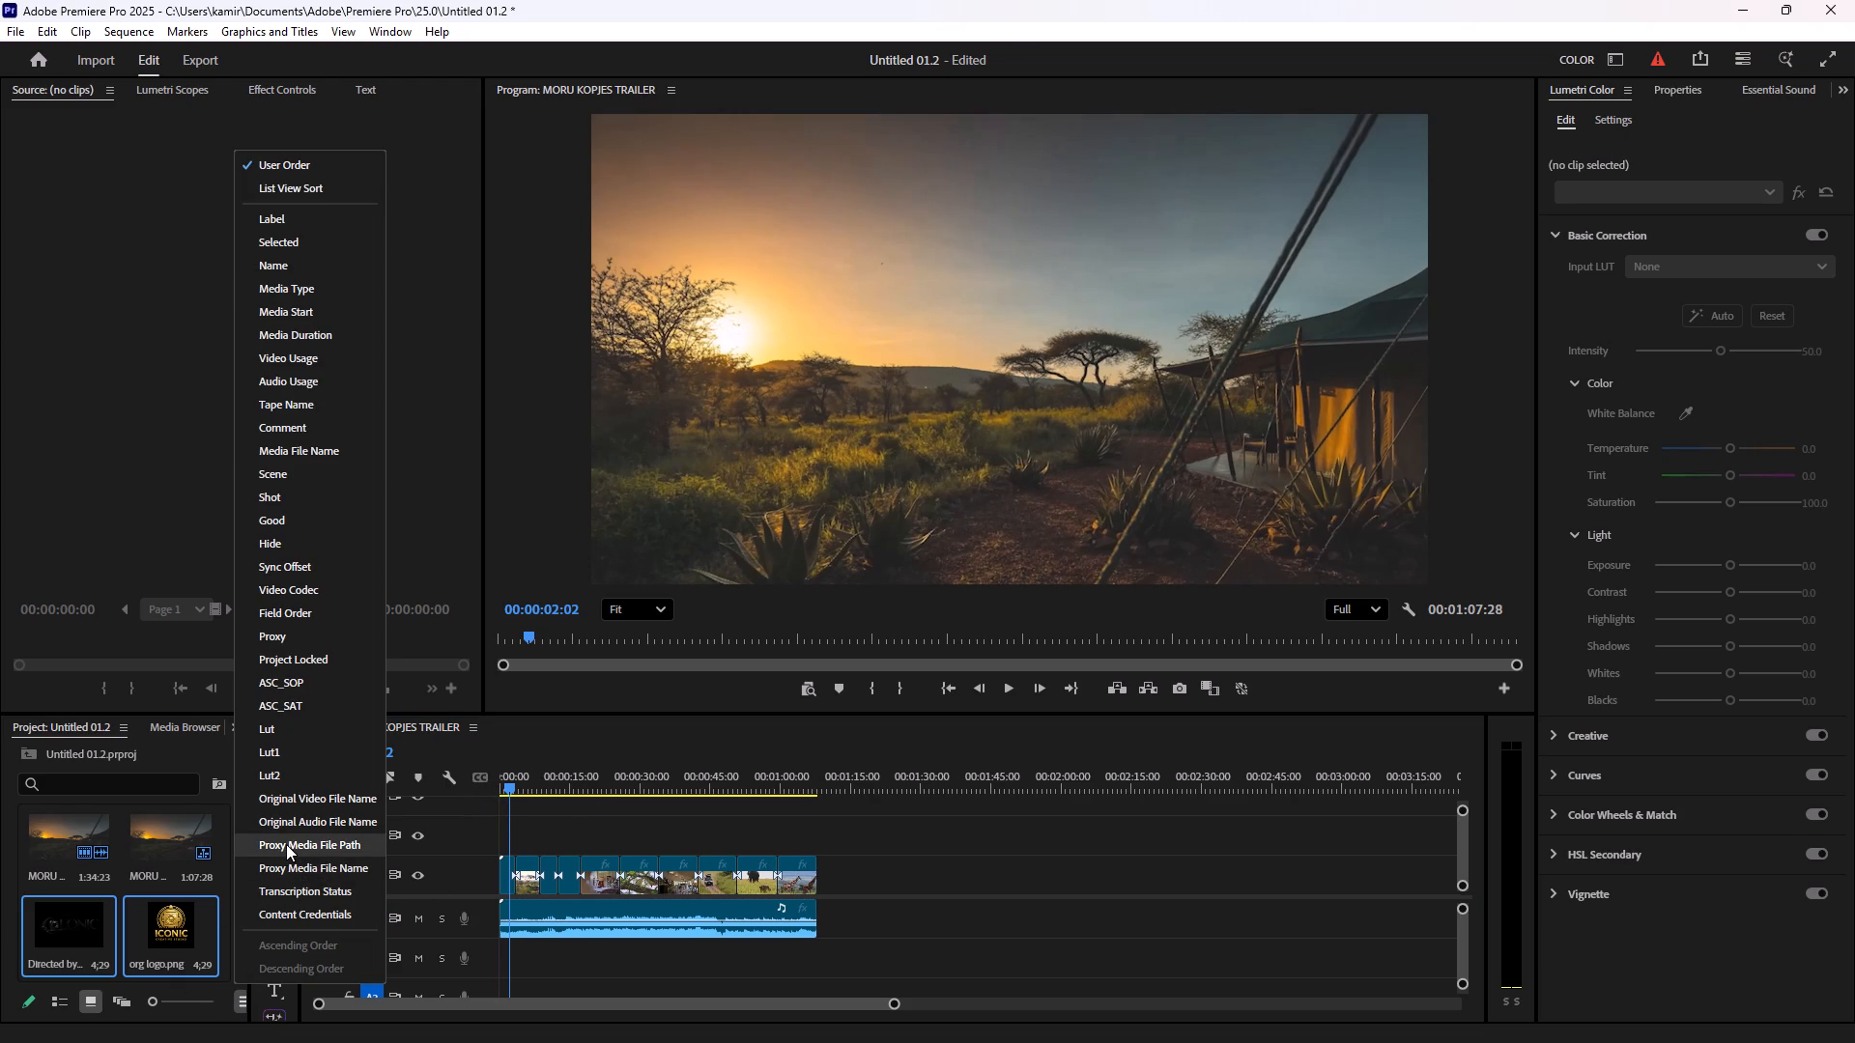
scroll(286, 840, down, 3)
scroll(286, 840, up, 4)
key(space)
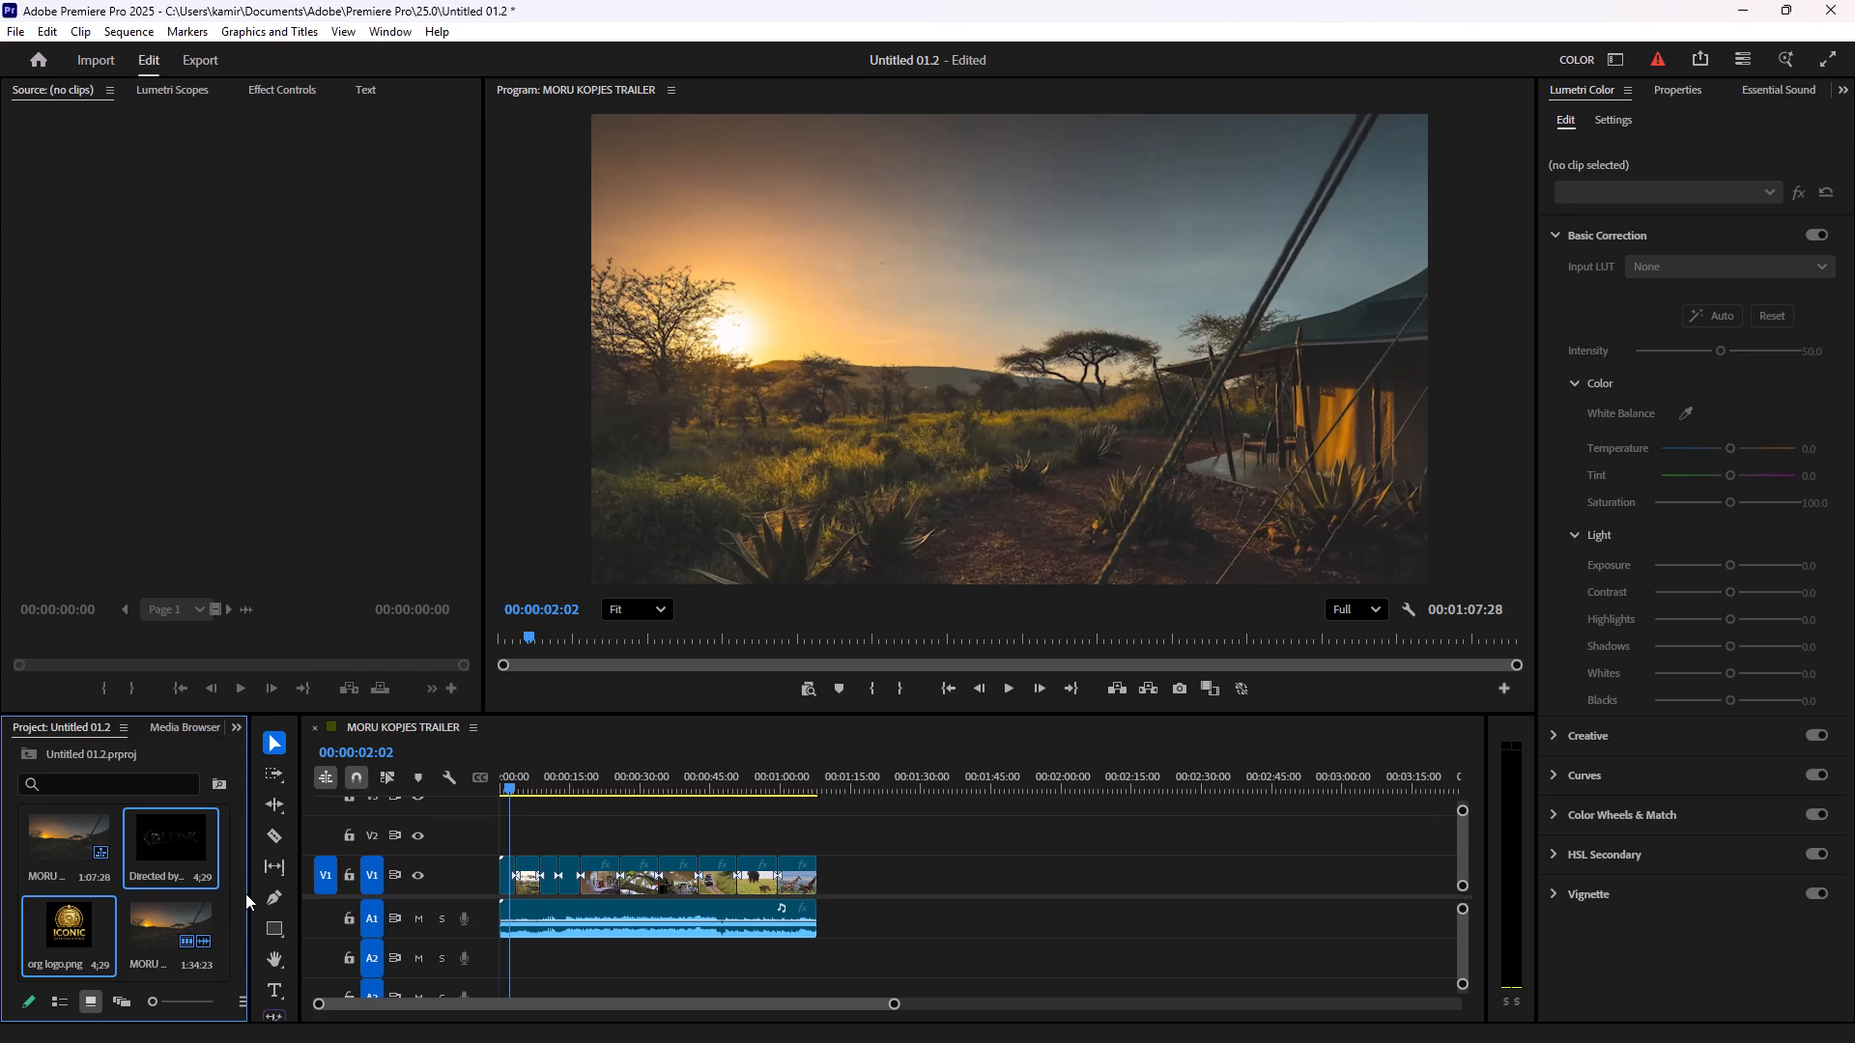
Widen the Project panel so that its item-creation controls fit.
drag(248, 885, 373, 875)
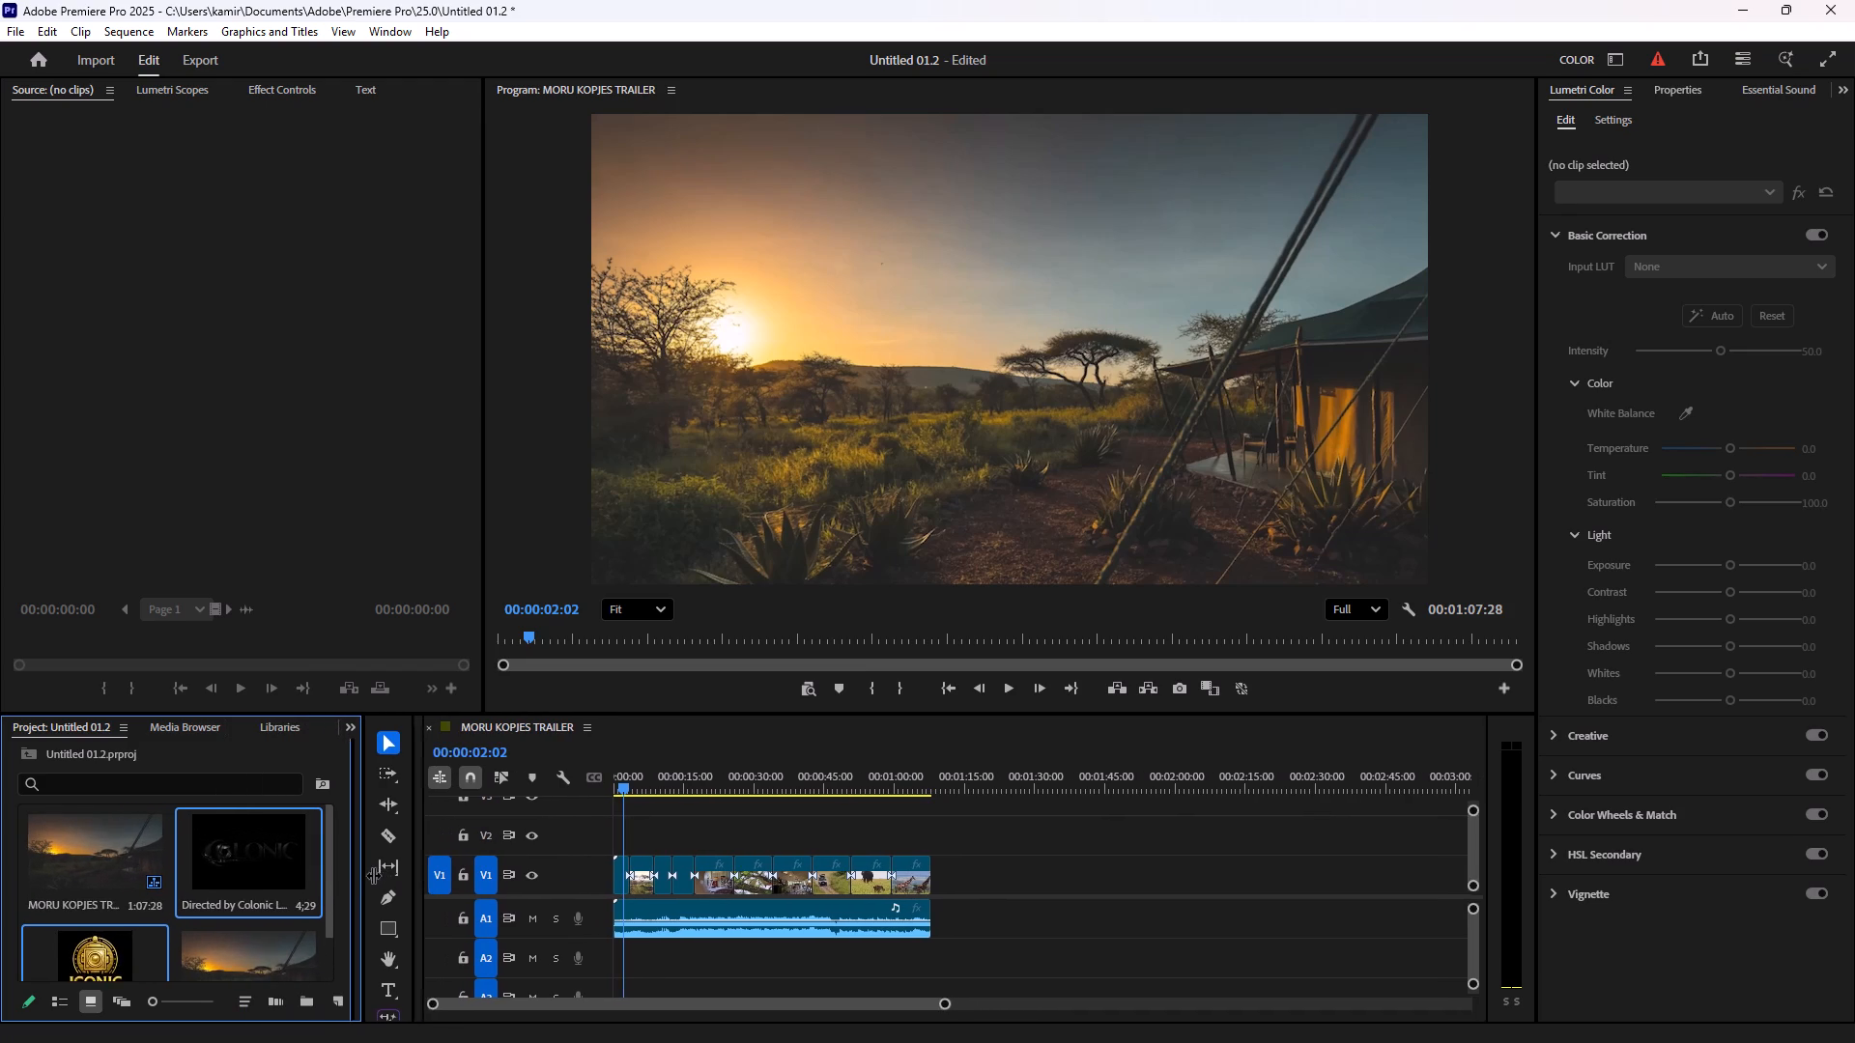
drag(373, 875, 370, 875)
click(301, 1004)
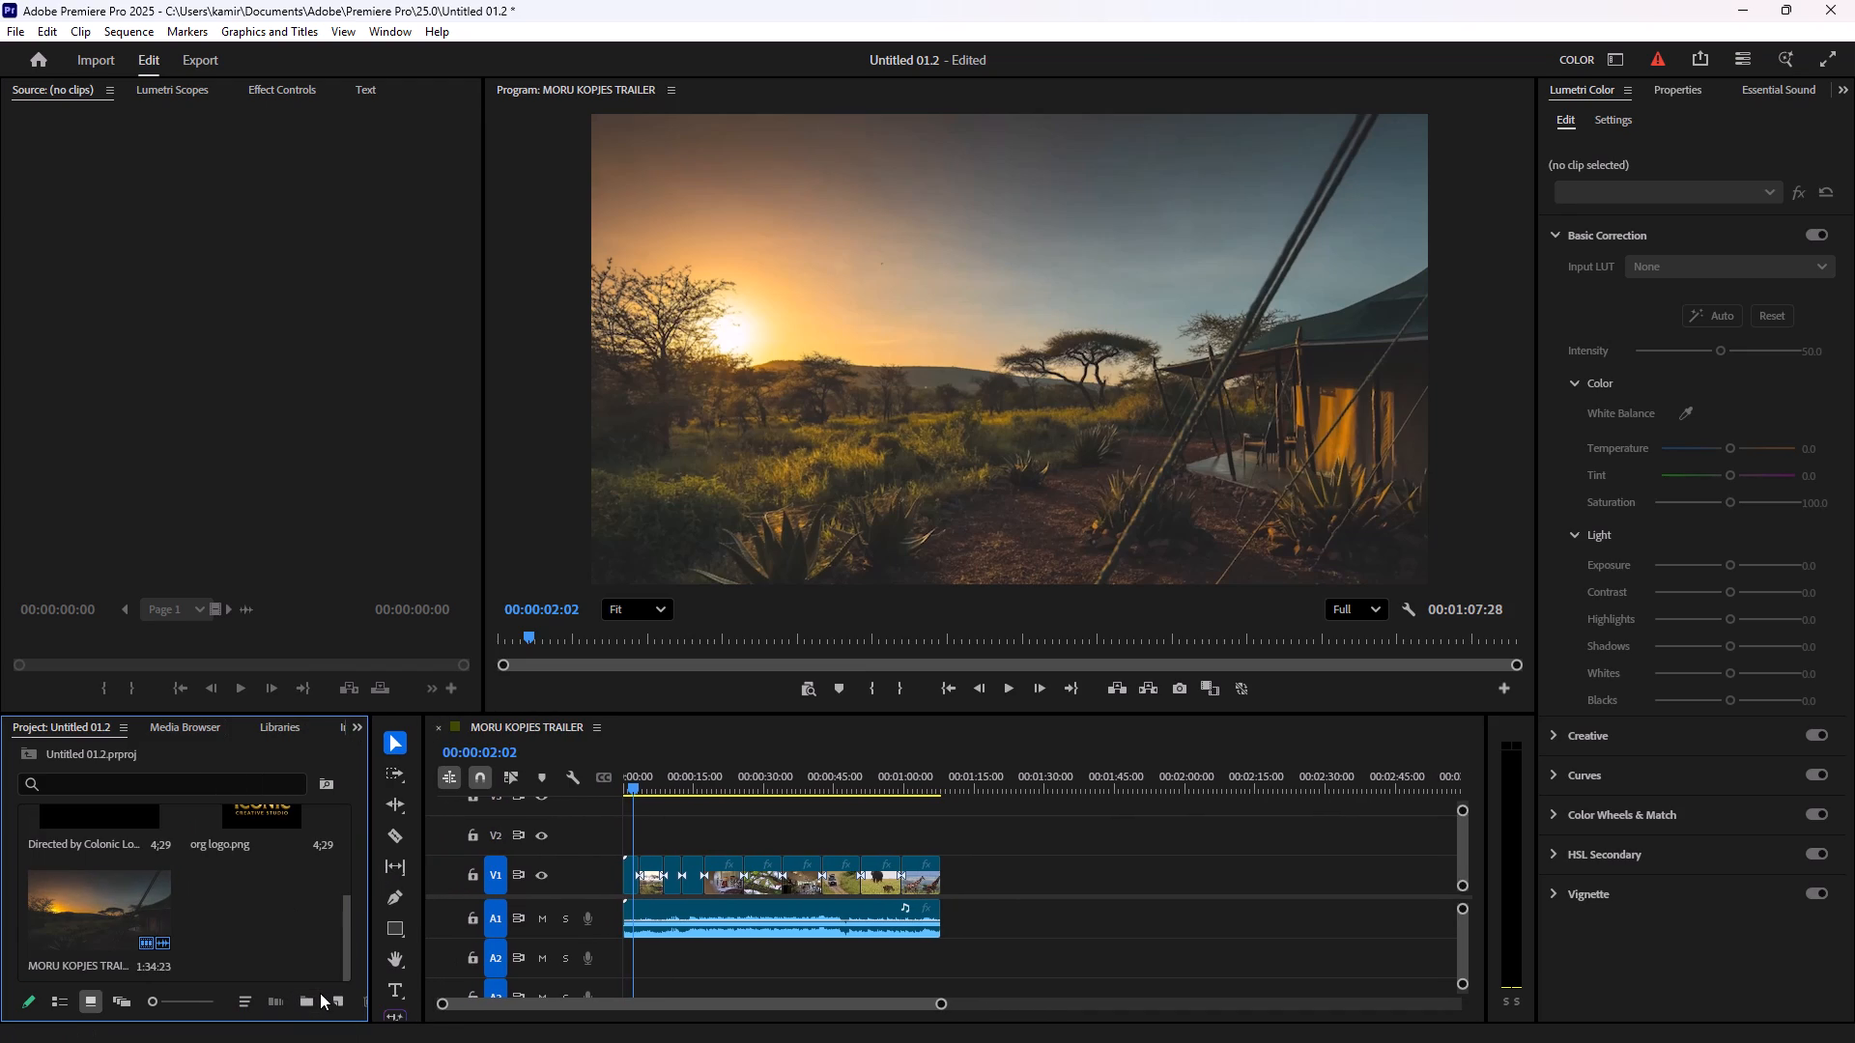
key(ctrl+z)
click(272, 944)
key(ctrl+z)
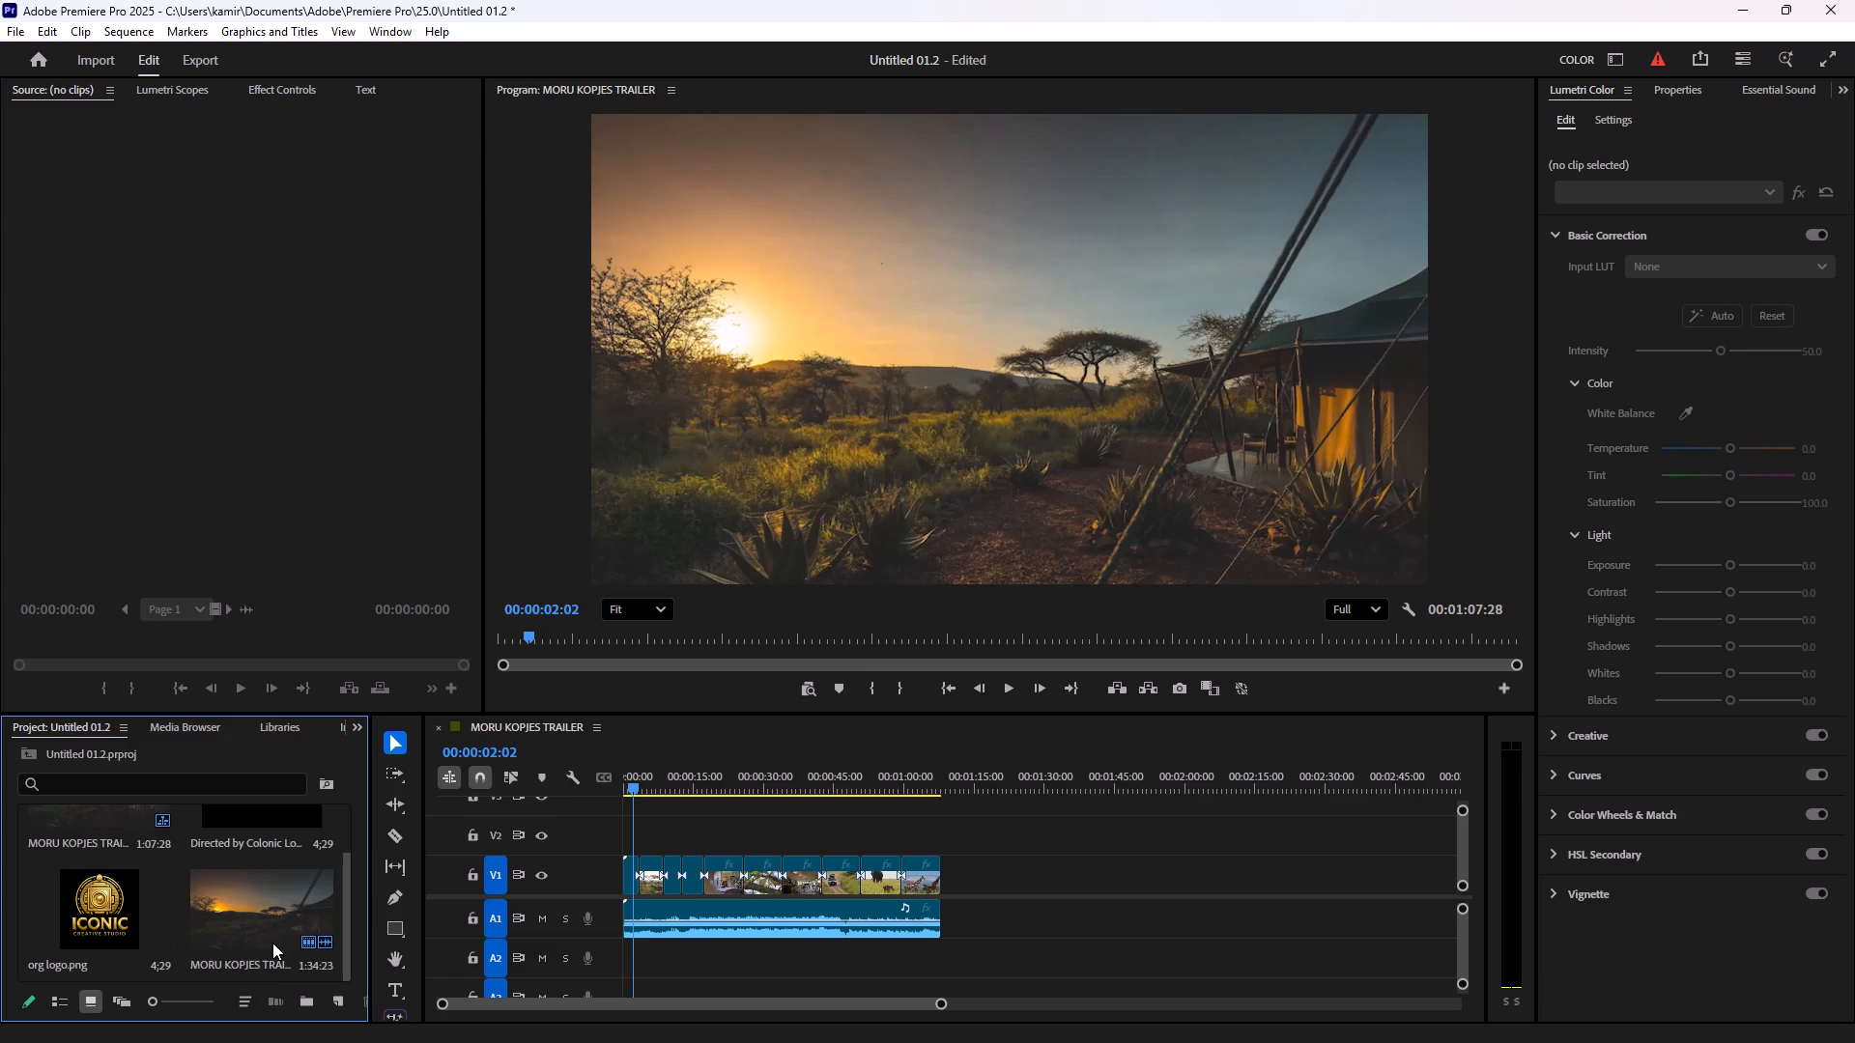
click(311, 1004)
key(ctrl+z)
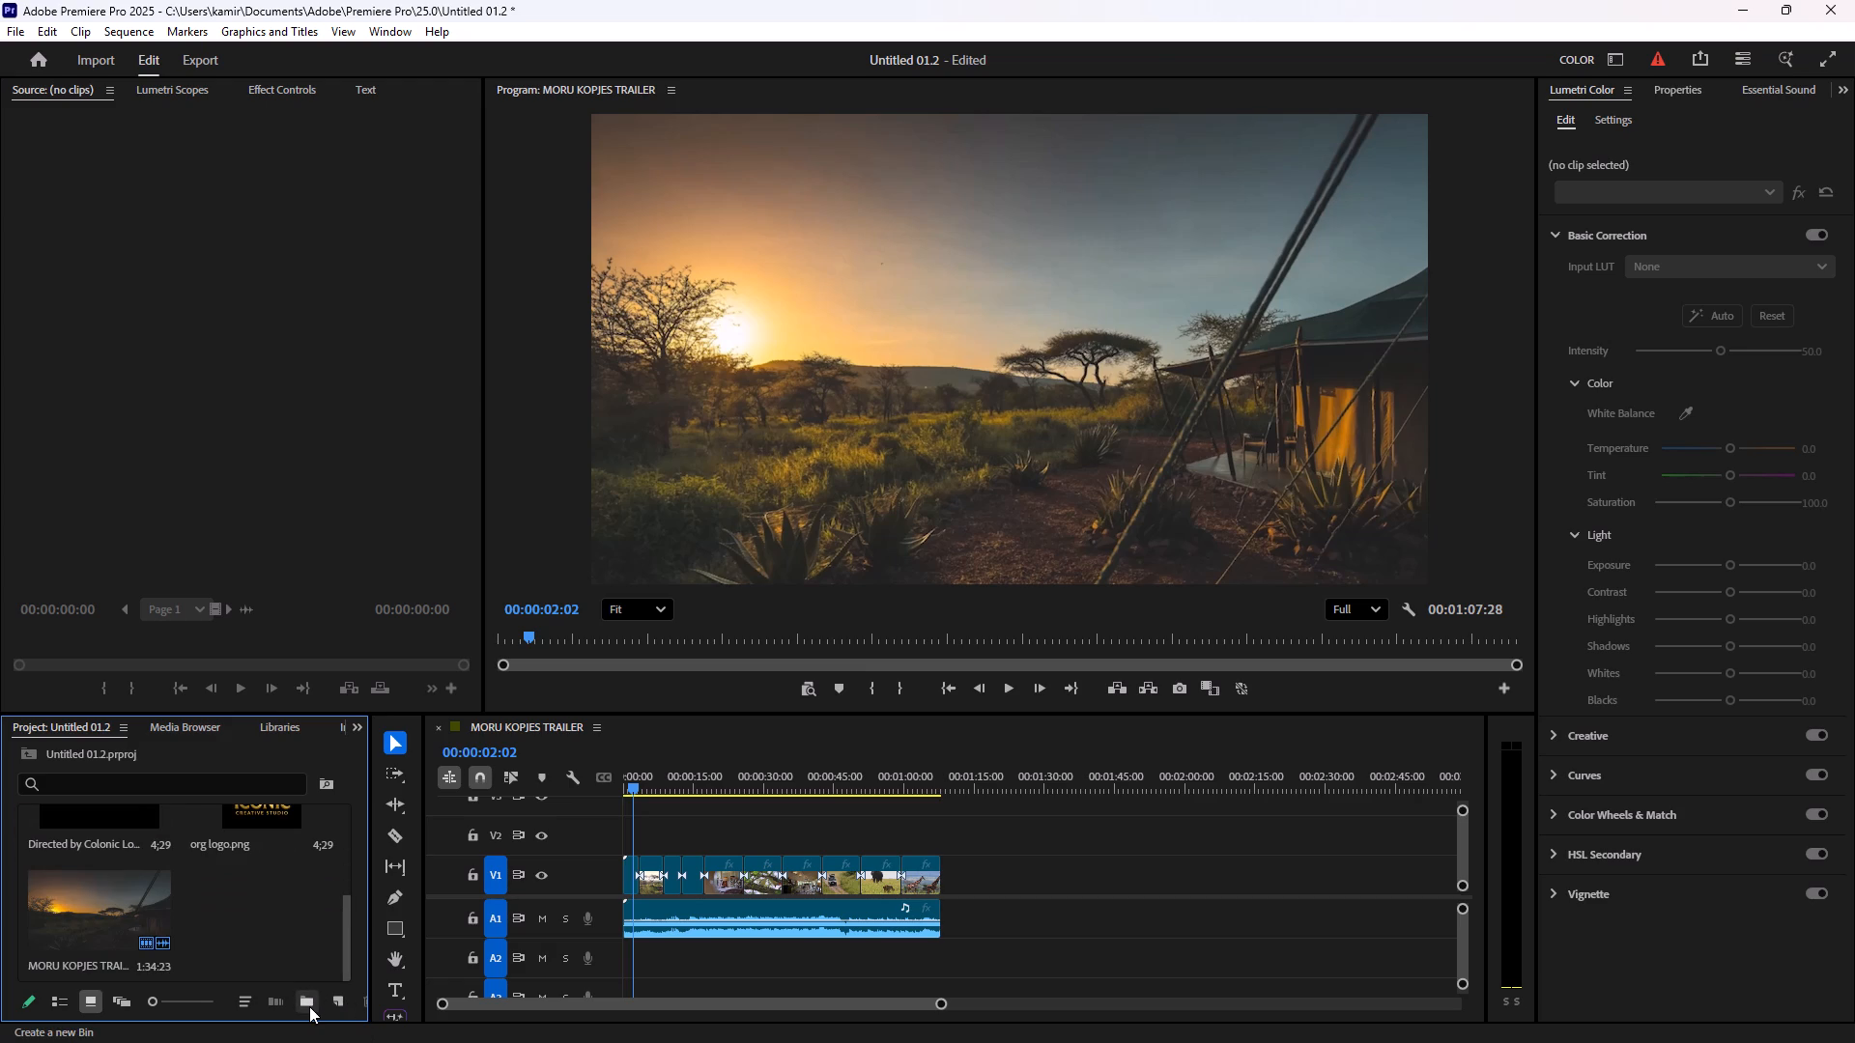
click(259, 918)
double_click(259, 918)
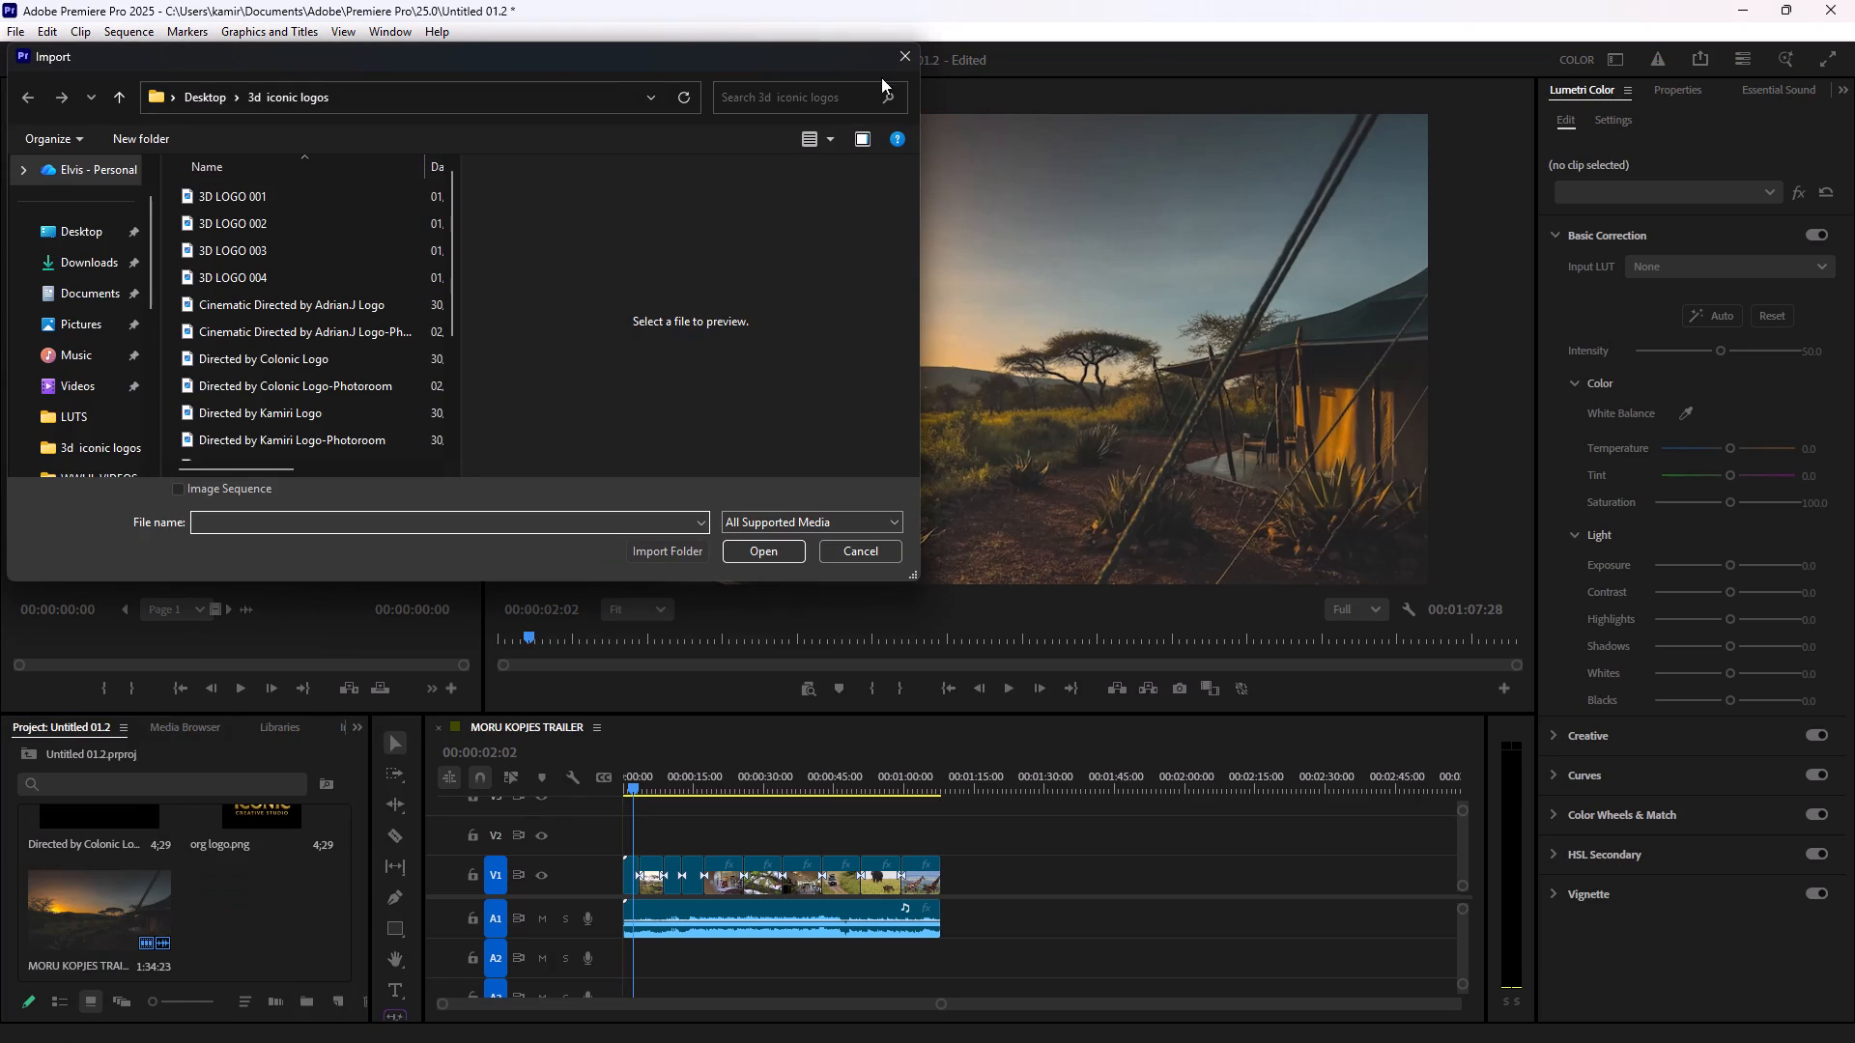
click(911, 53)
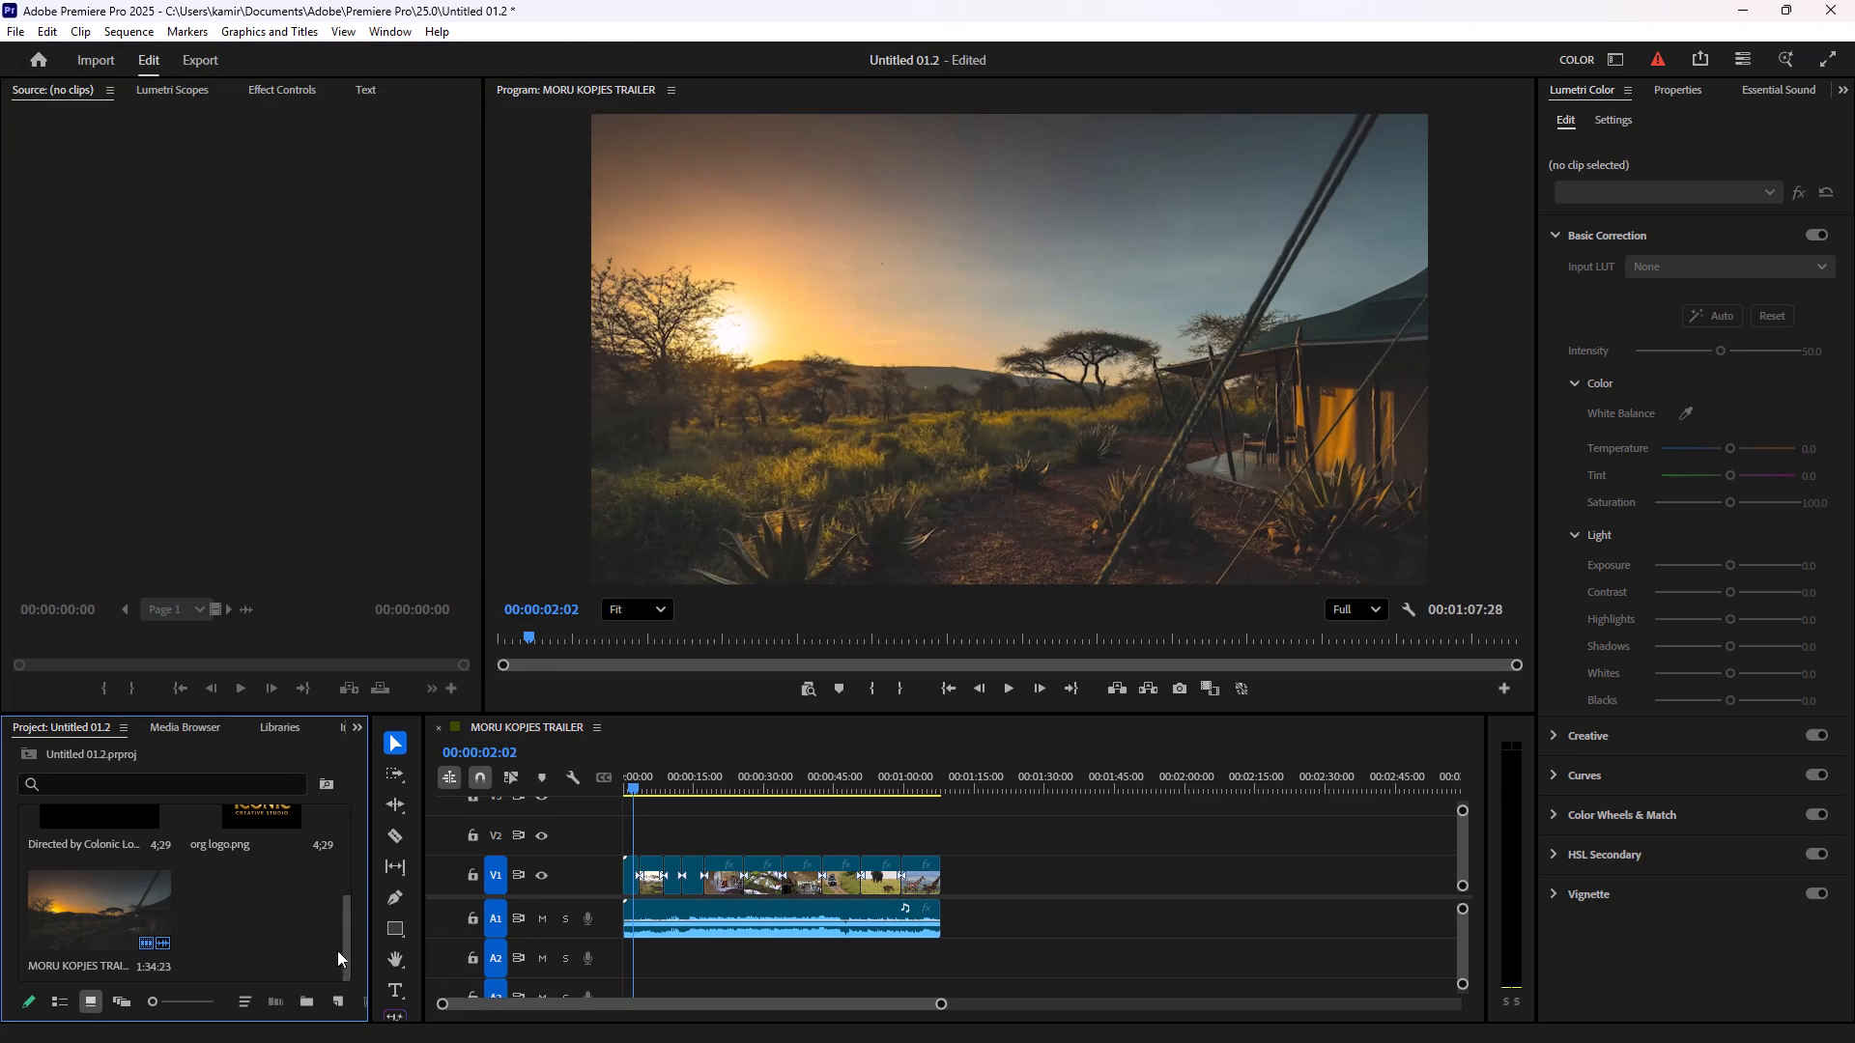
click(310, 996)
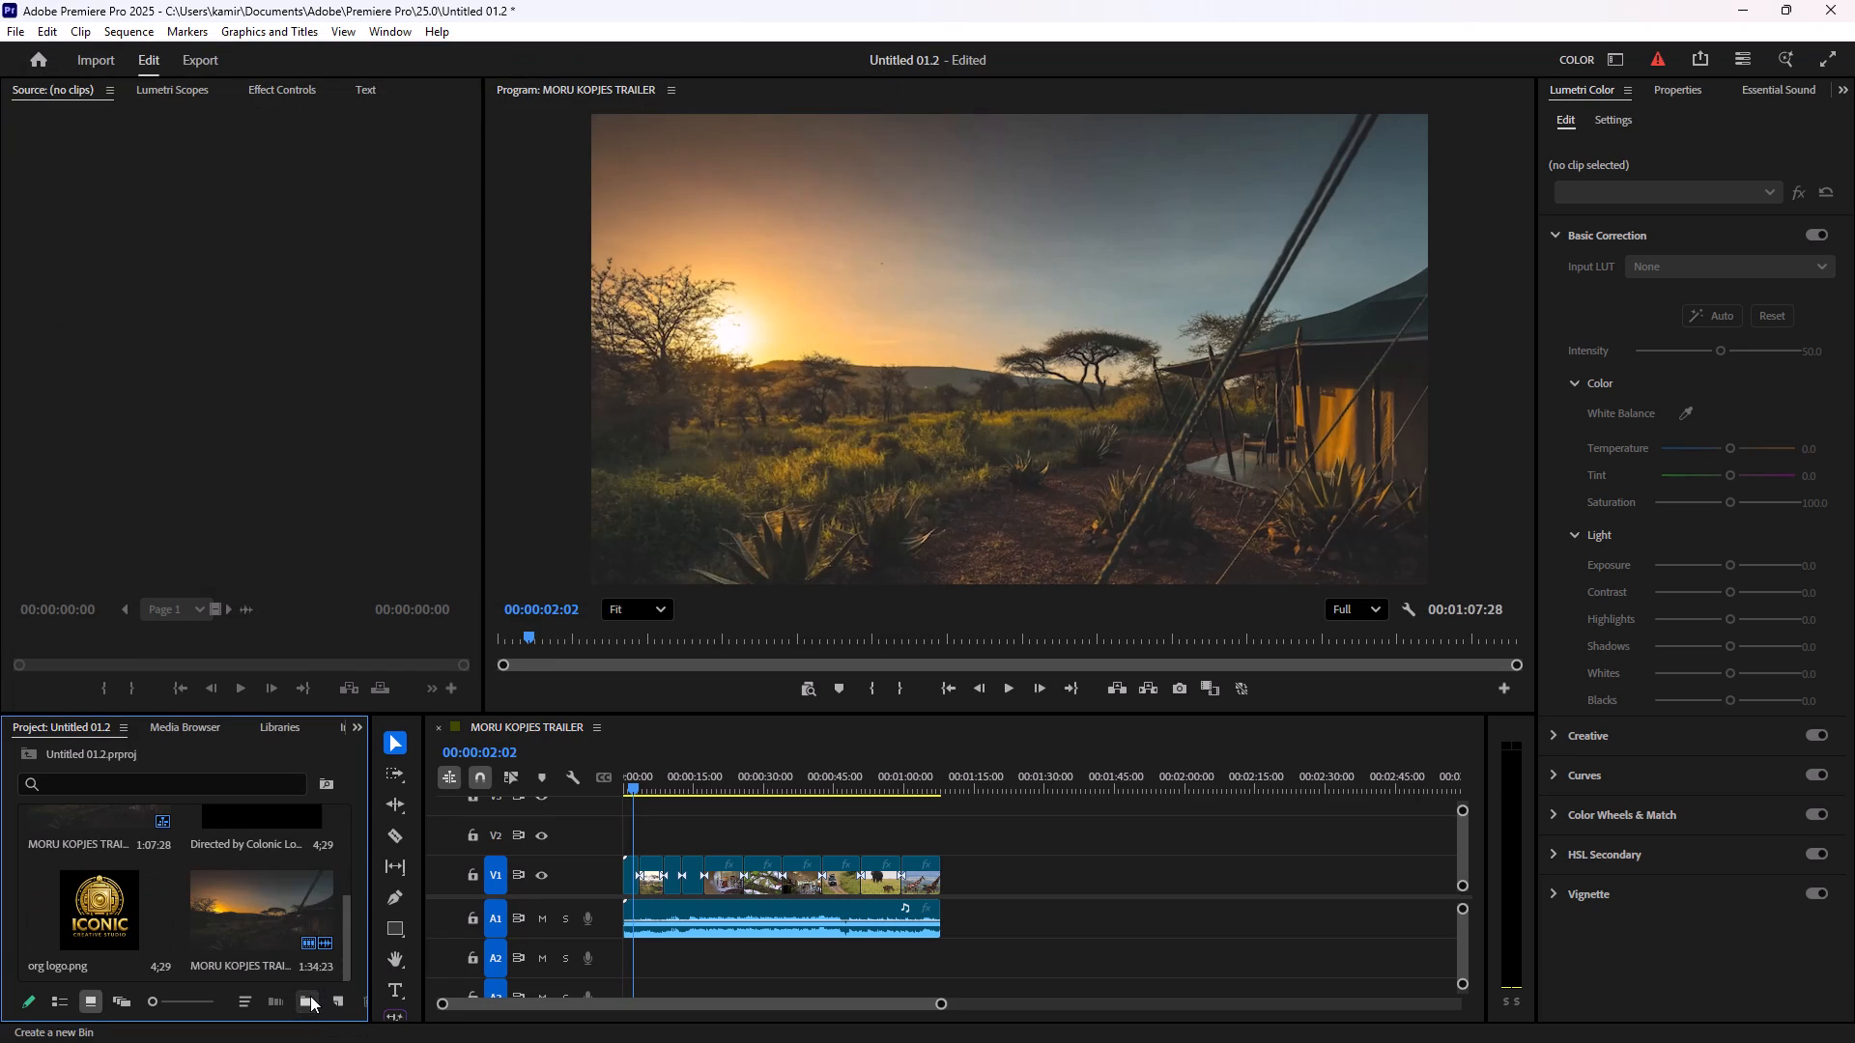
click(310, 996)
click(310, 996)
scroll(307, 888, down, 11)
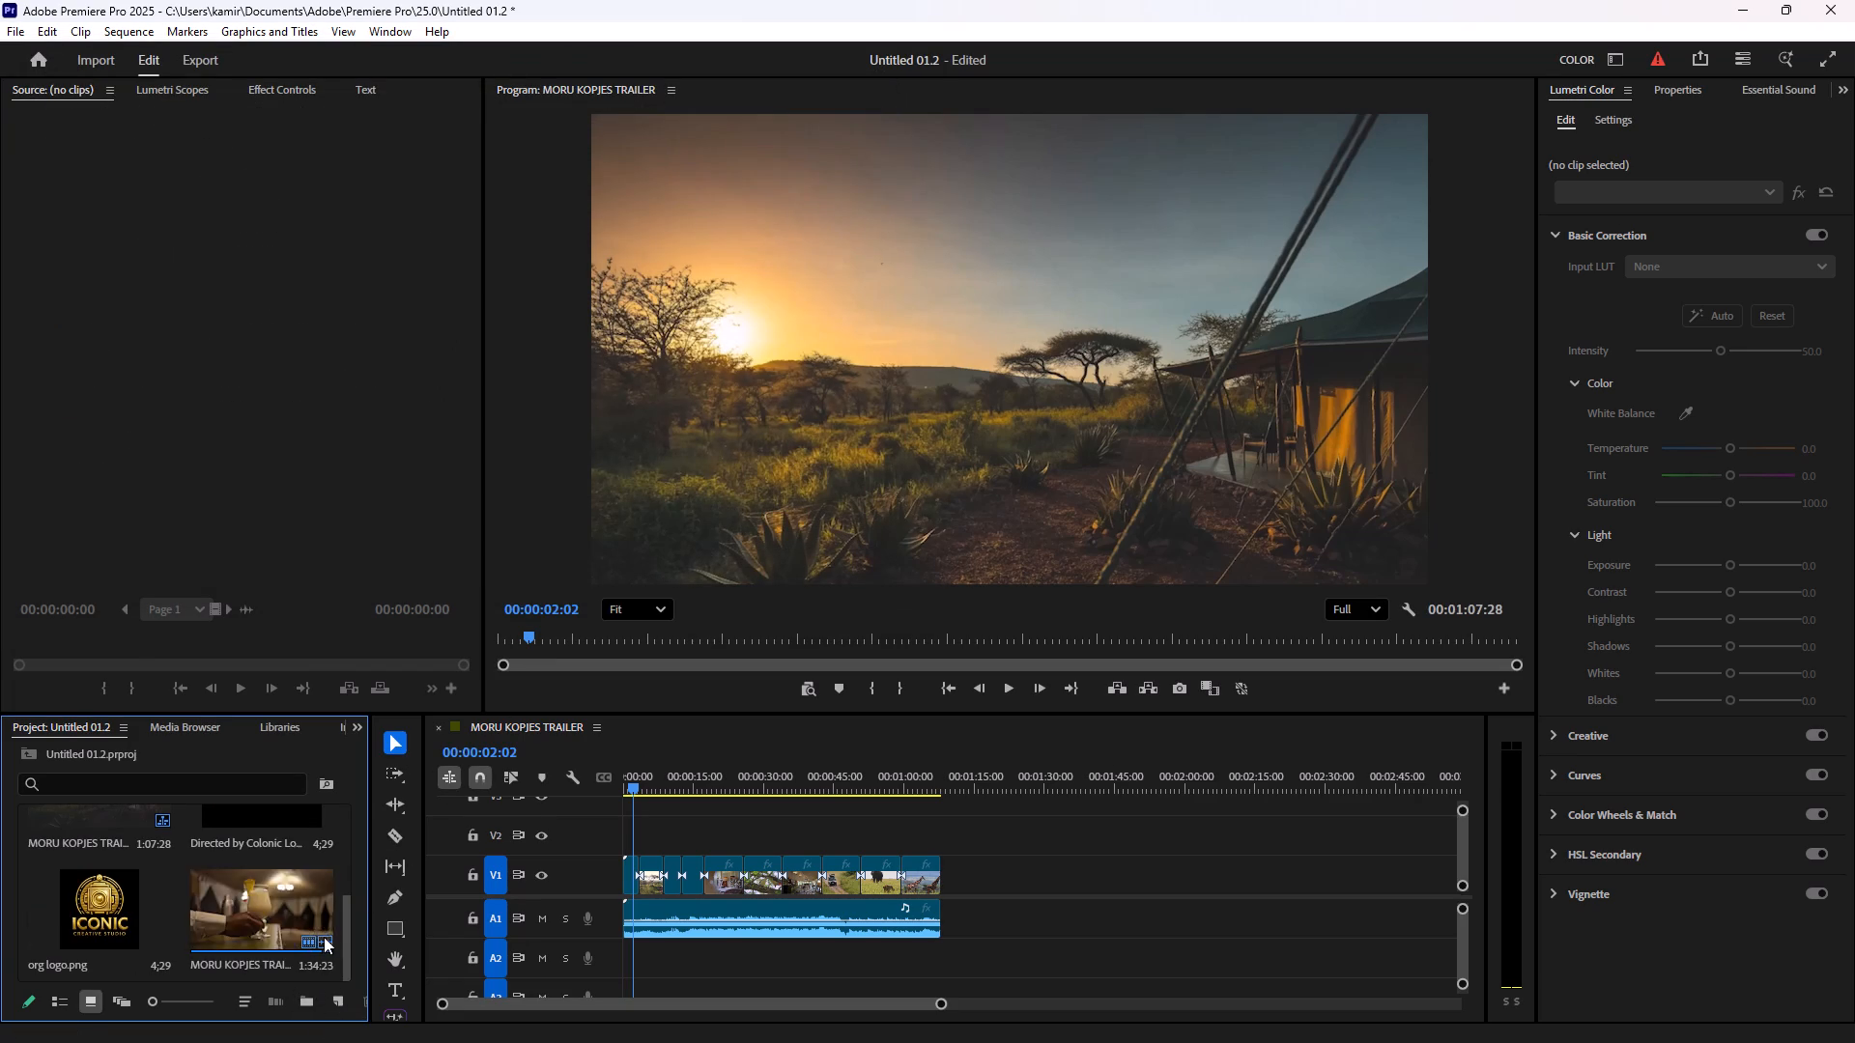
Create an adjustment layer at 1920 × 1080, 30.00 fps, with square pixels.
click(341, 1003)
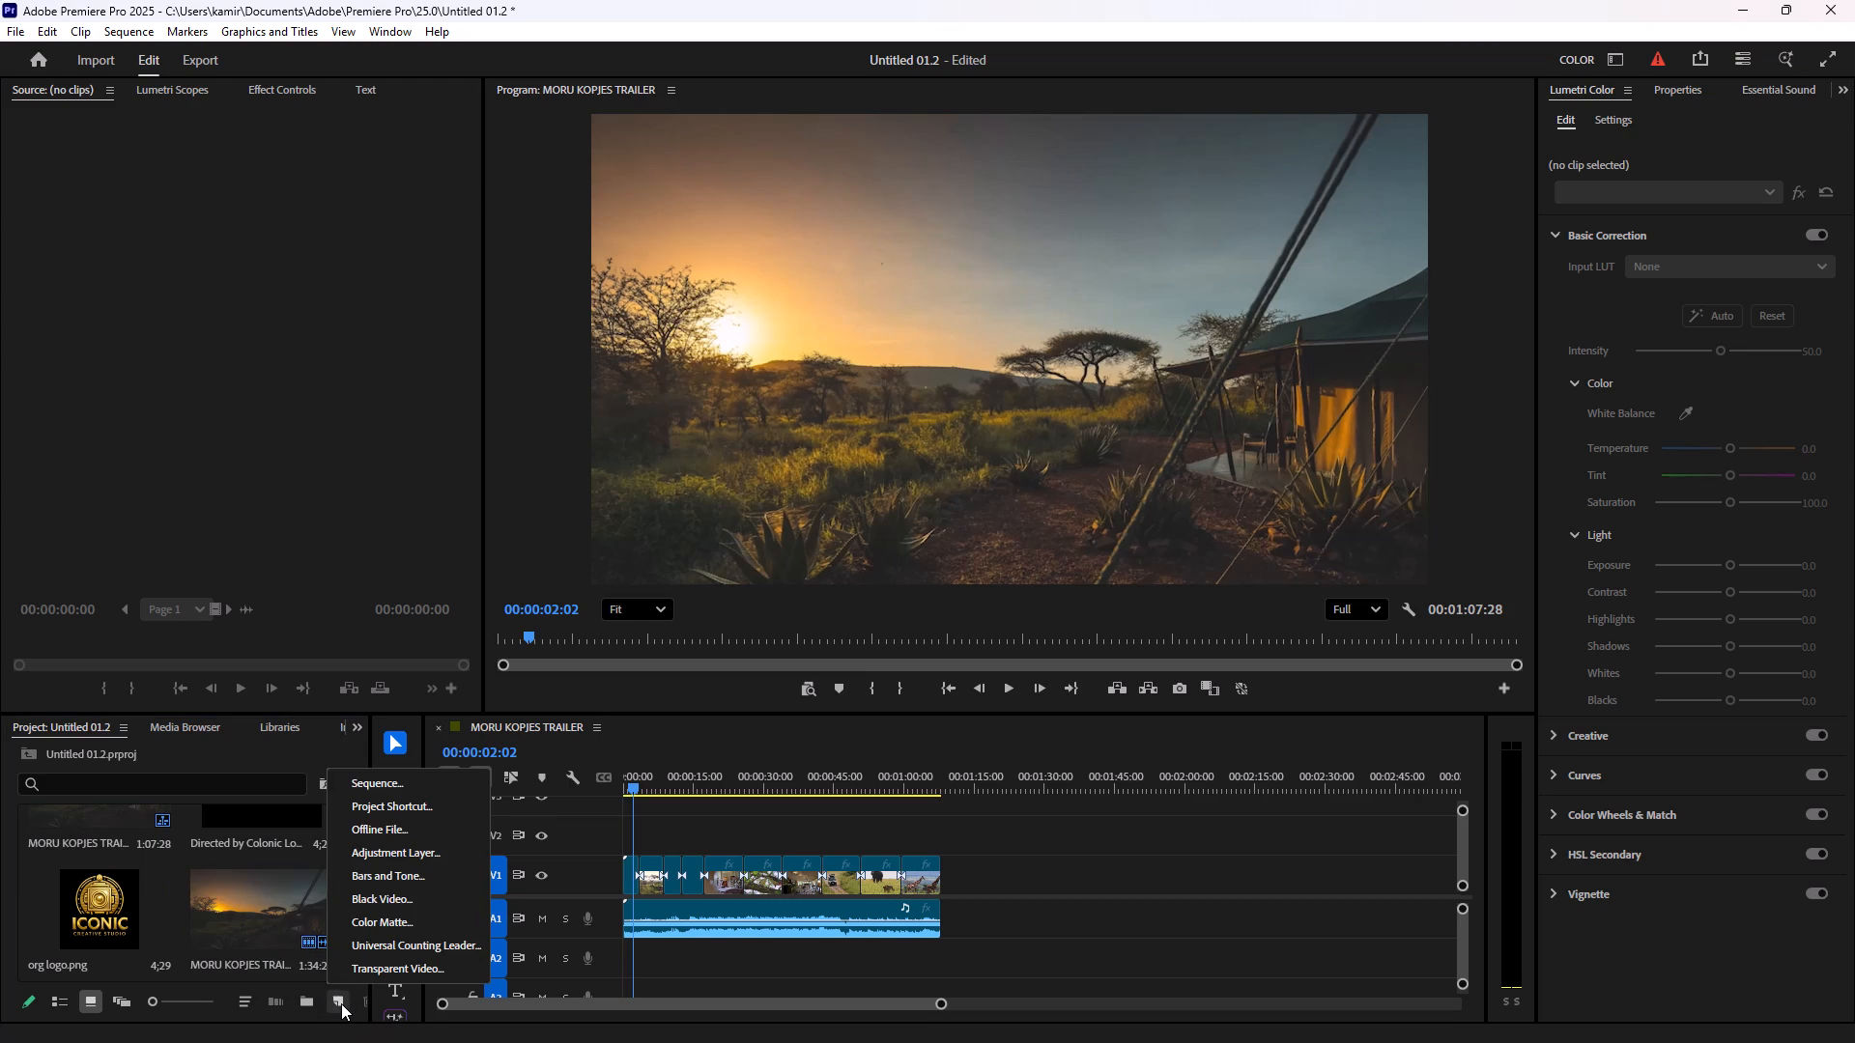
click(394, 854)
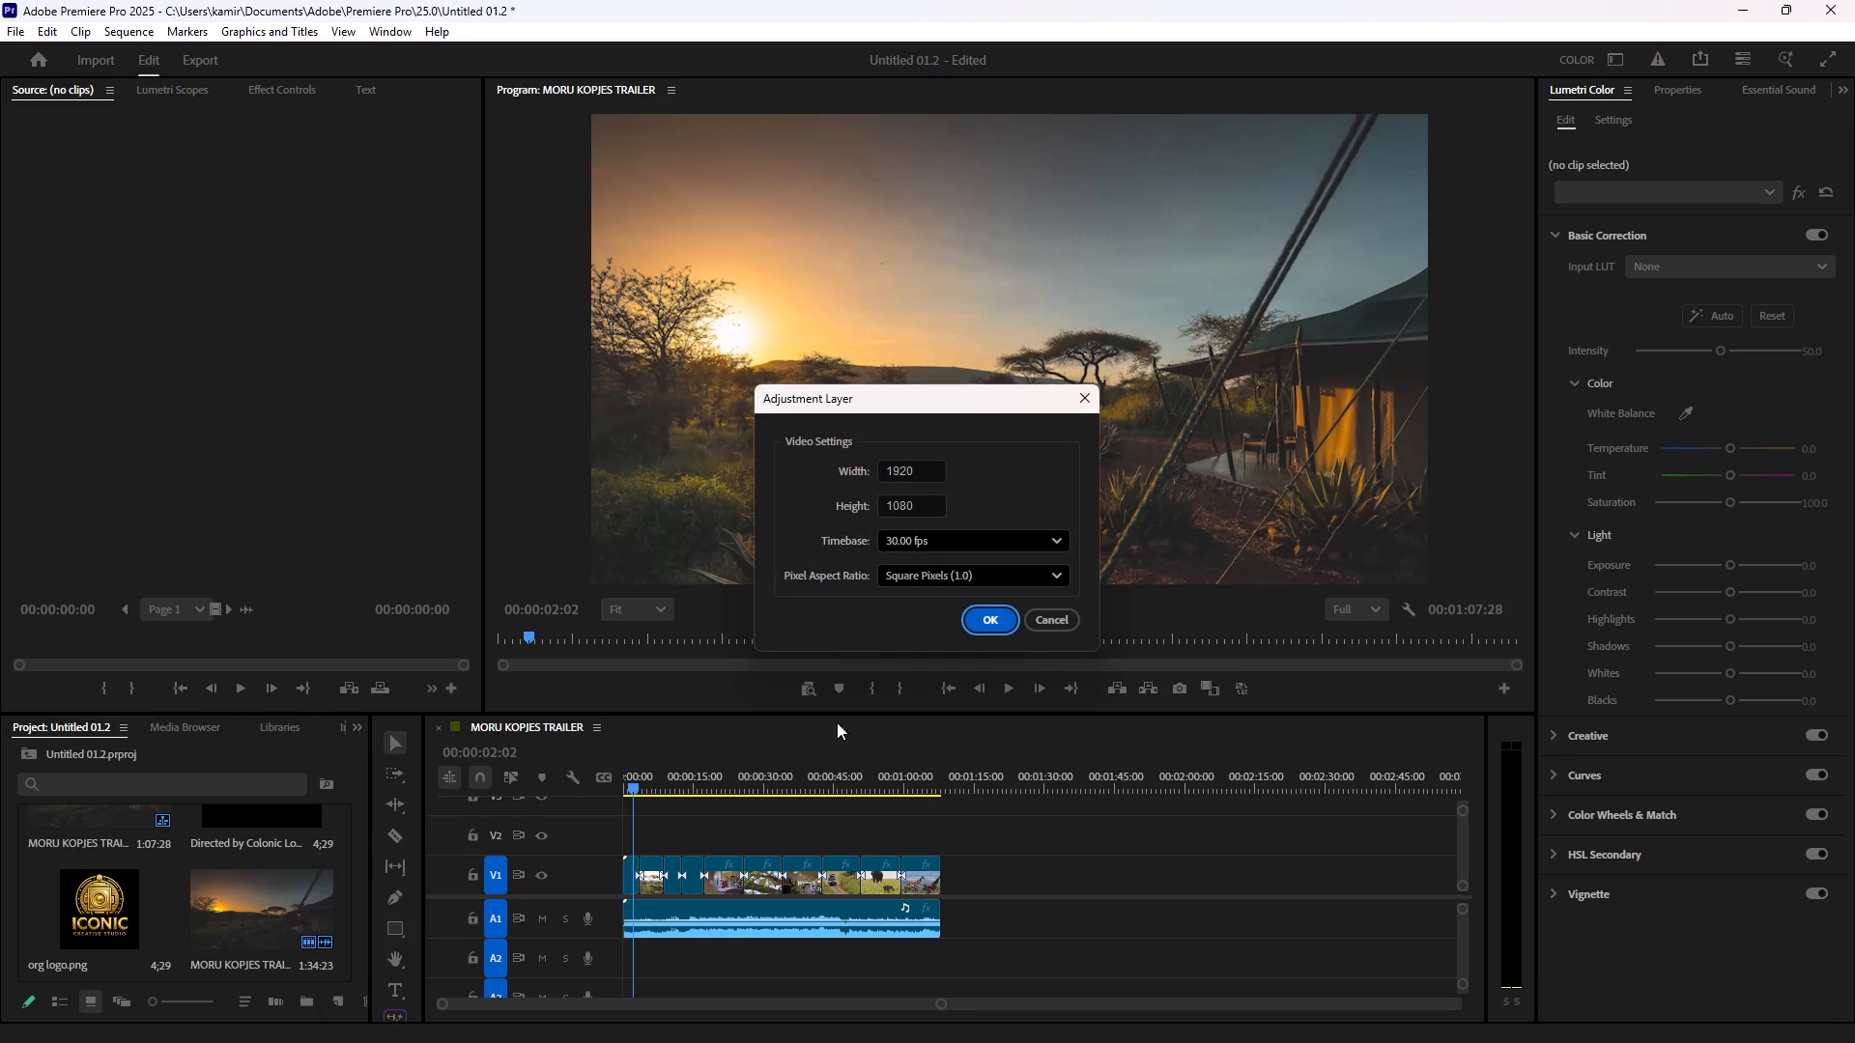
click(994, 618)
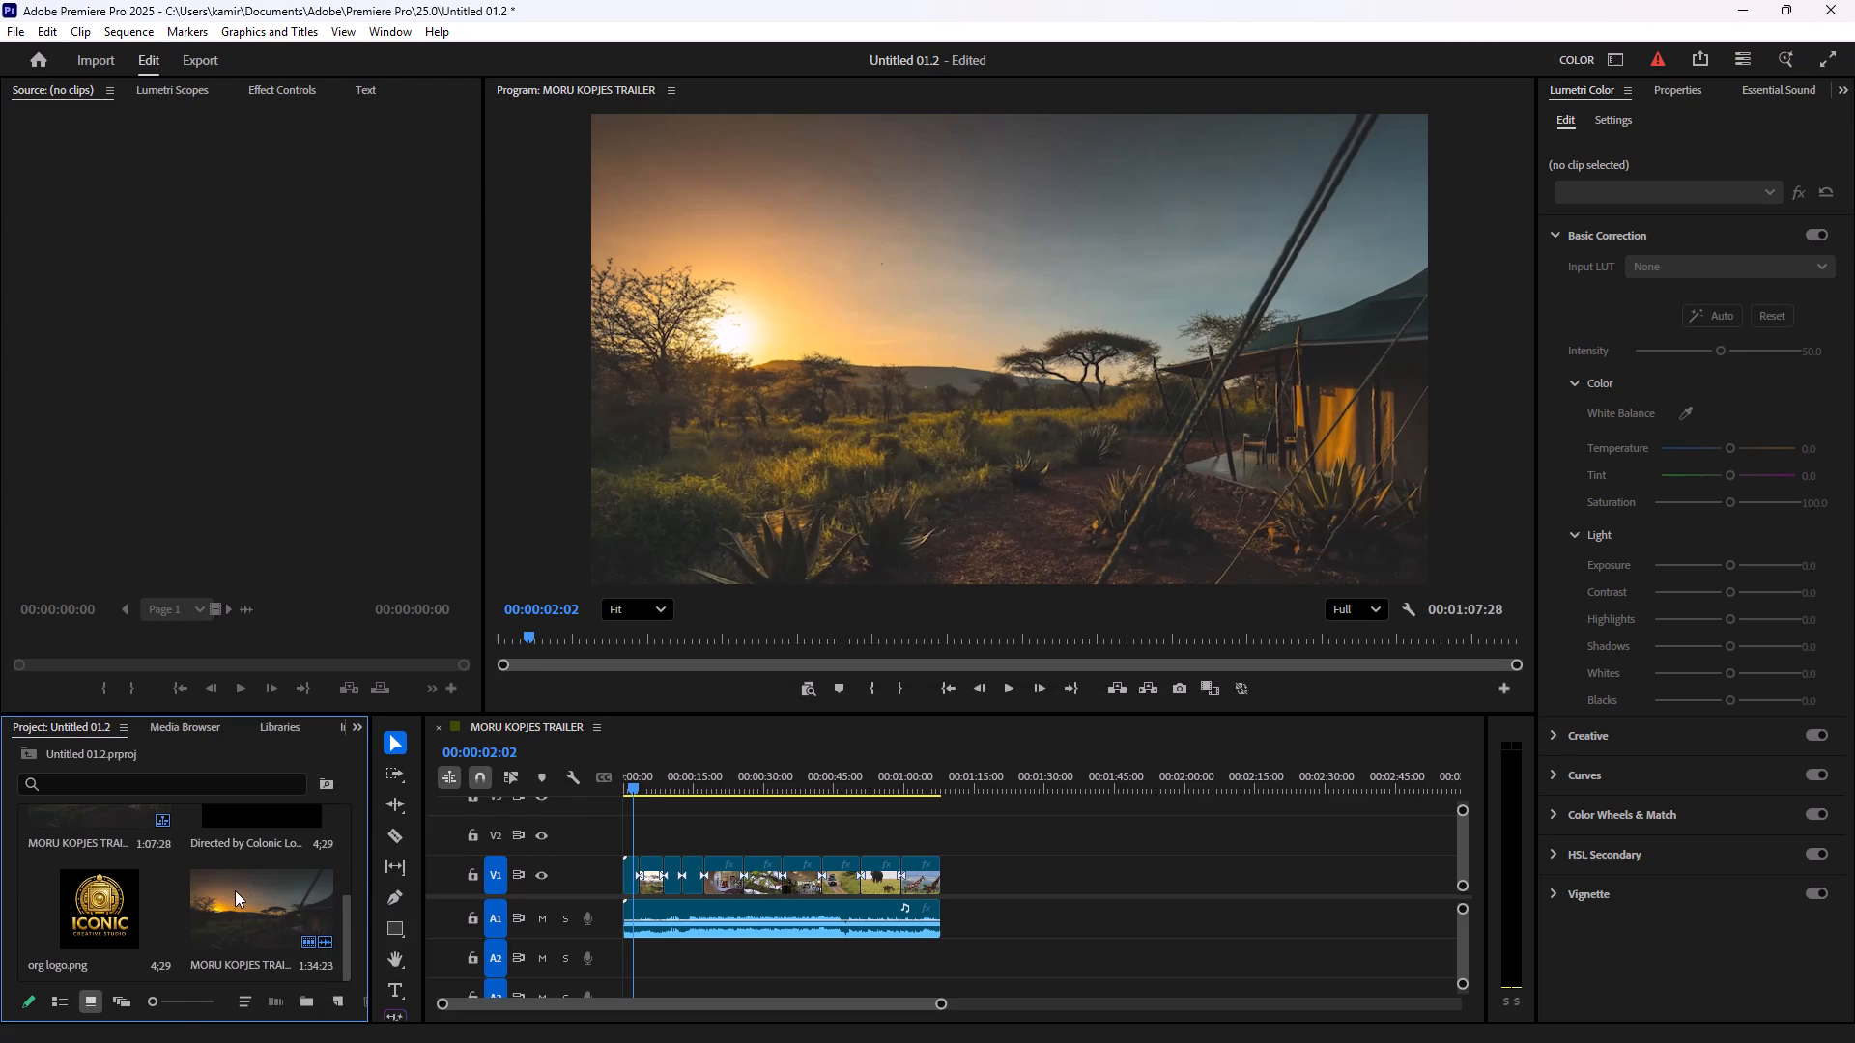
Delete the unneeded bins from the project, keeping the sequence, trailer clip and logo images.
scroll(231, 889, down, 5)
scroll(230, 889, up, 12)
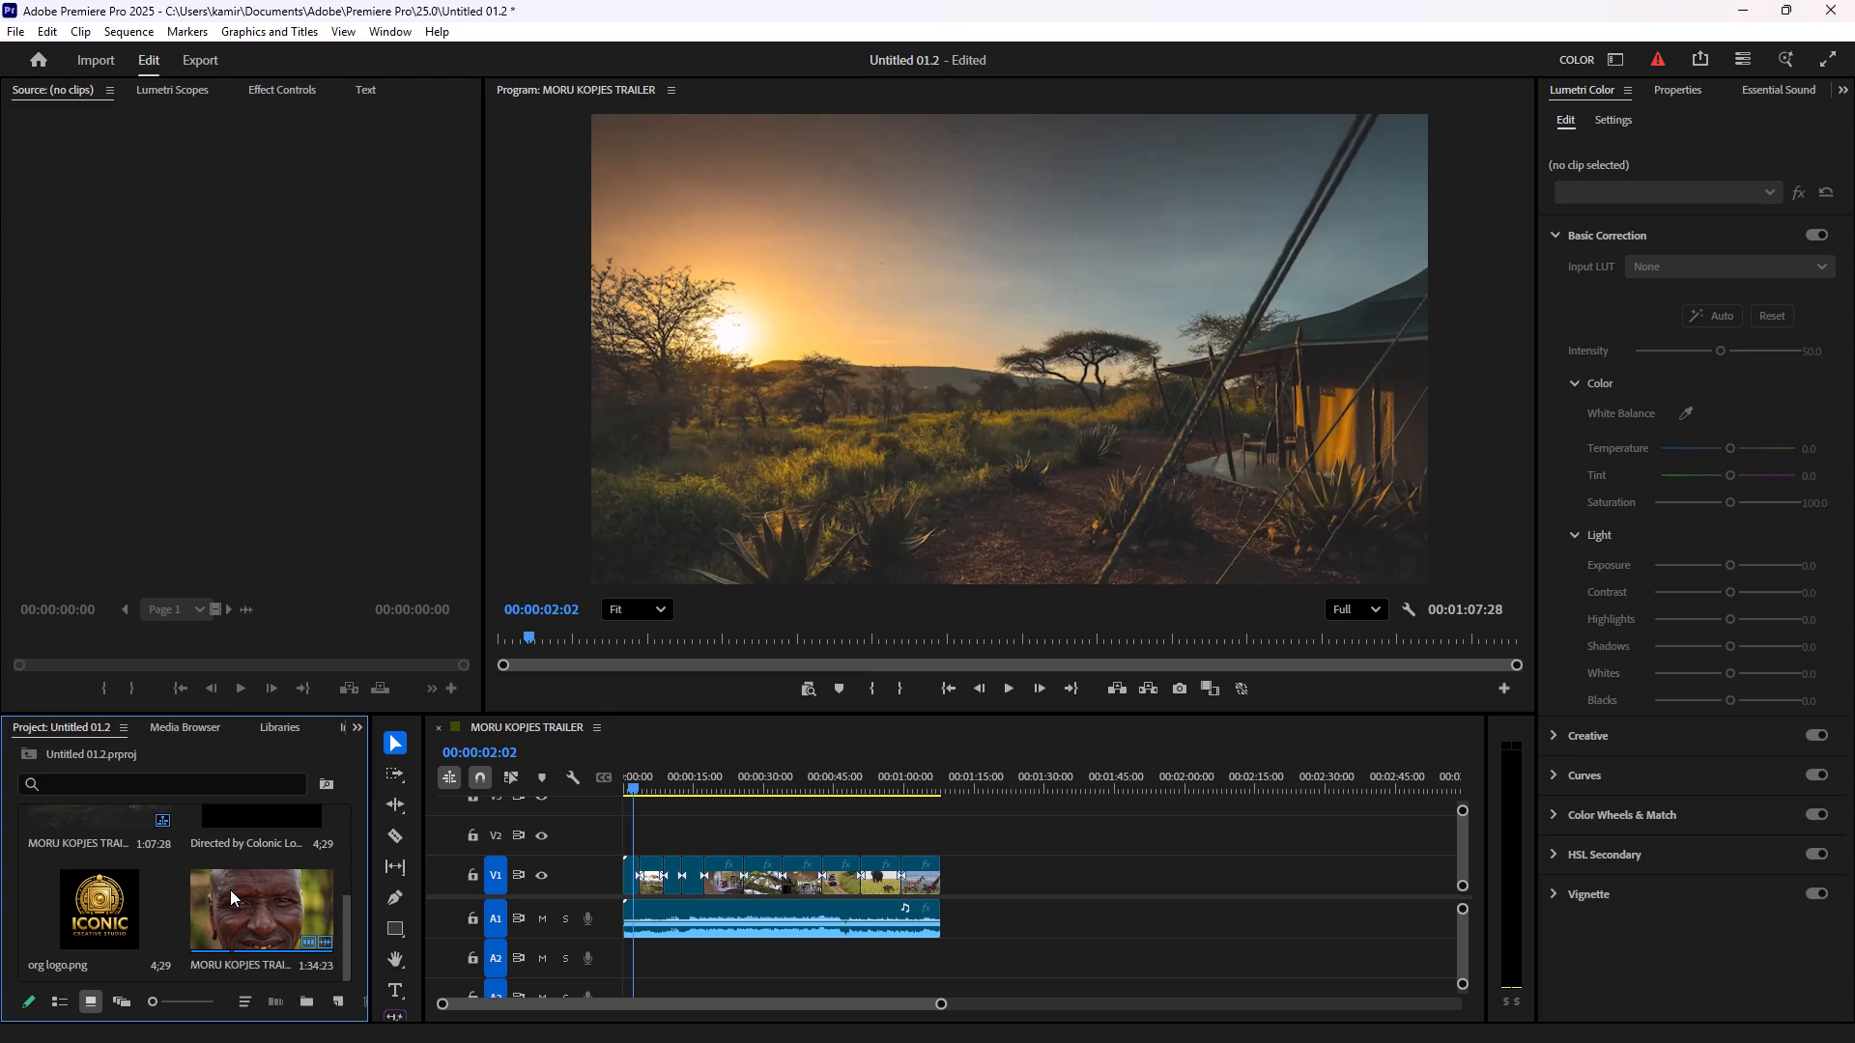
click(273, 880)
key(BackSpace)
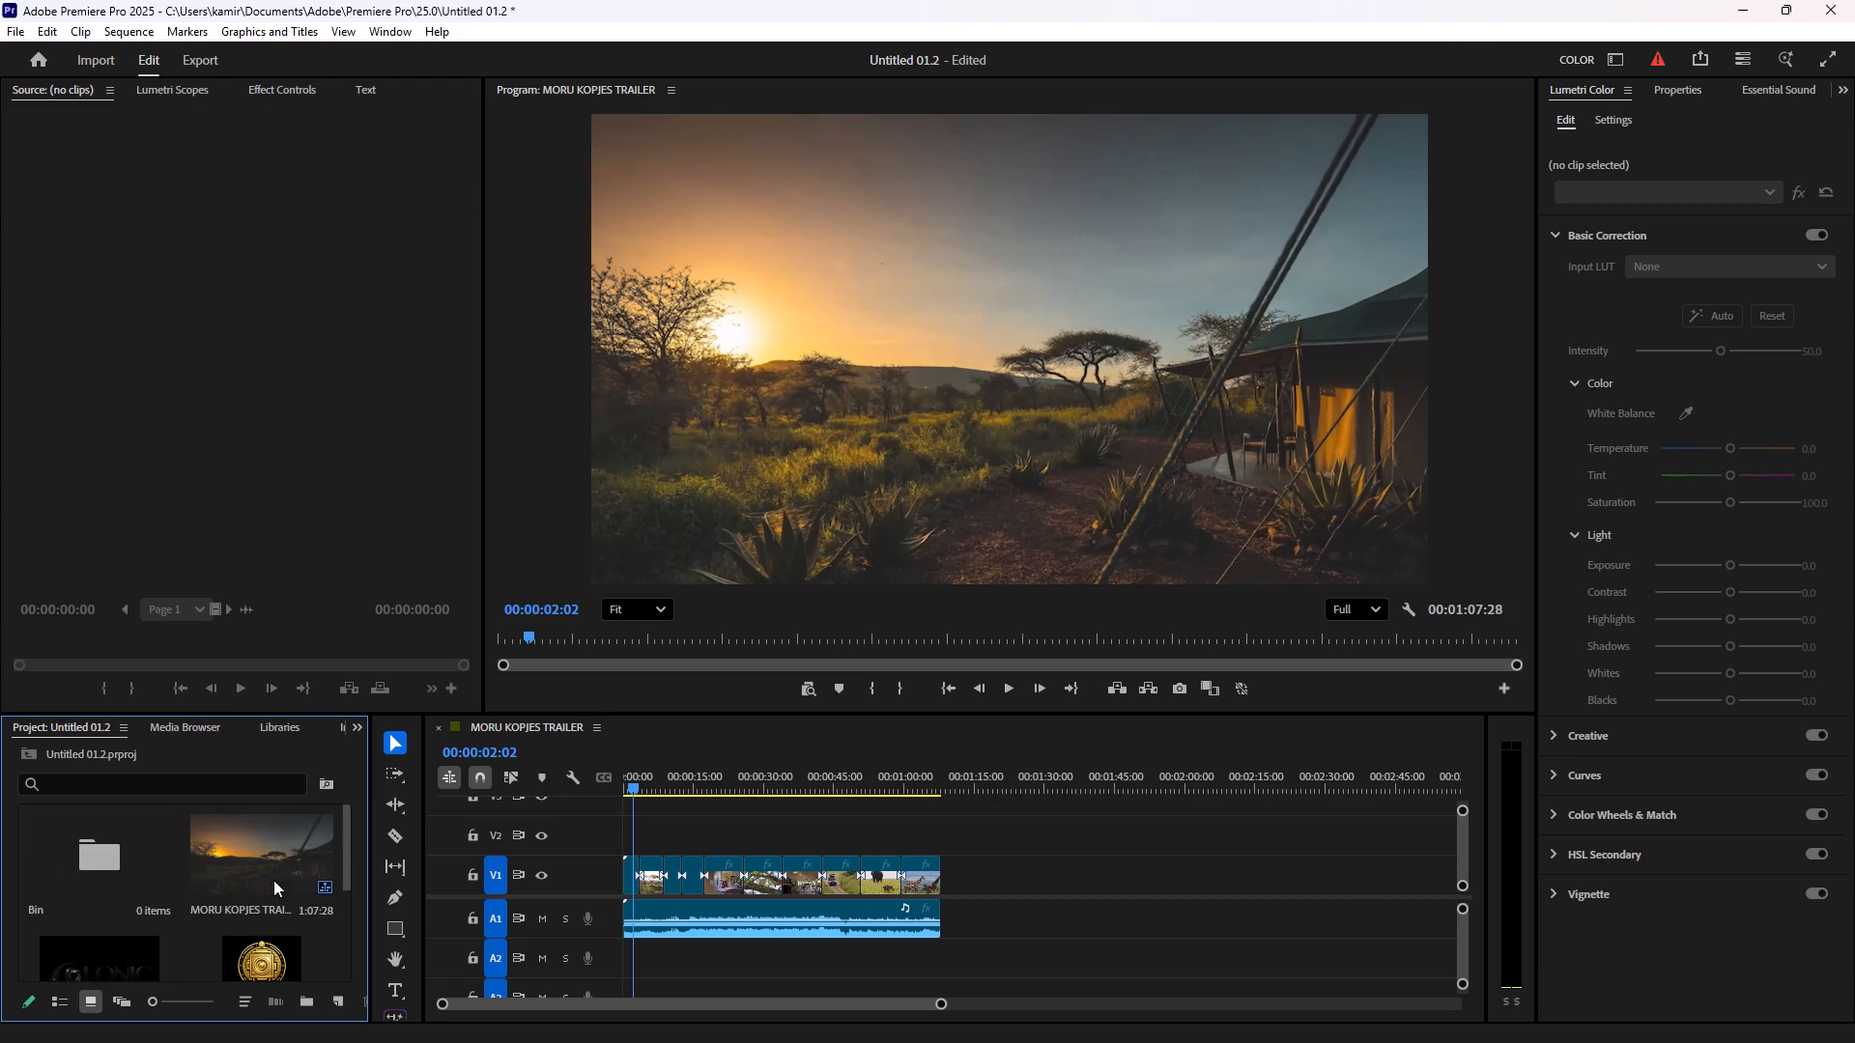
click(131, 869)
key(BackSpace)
Create an adjustment layer at the project's top level with 1920 × 1080, 30.00 fps and square pixels.
scroll(162, 860, down, 8)
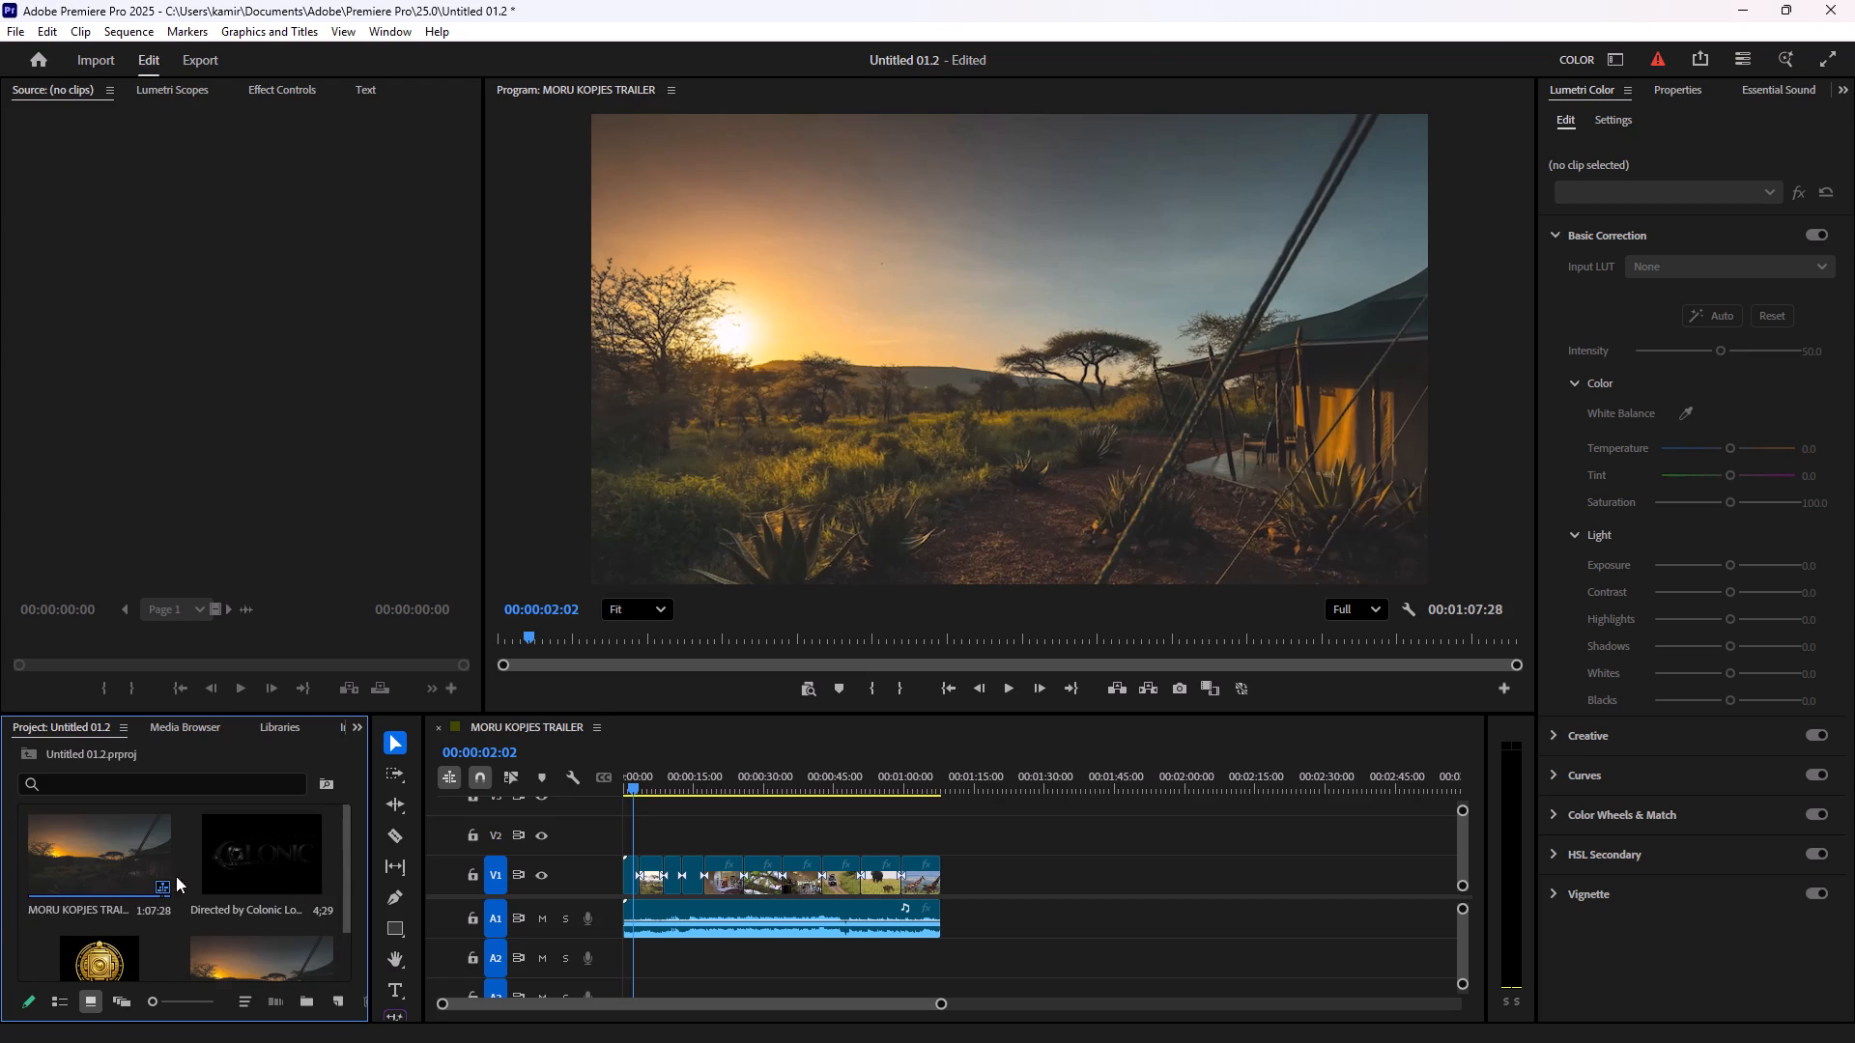
scroll(333, 942, down, 4)
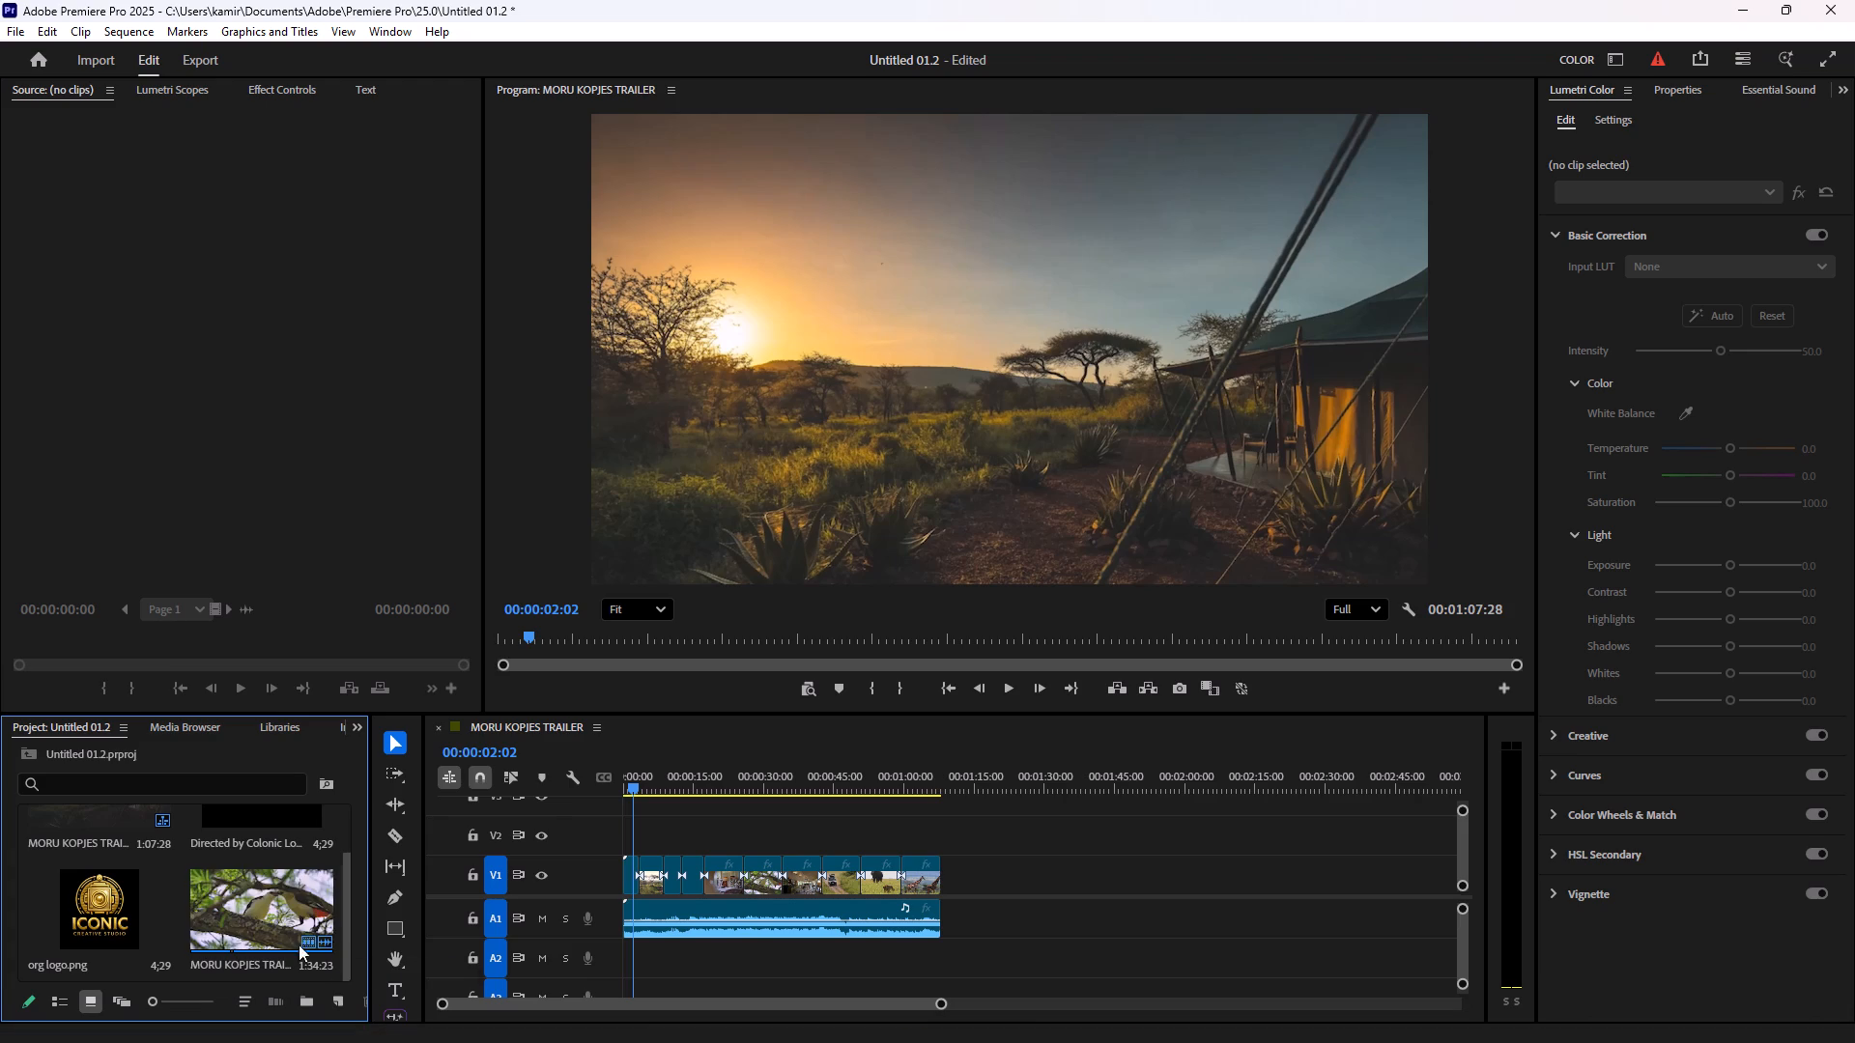
scroll(162, 929, down, 2)
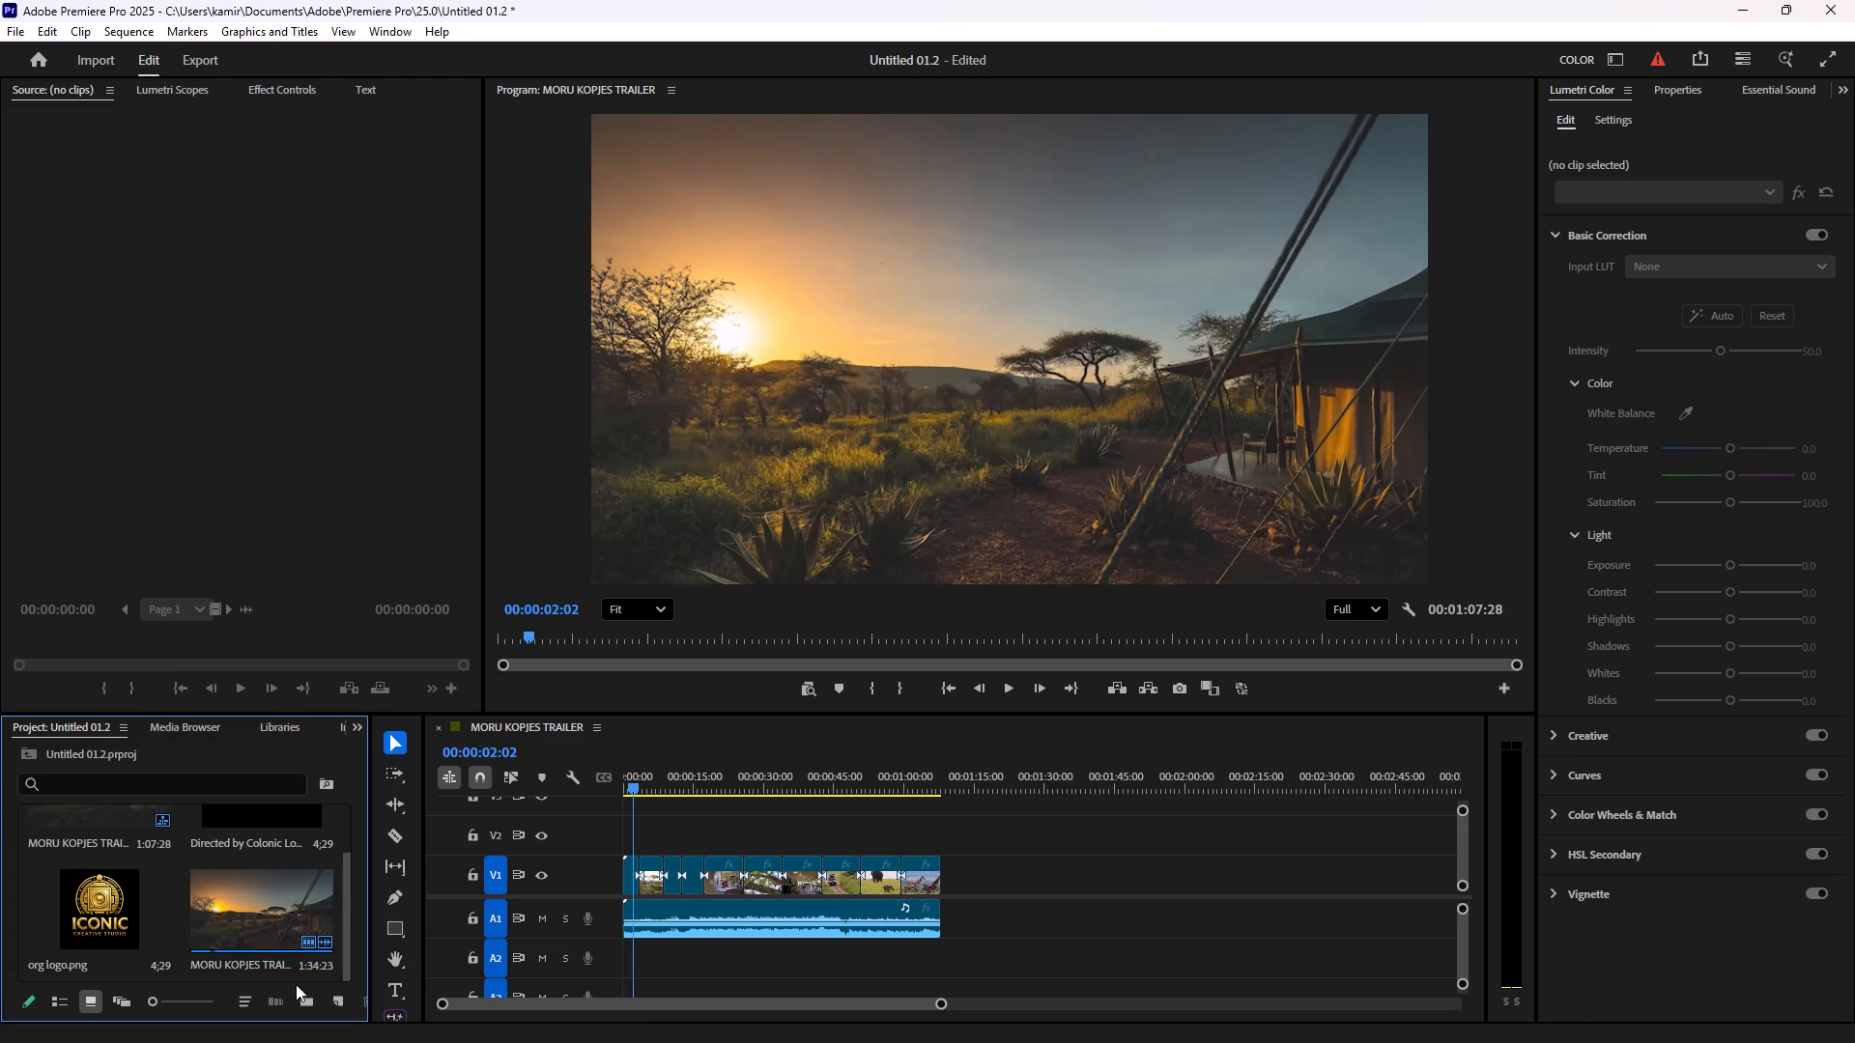
click(343, 999)
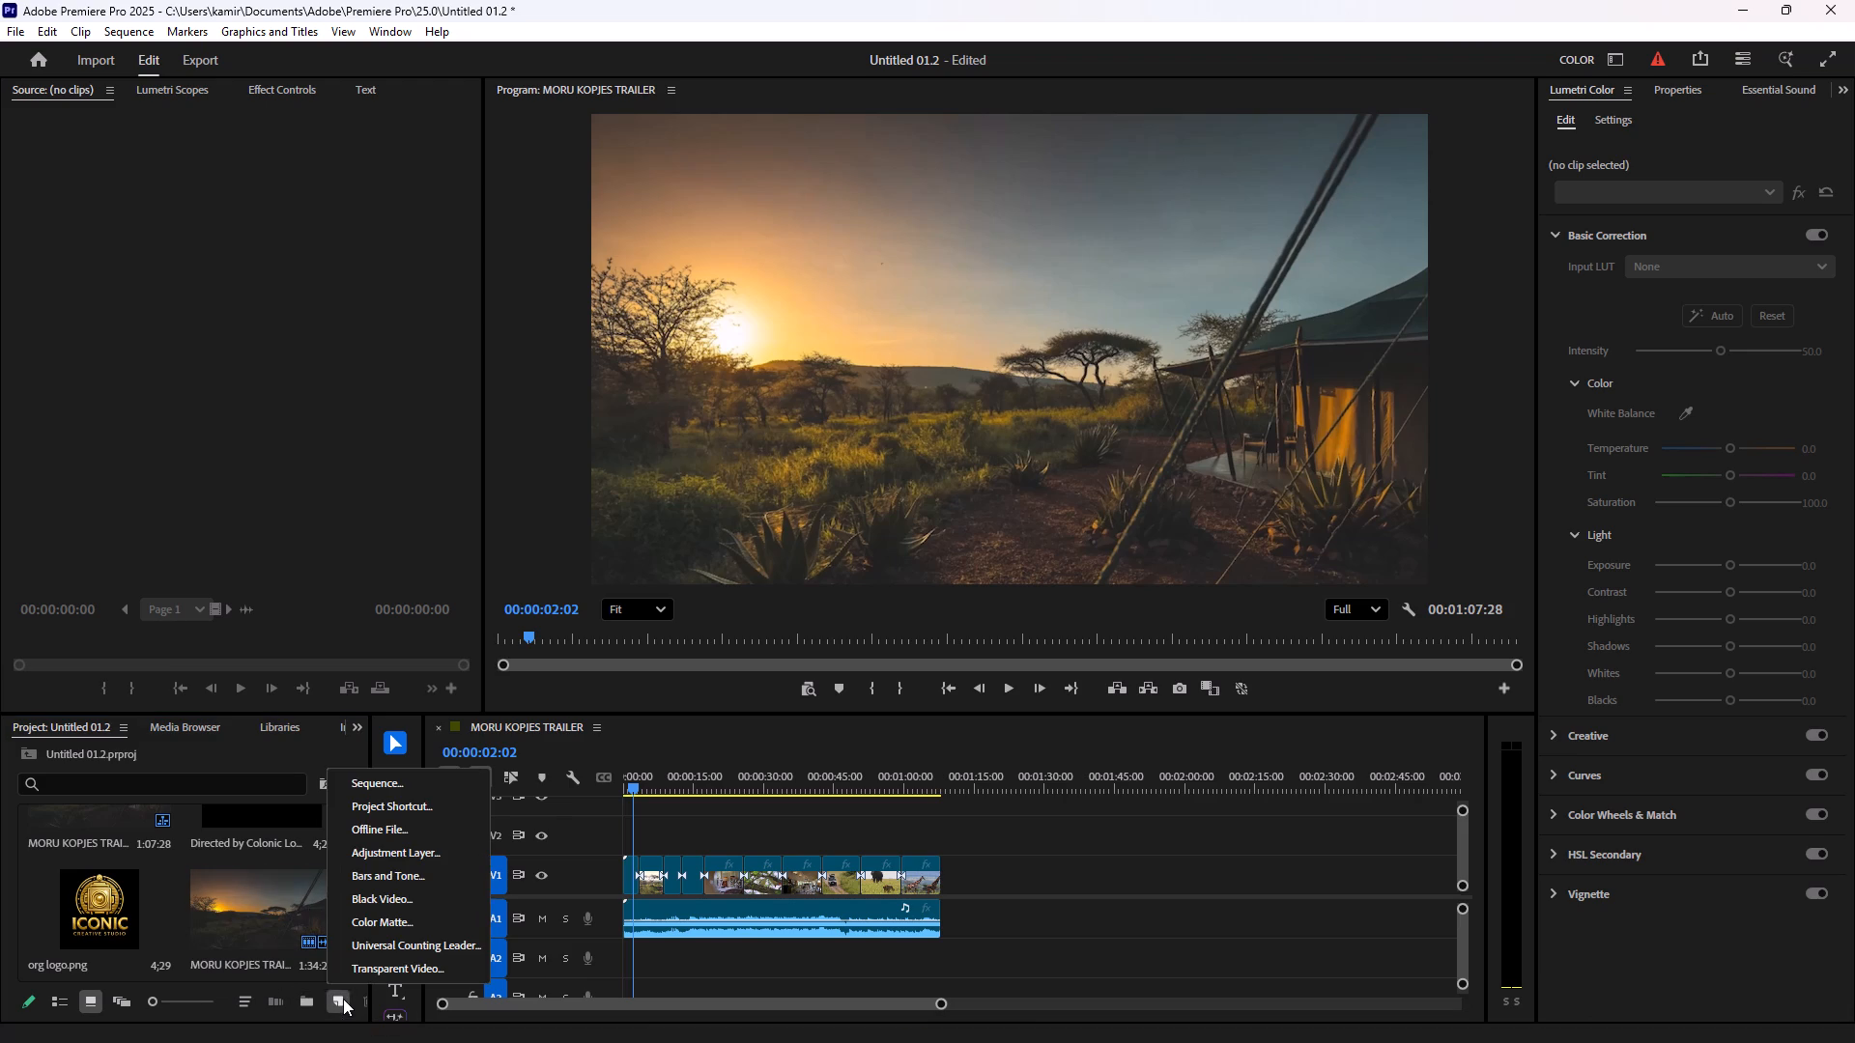
click(394, 860)
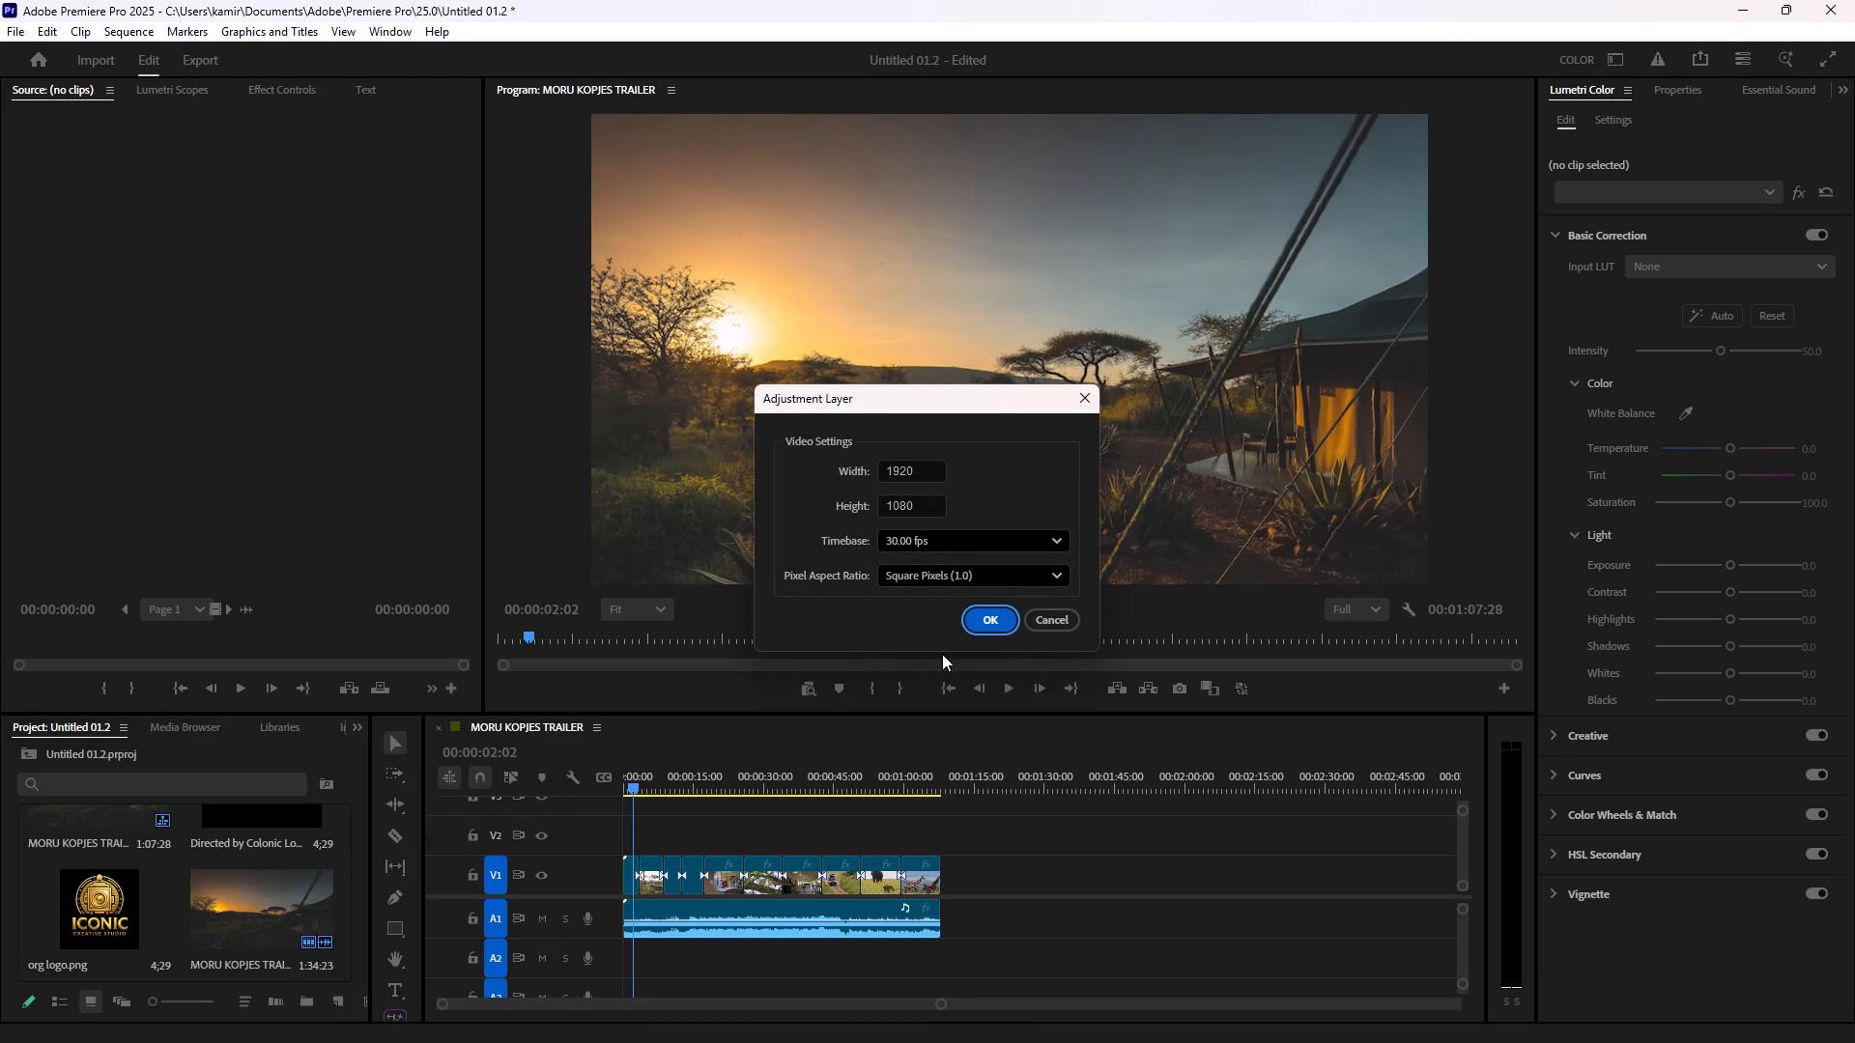
click(995, 616)
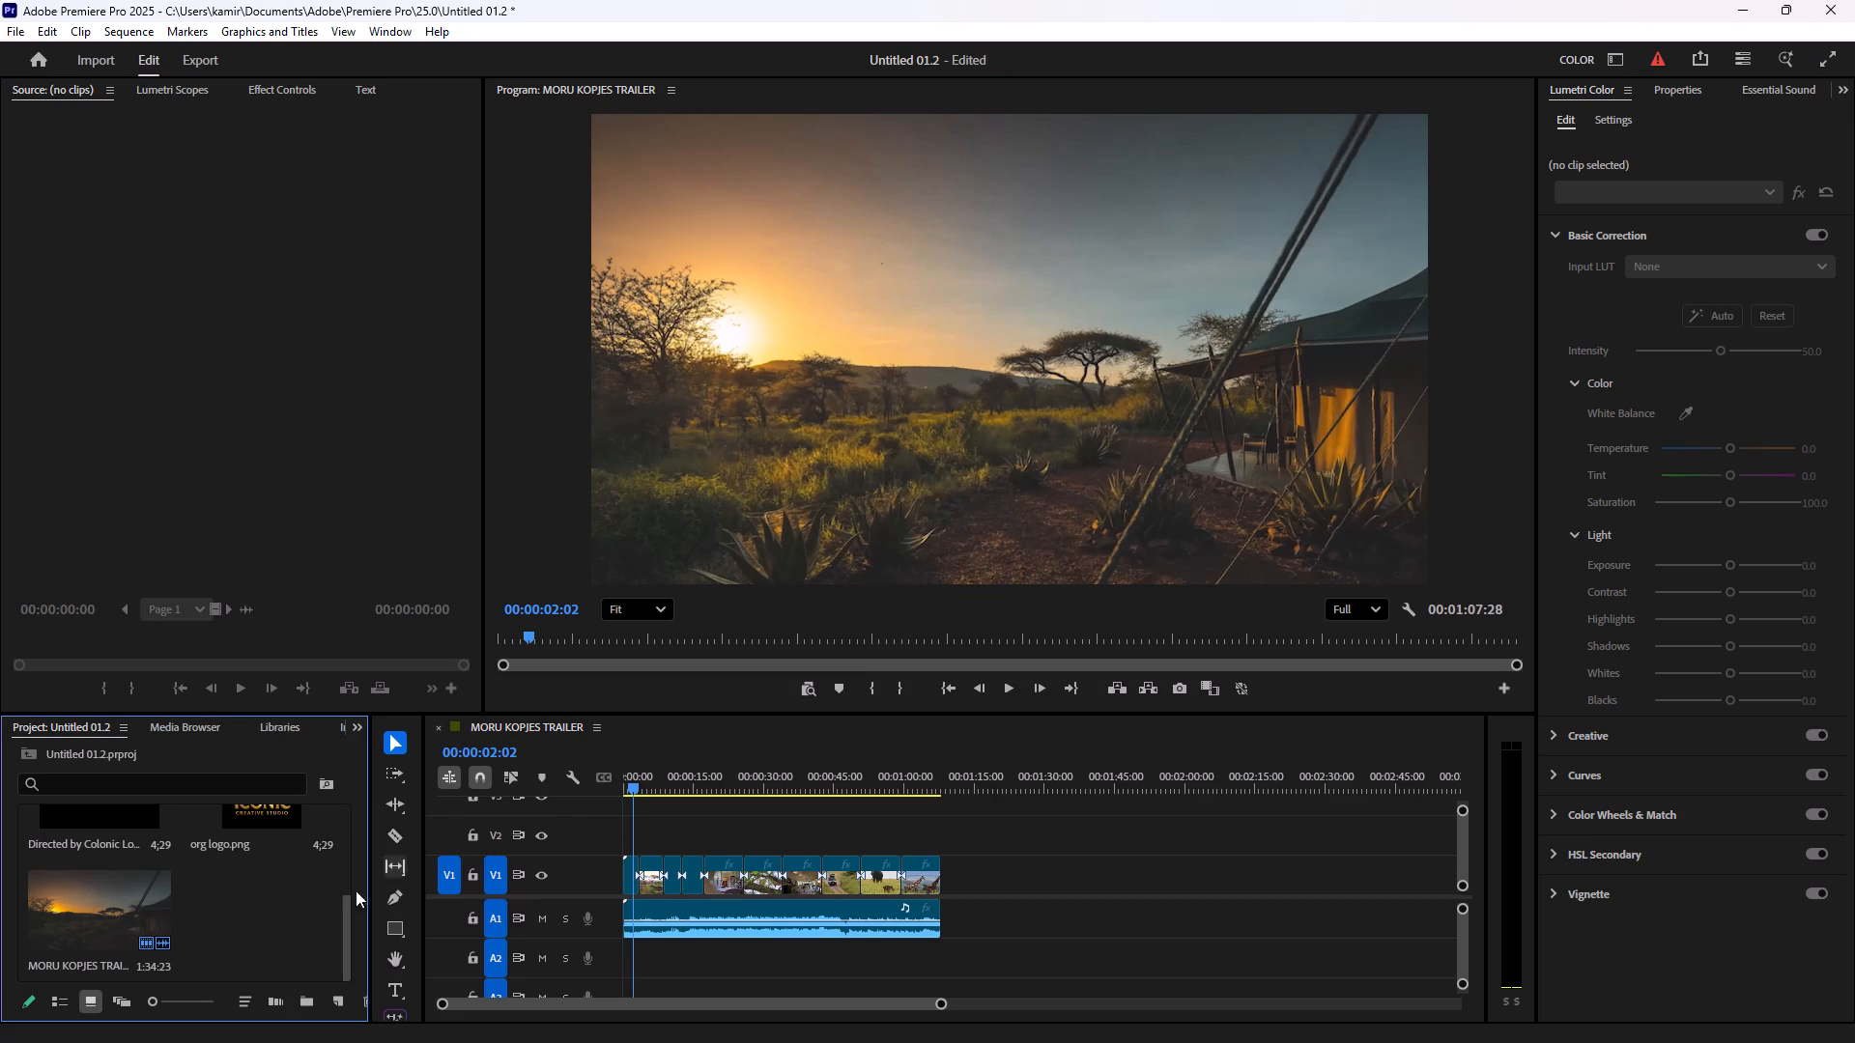
Place the adjustment layer at the very start of the sequence on video track V4.
drag(271, 910, 554, 869)
scroll(231, 895, up, 4)
scroll(231, 895, down, 2)
scroll(231, 895, up, 2)
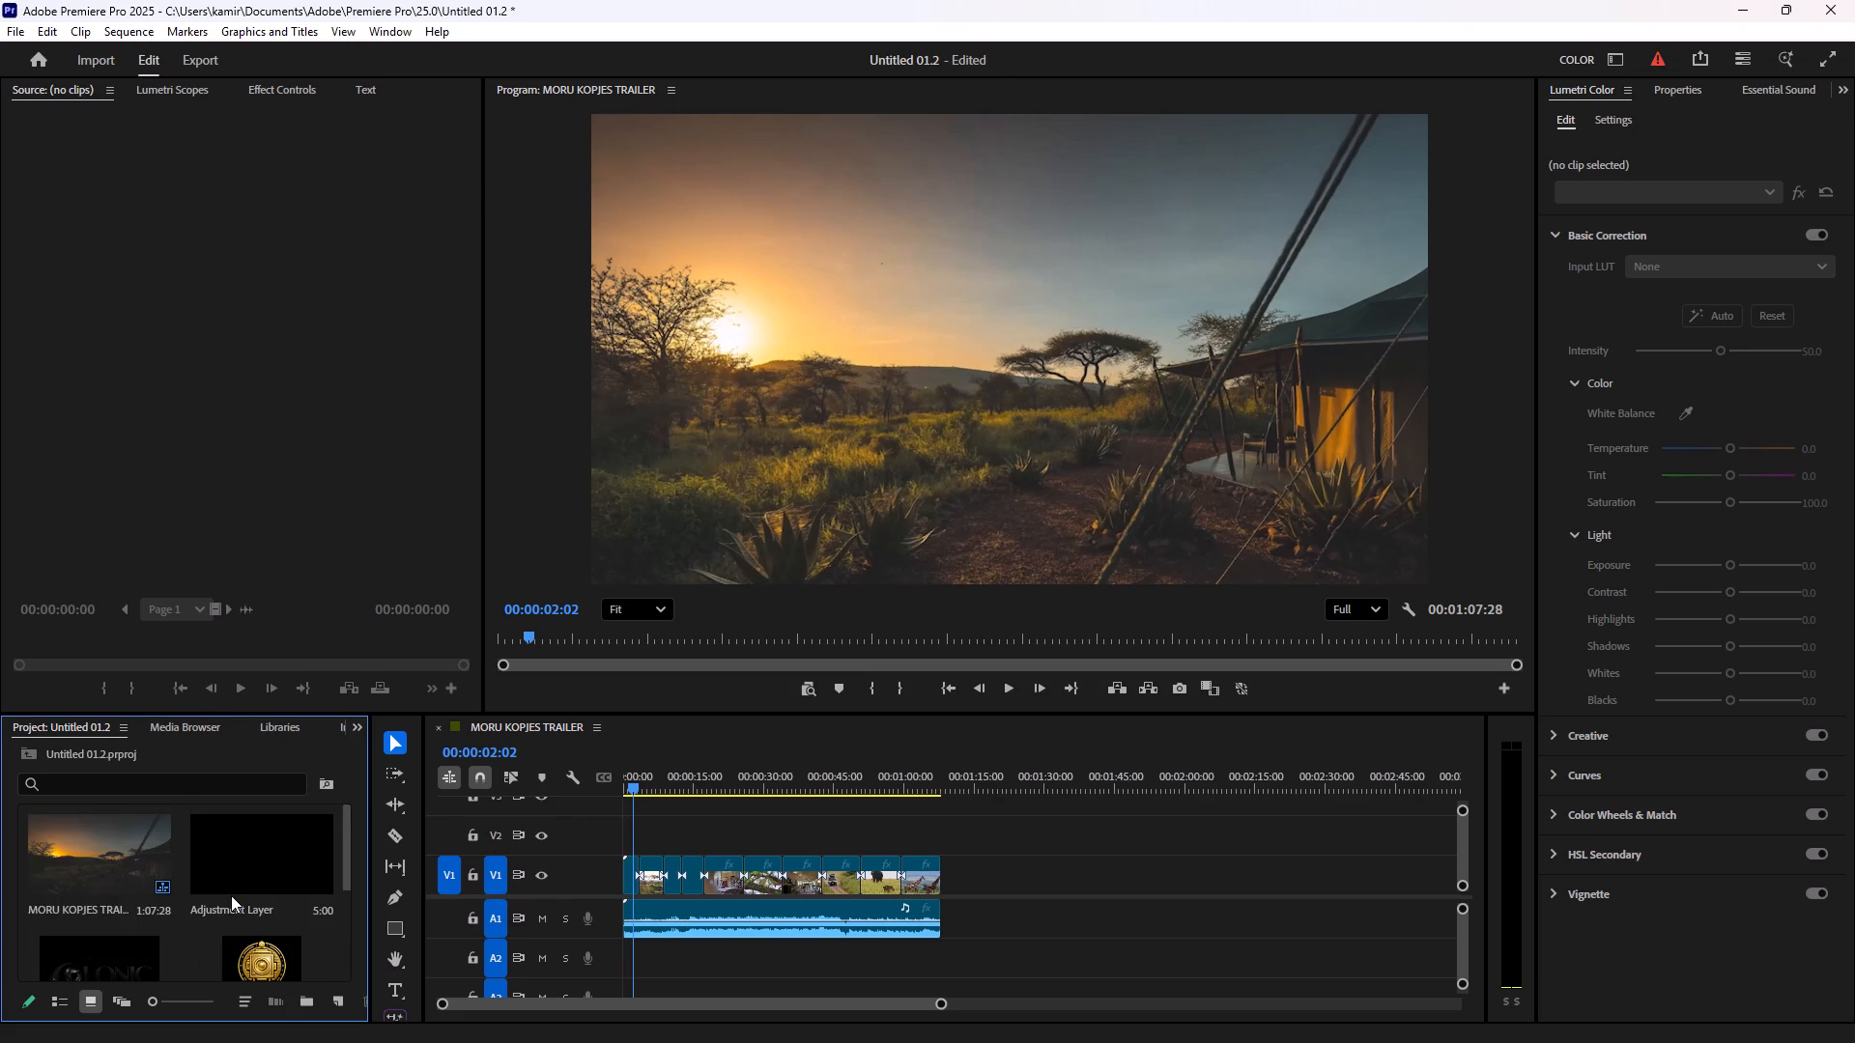
drag(250, 865, 572, 842)
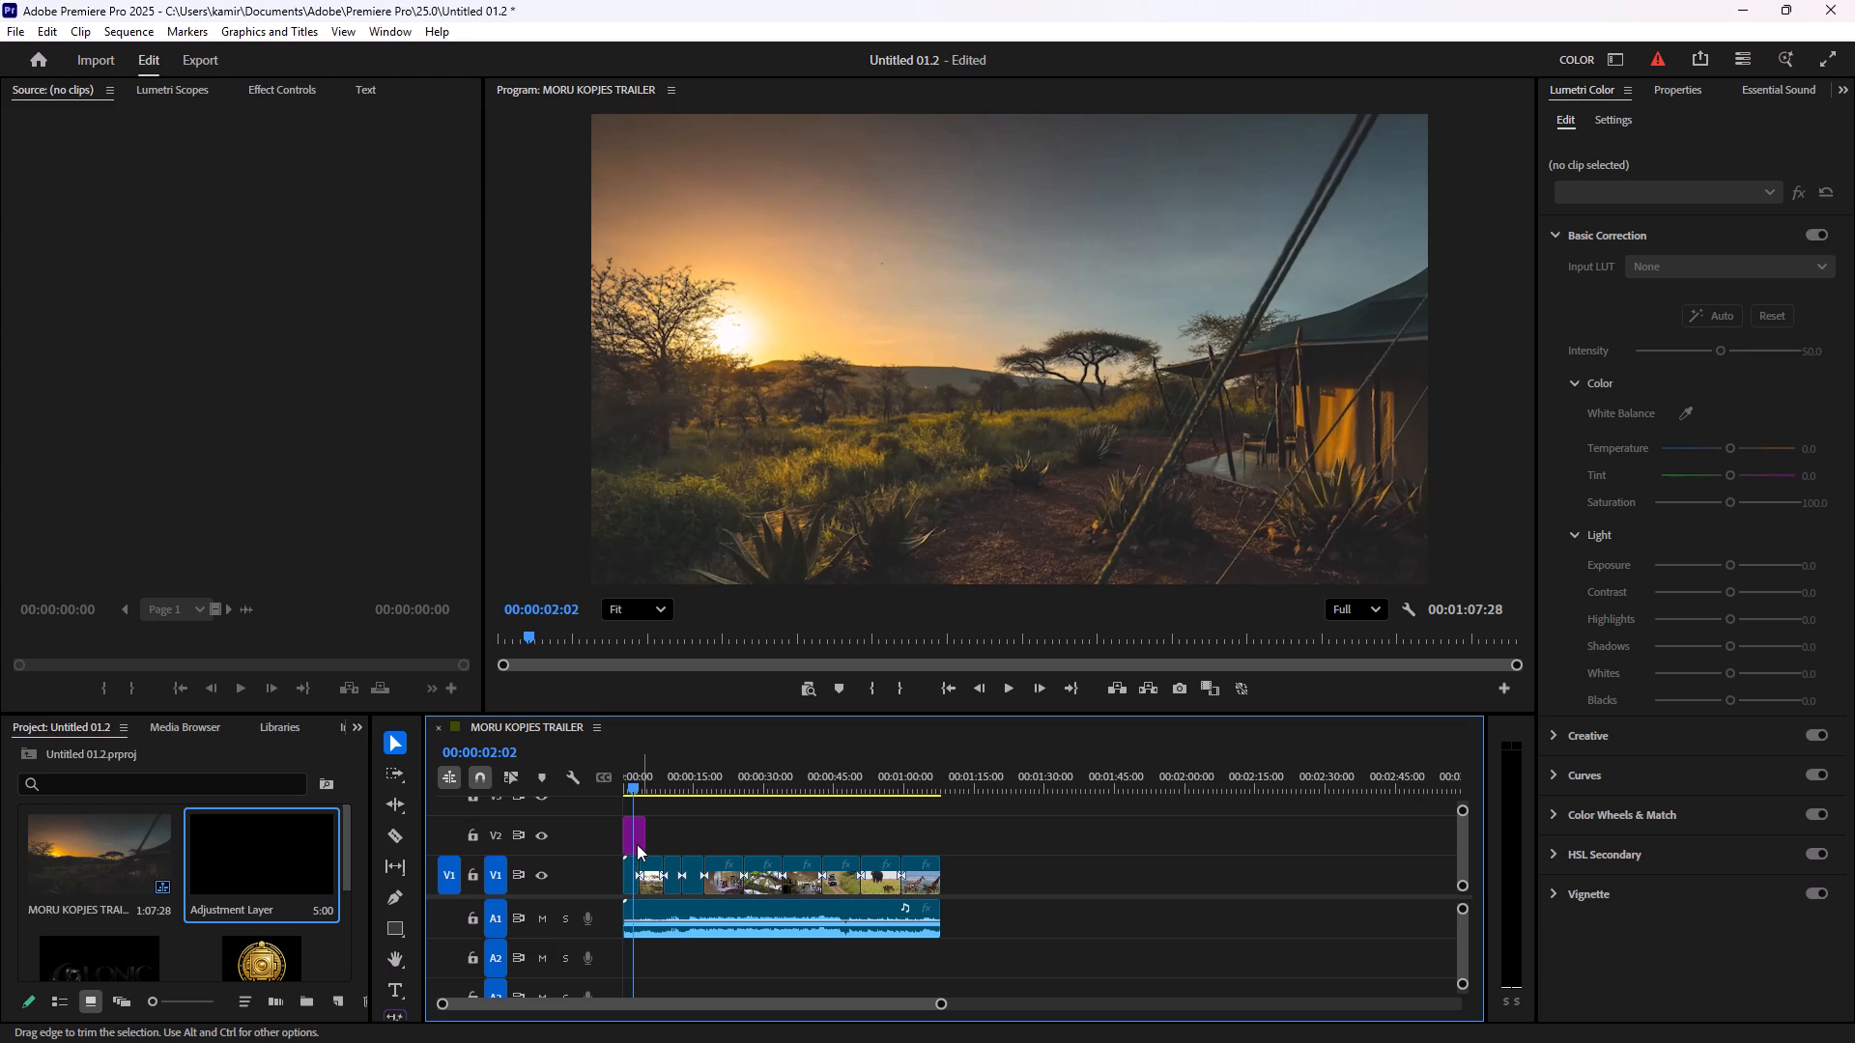
scroll(637, 846, up, 6)
drag(1463, 806, 1460, 791)
drag(632, 871, 631, 815)
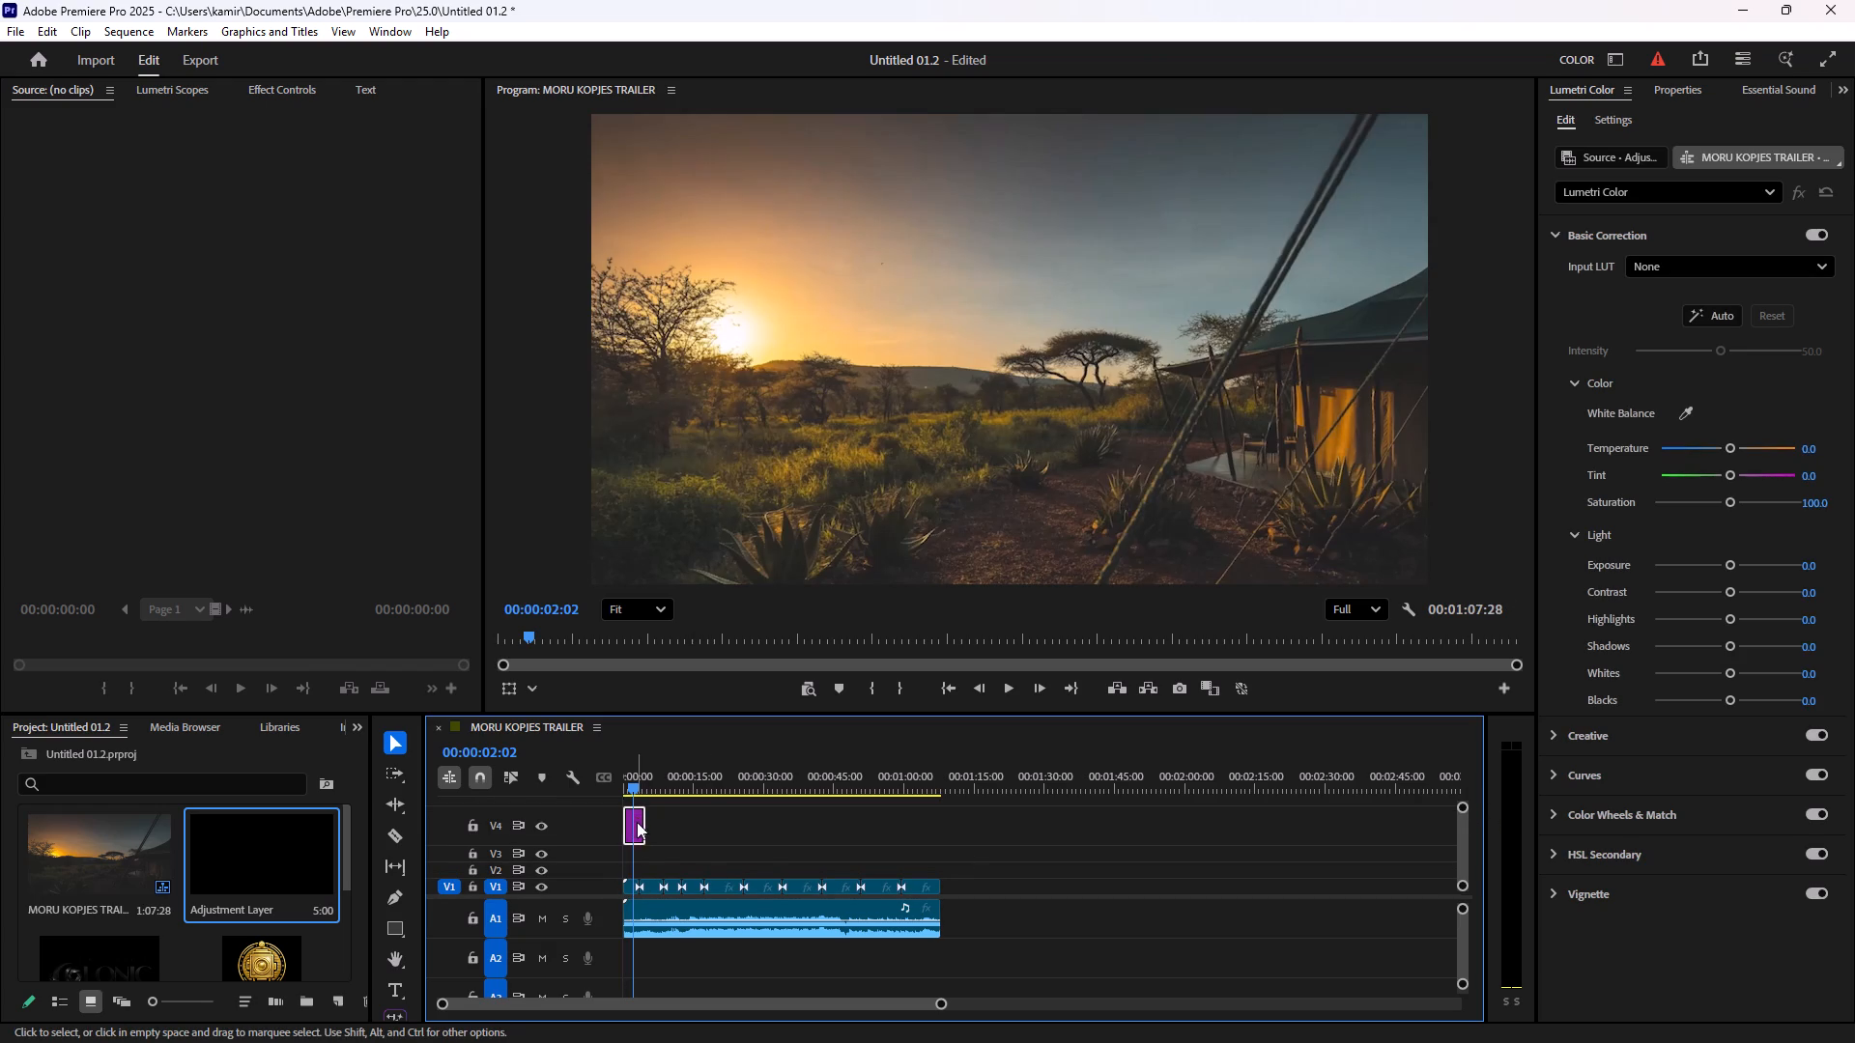
Raise the second trailer clip to V3, and the third clip and the clip at about 17 to 25 seconds to V2.
drag(651, 886, 647, 860)
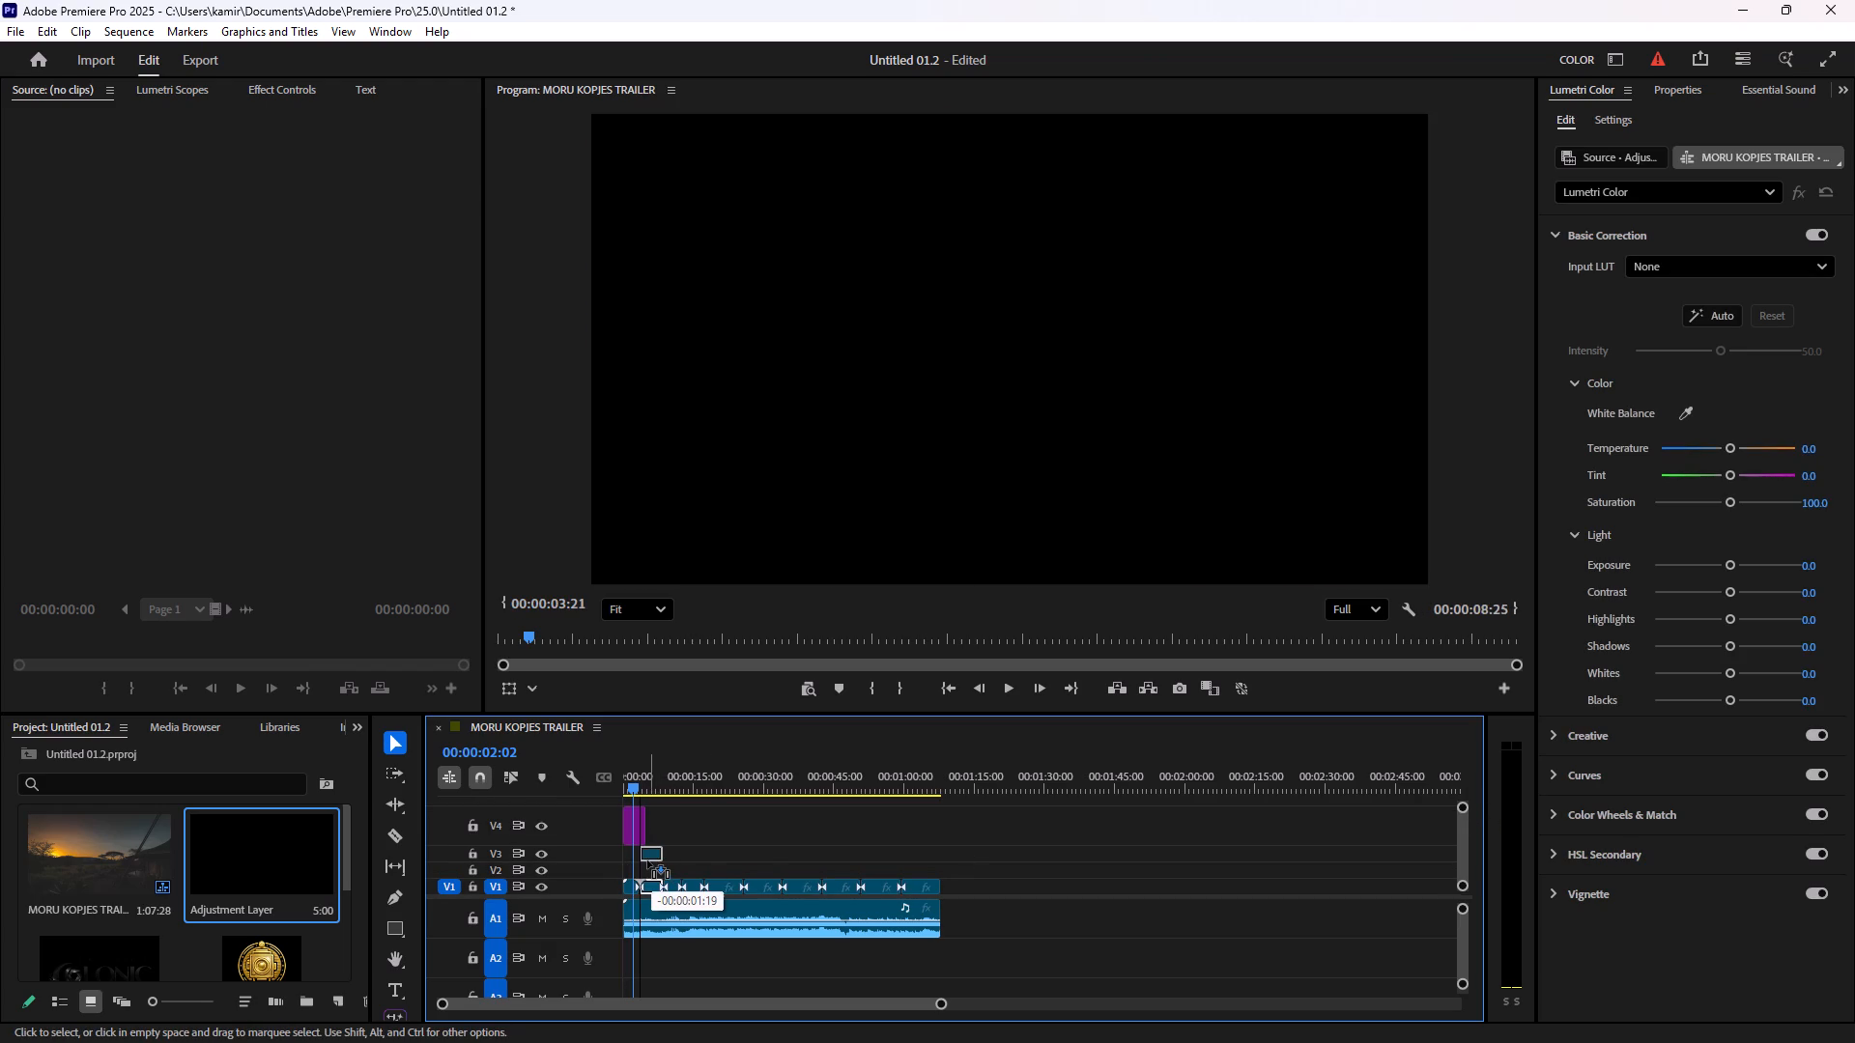
drag(647, 860, 649, 857)
drag(673, 882, 668, 876)
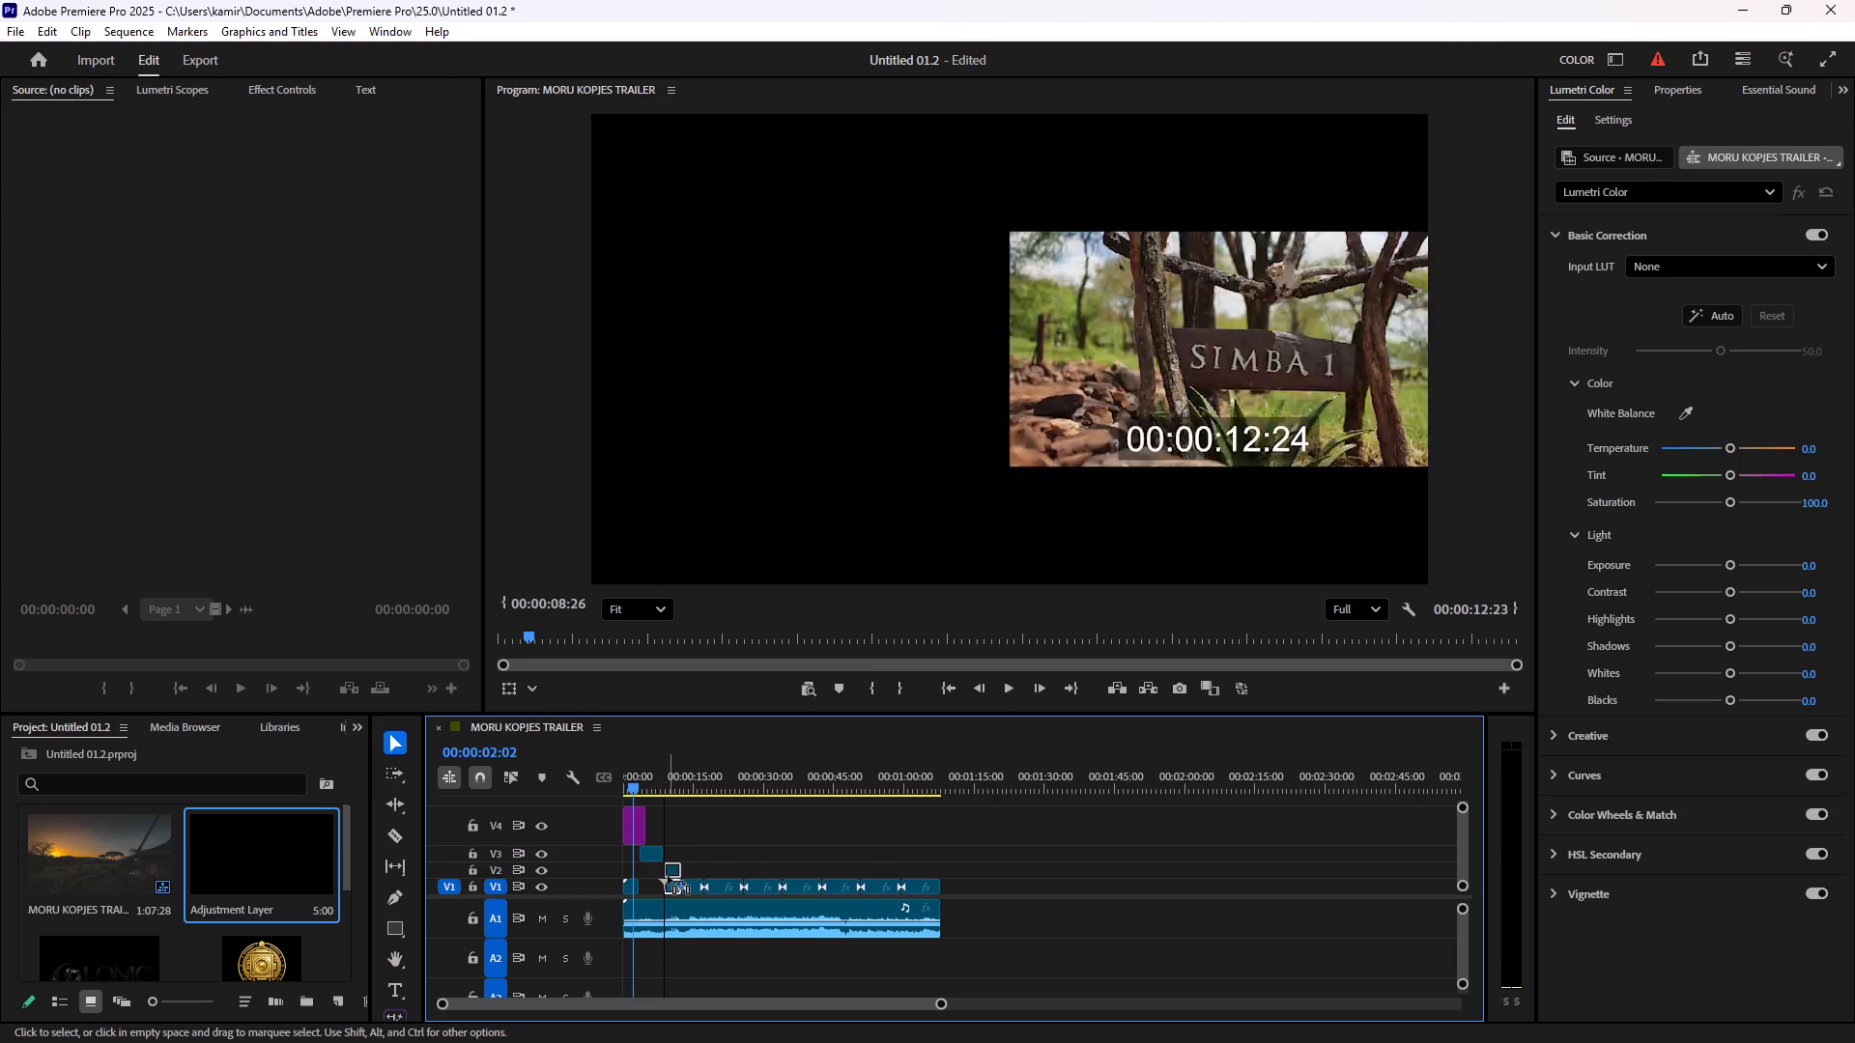
drag(668, 876, 668, 871)
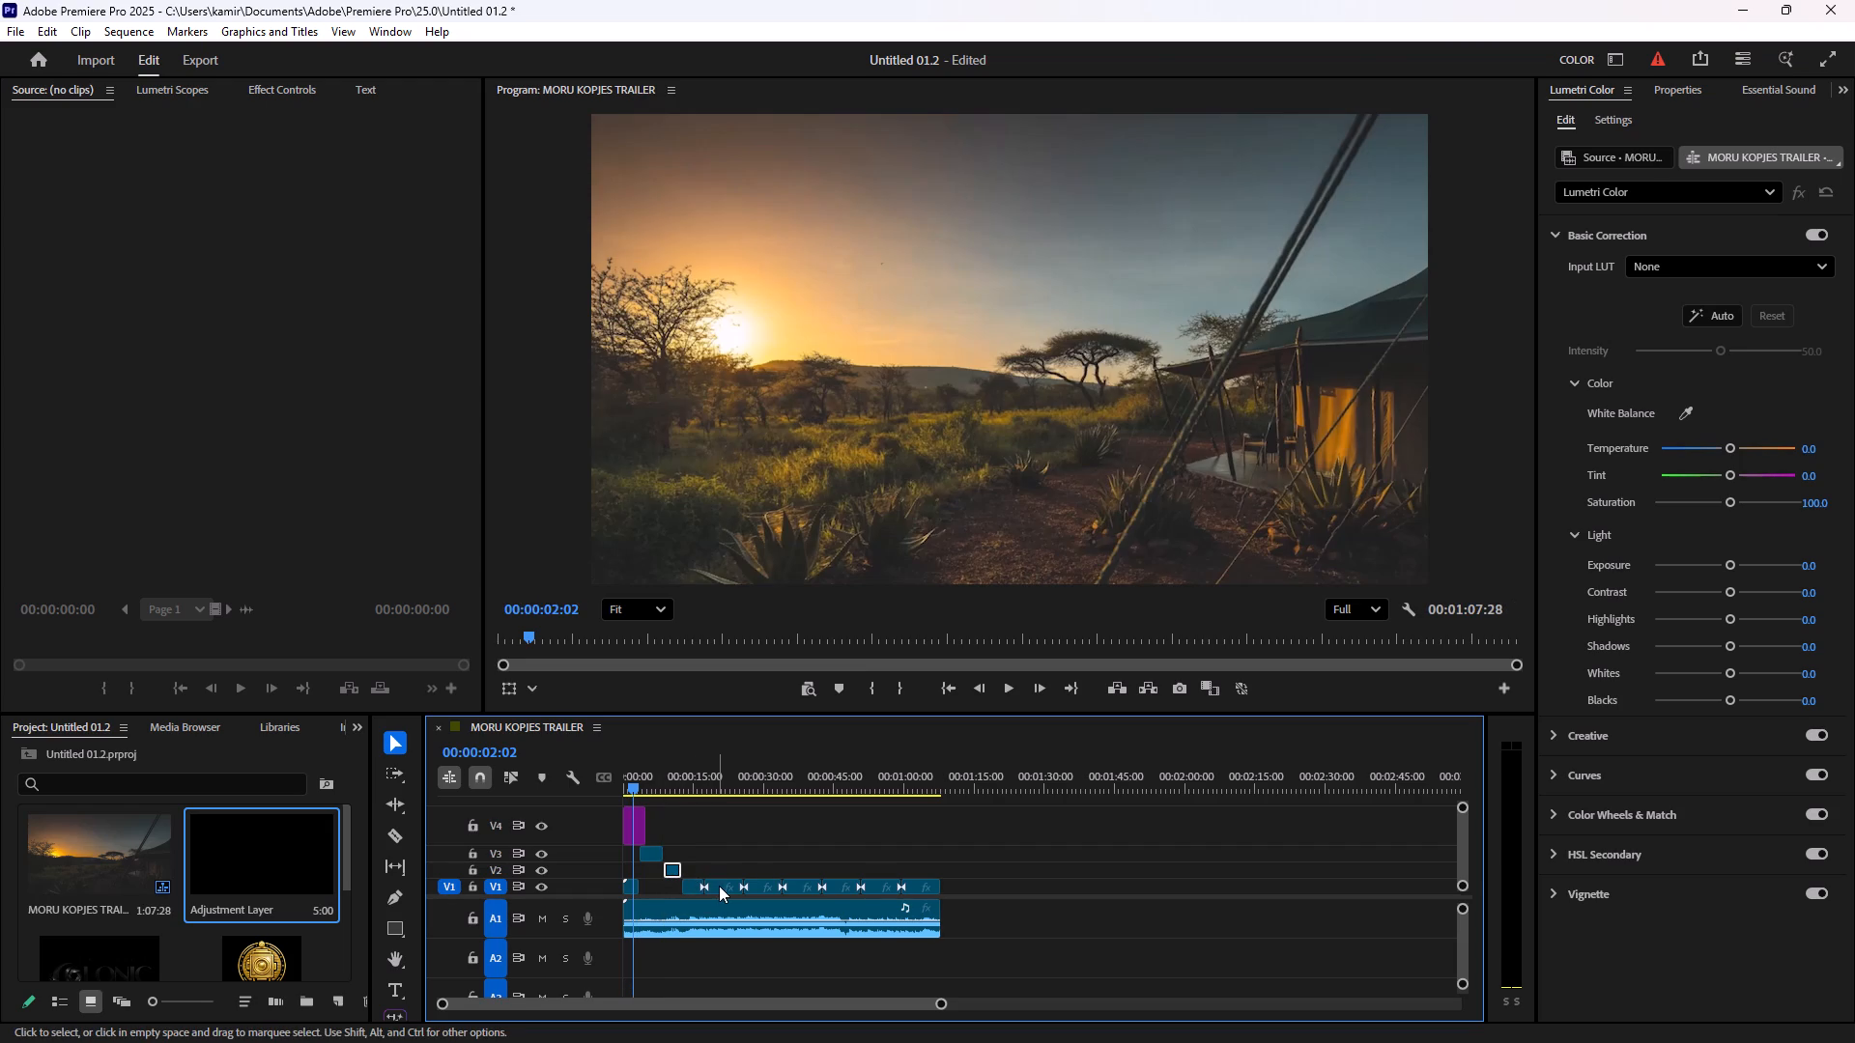
drag(719, 886, 714, 875)
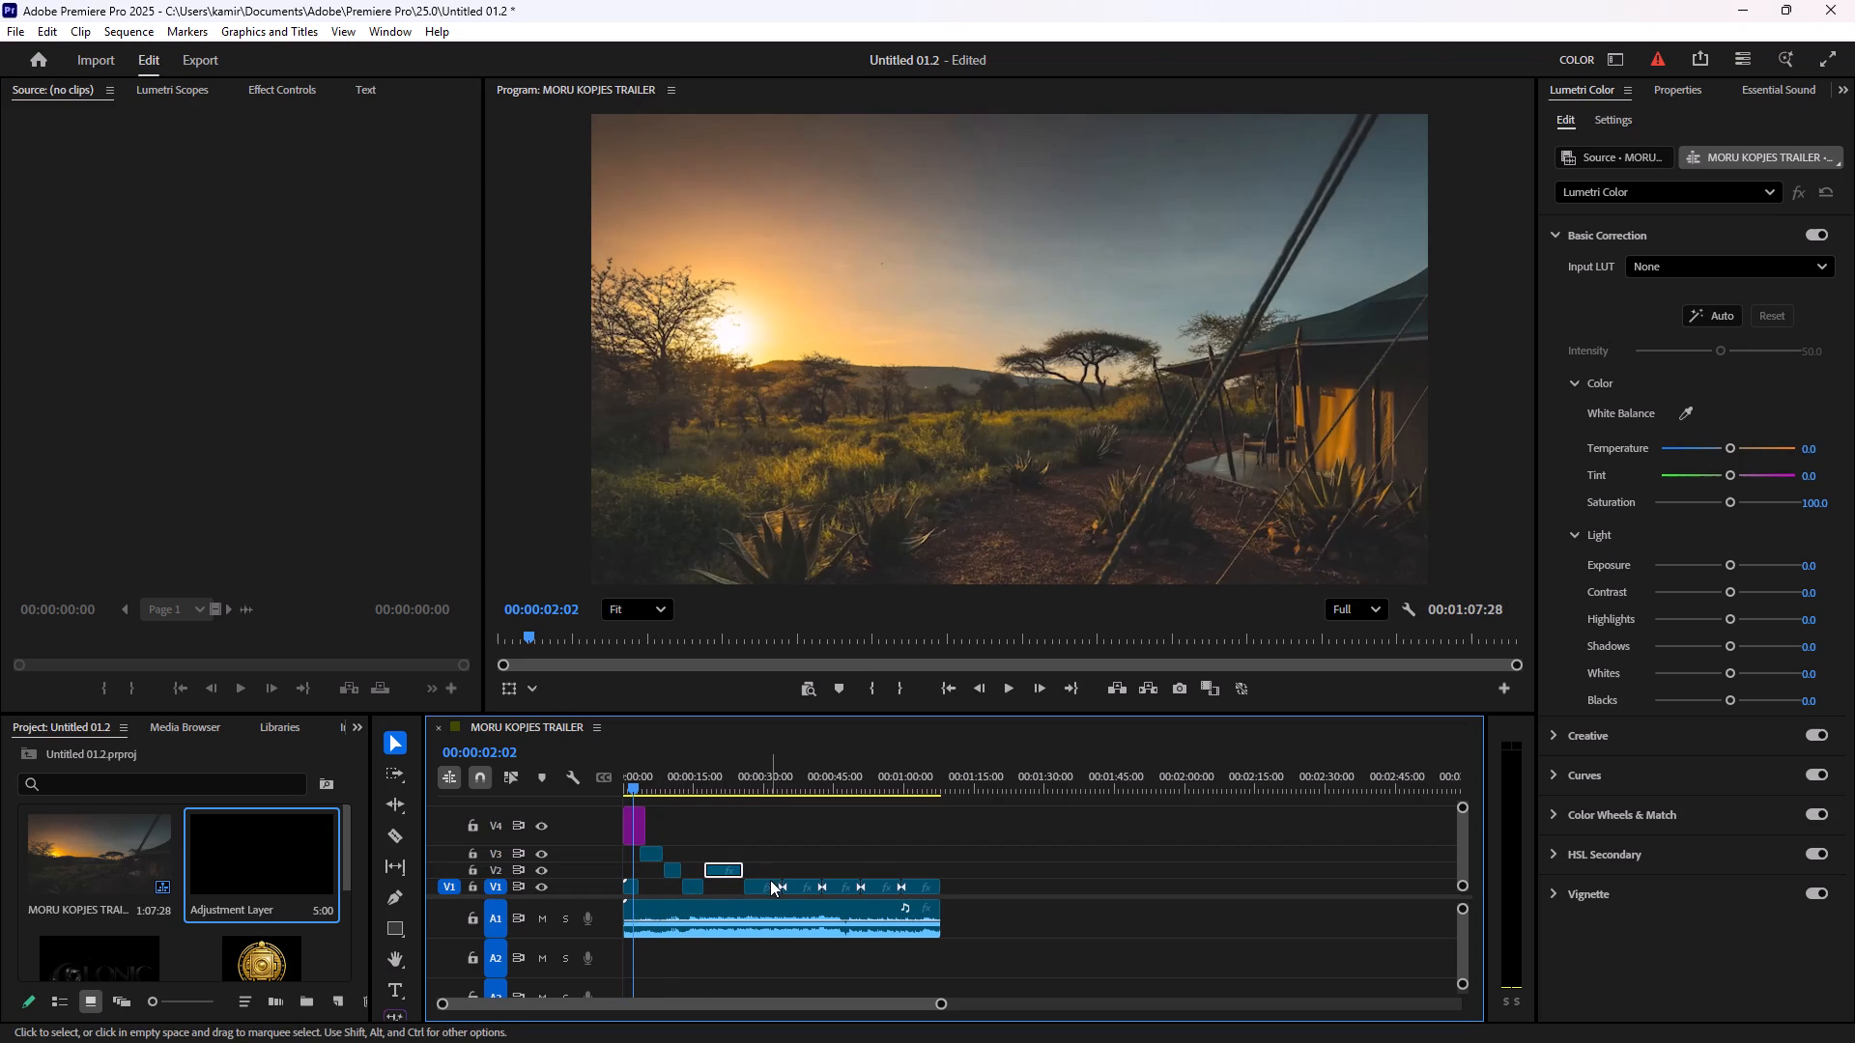
Split the V2 clip at about 21 seconds and the V1 clips at about 29, 38, 46, 54 and 63 seconds.
click(396, 836)
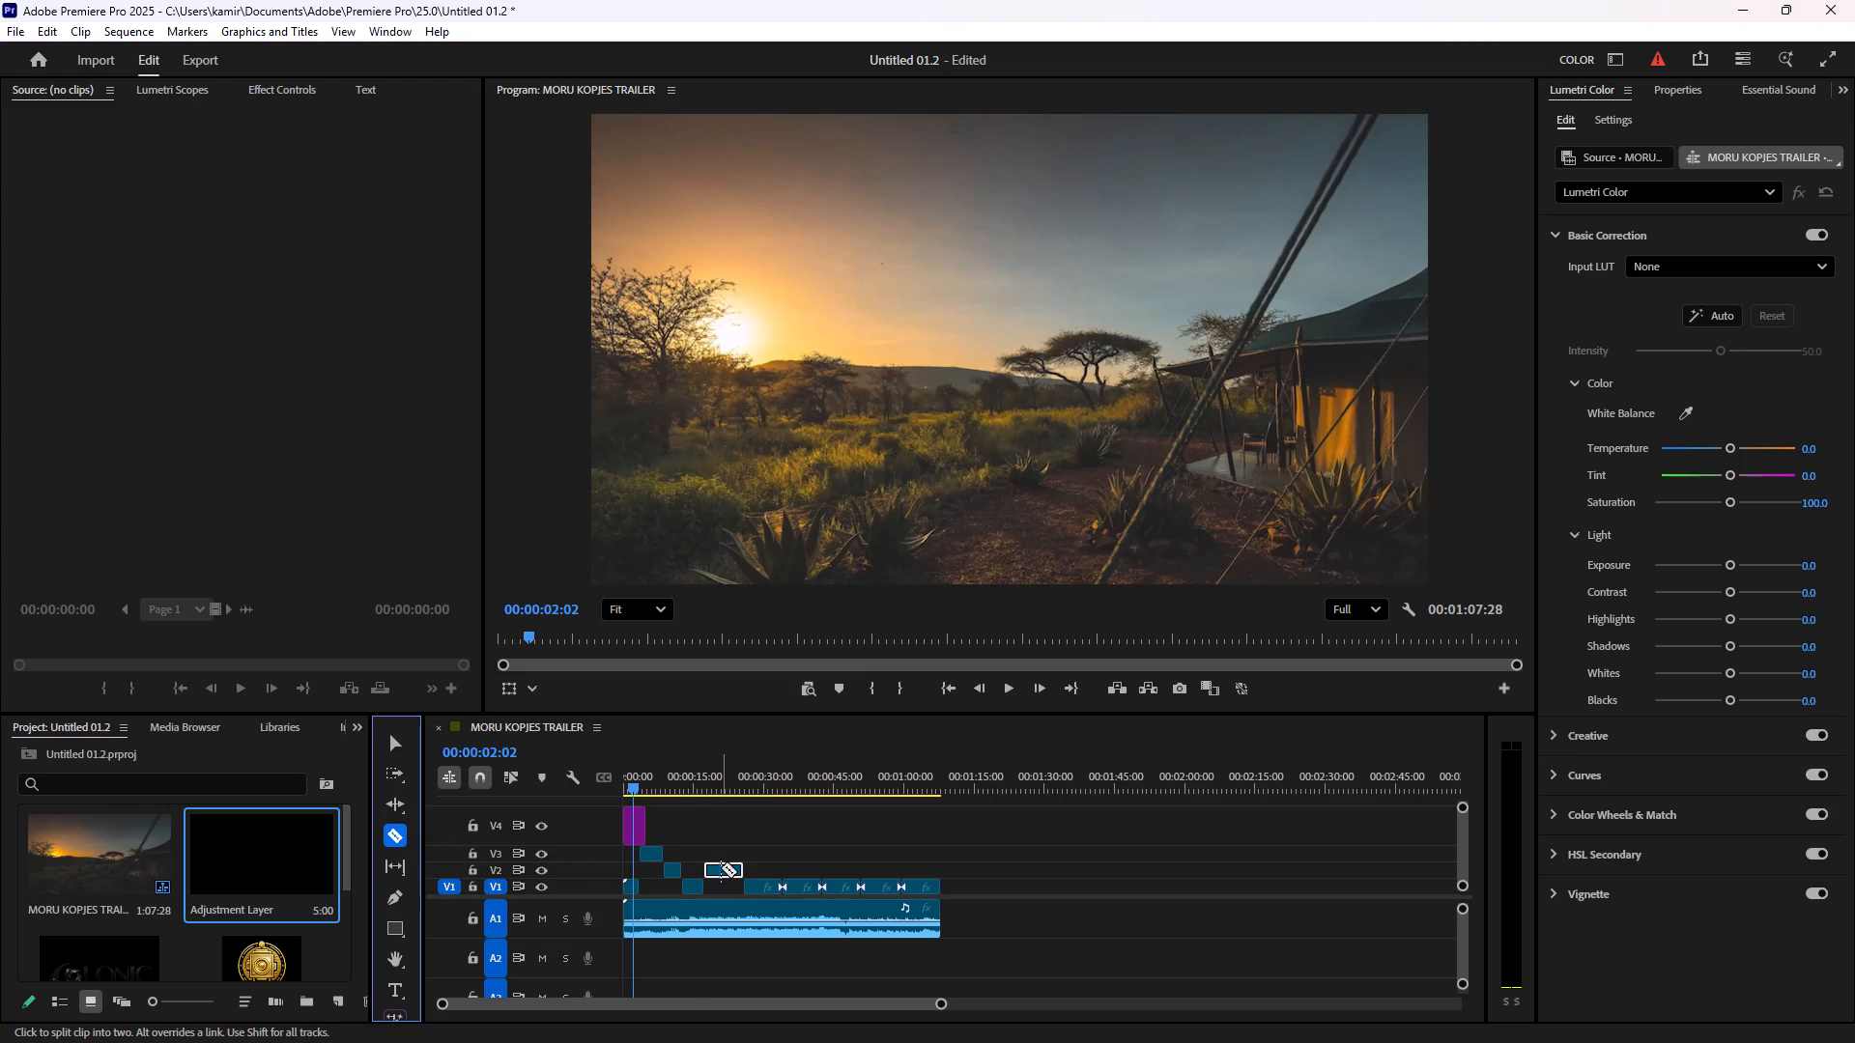
ctrl+click(723, 869)
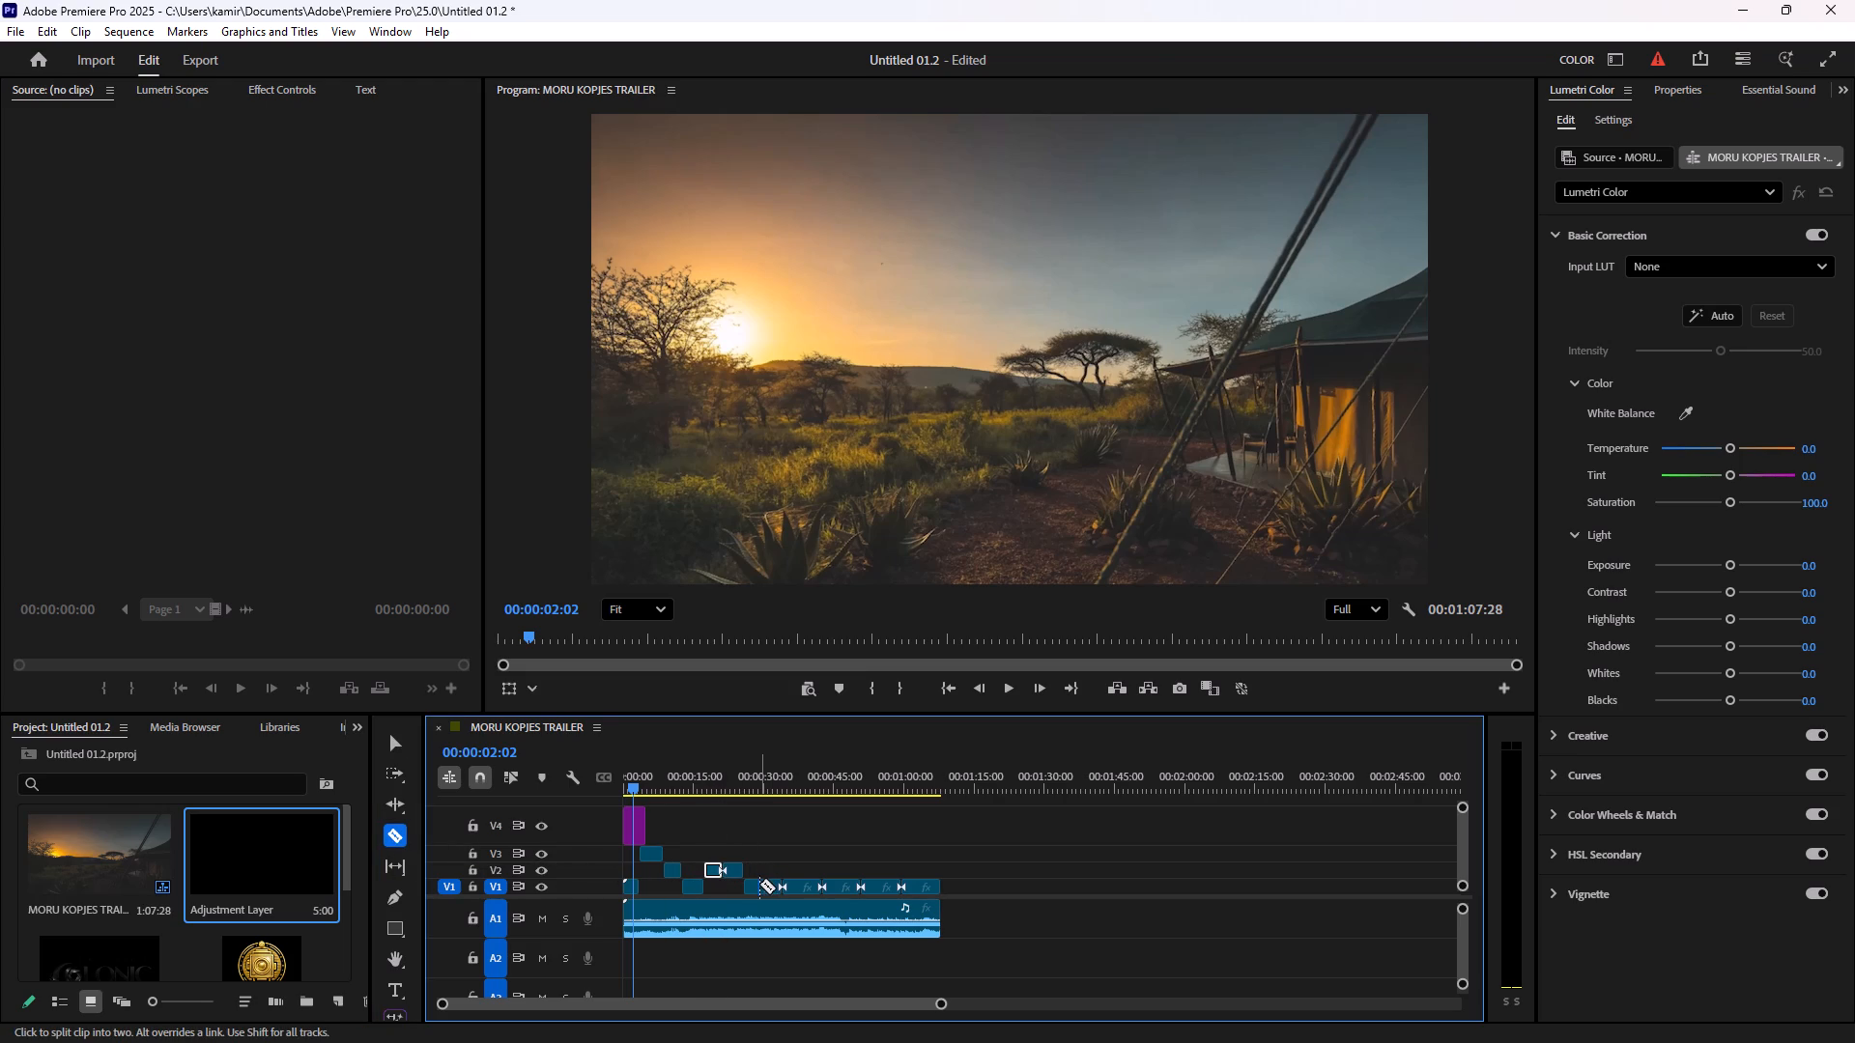
ctrl+click(760, 884)
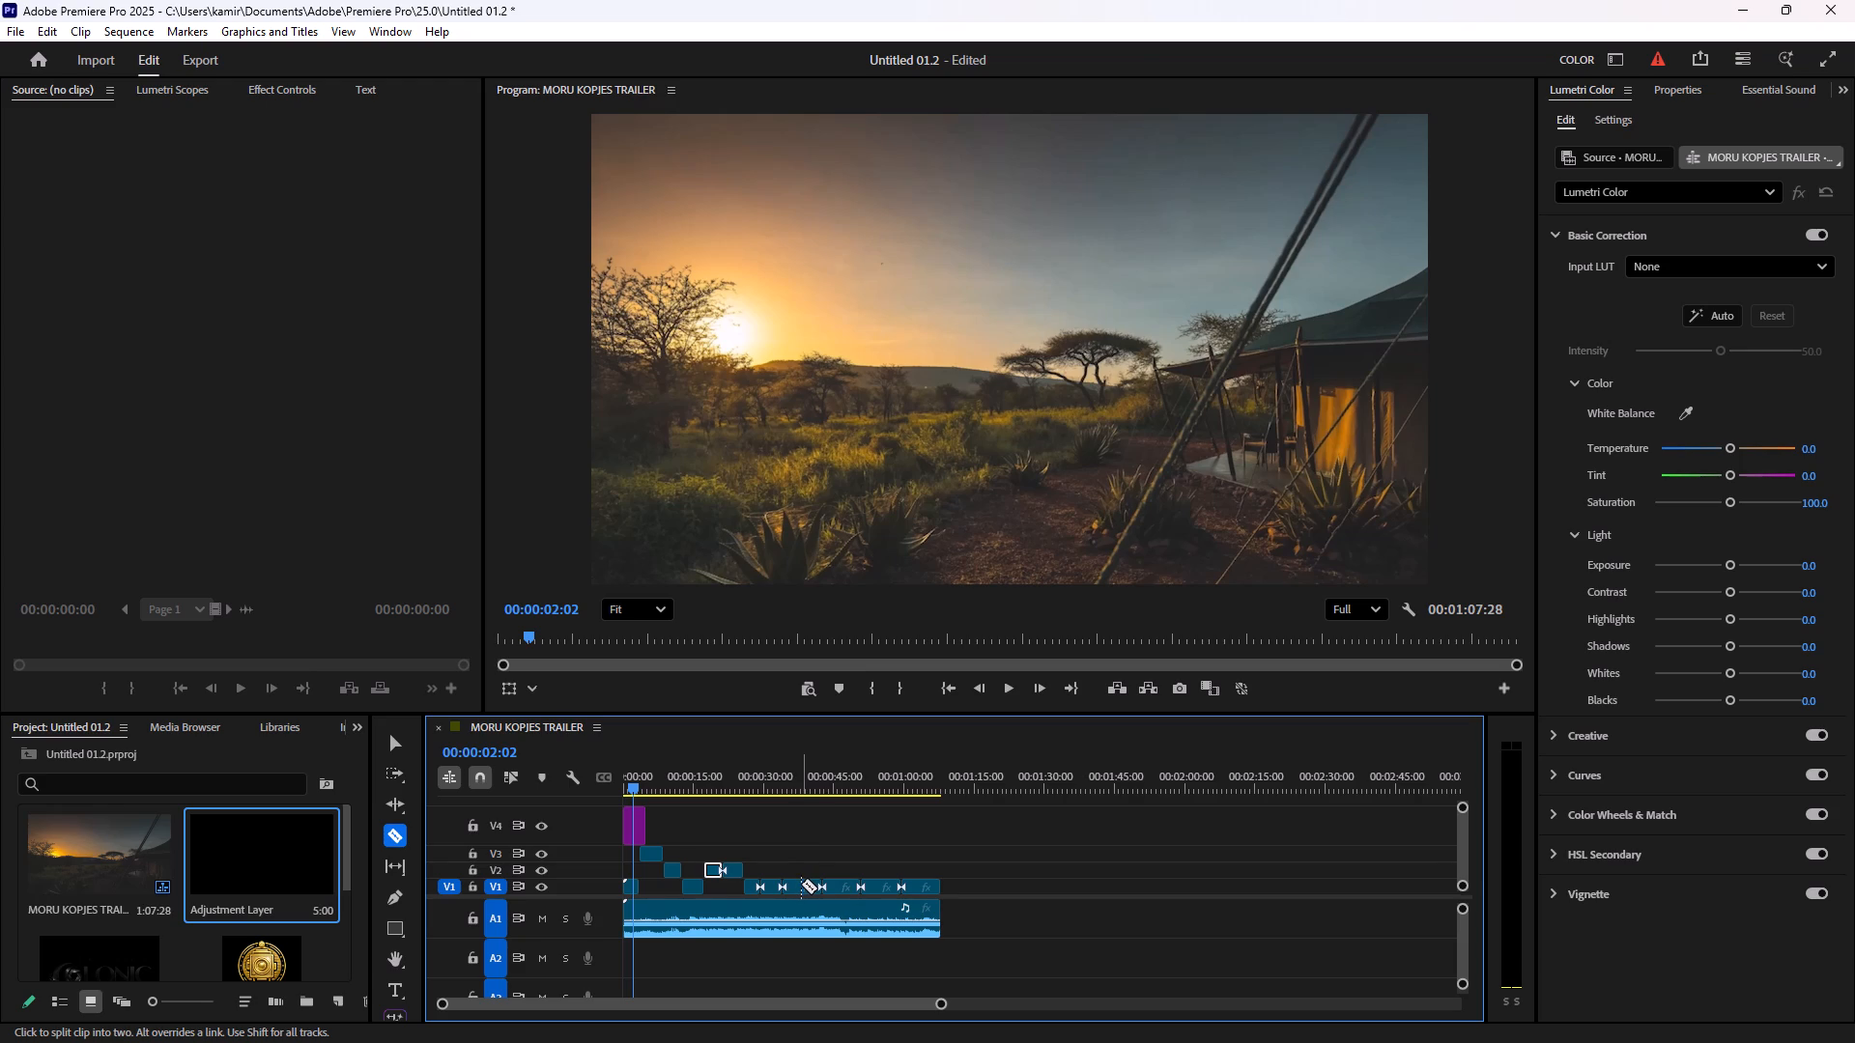
ctrl+click(801, 884)
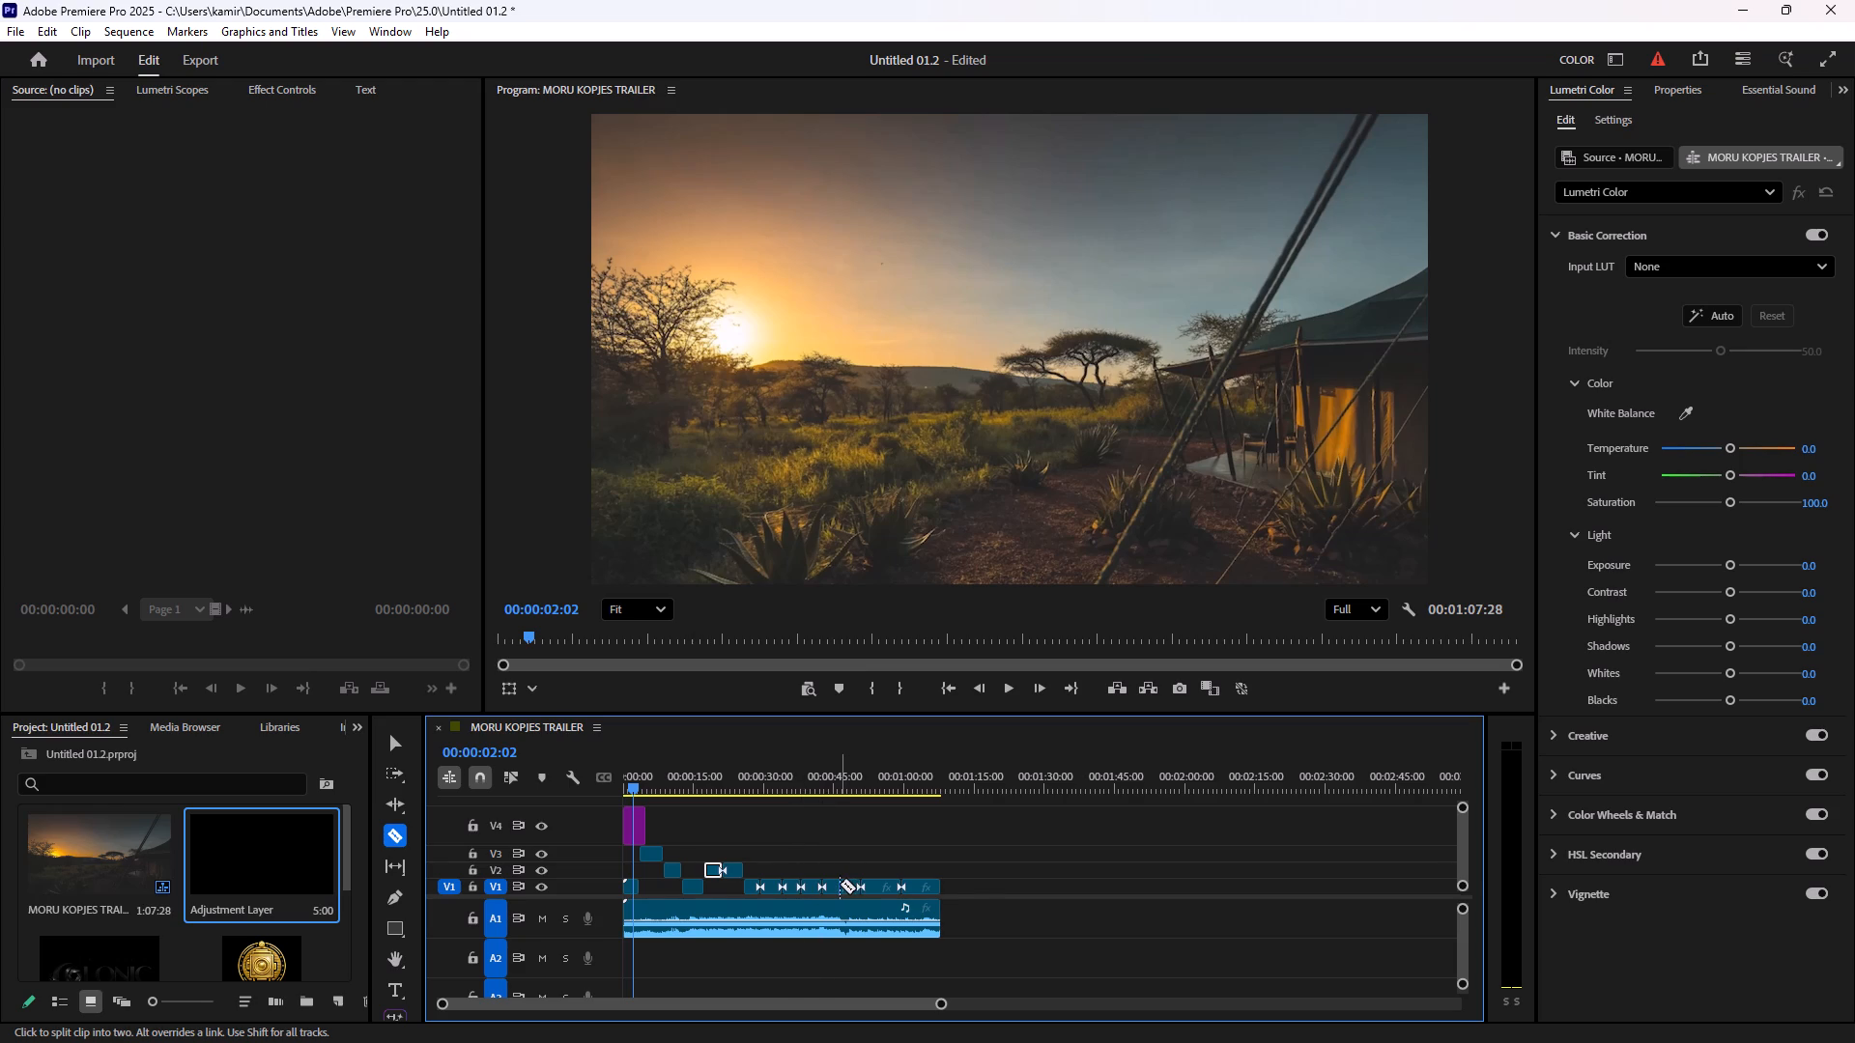
ctrl+click(840, 884)
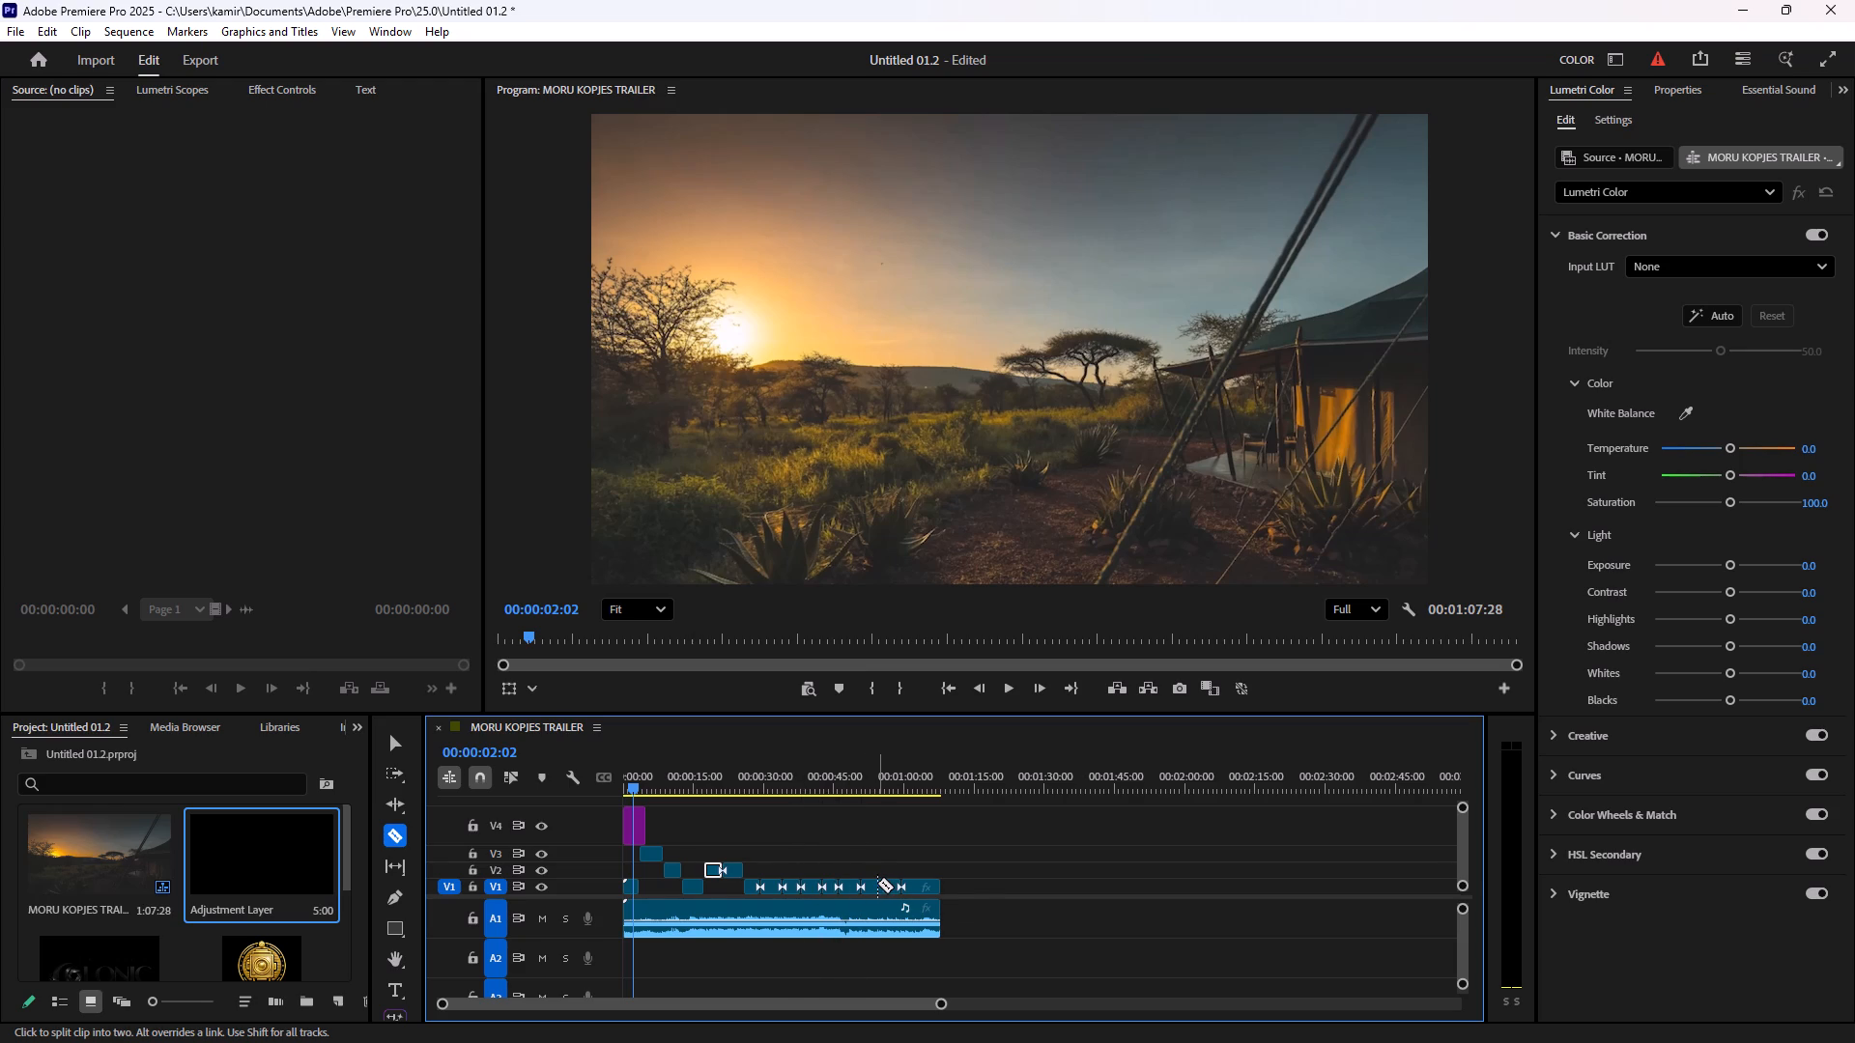
ctrl+click(877, 883)
ctrl+click(919, 883)
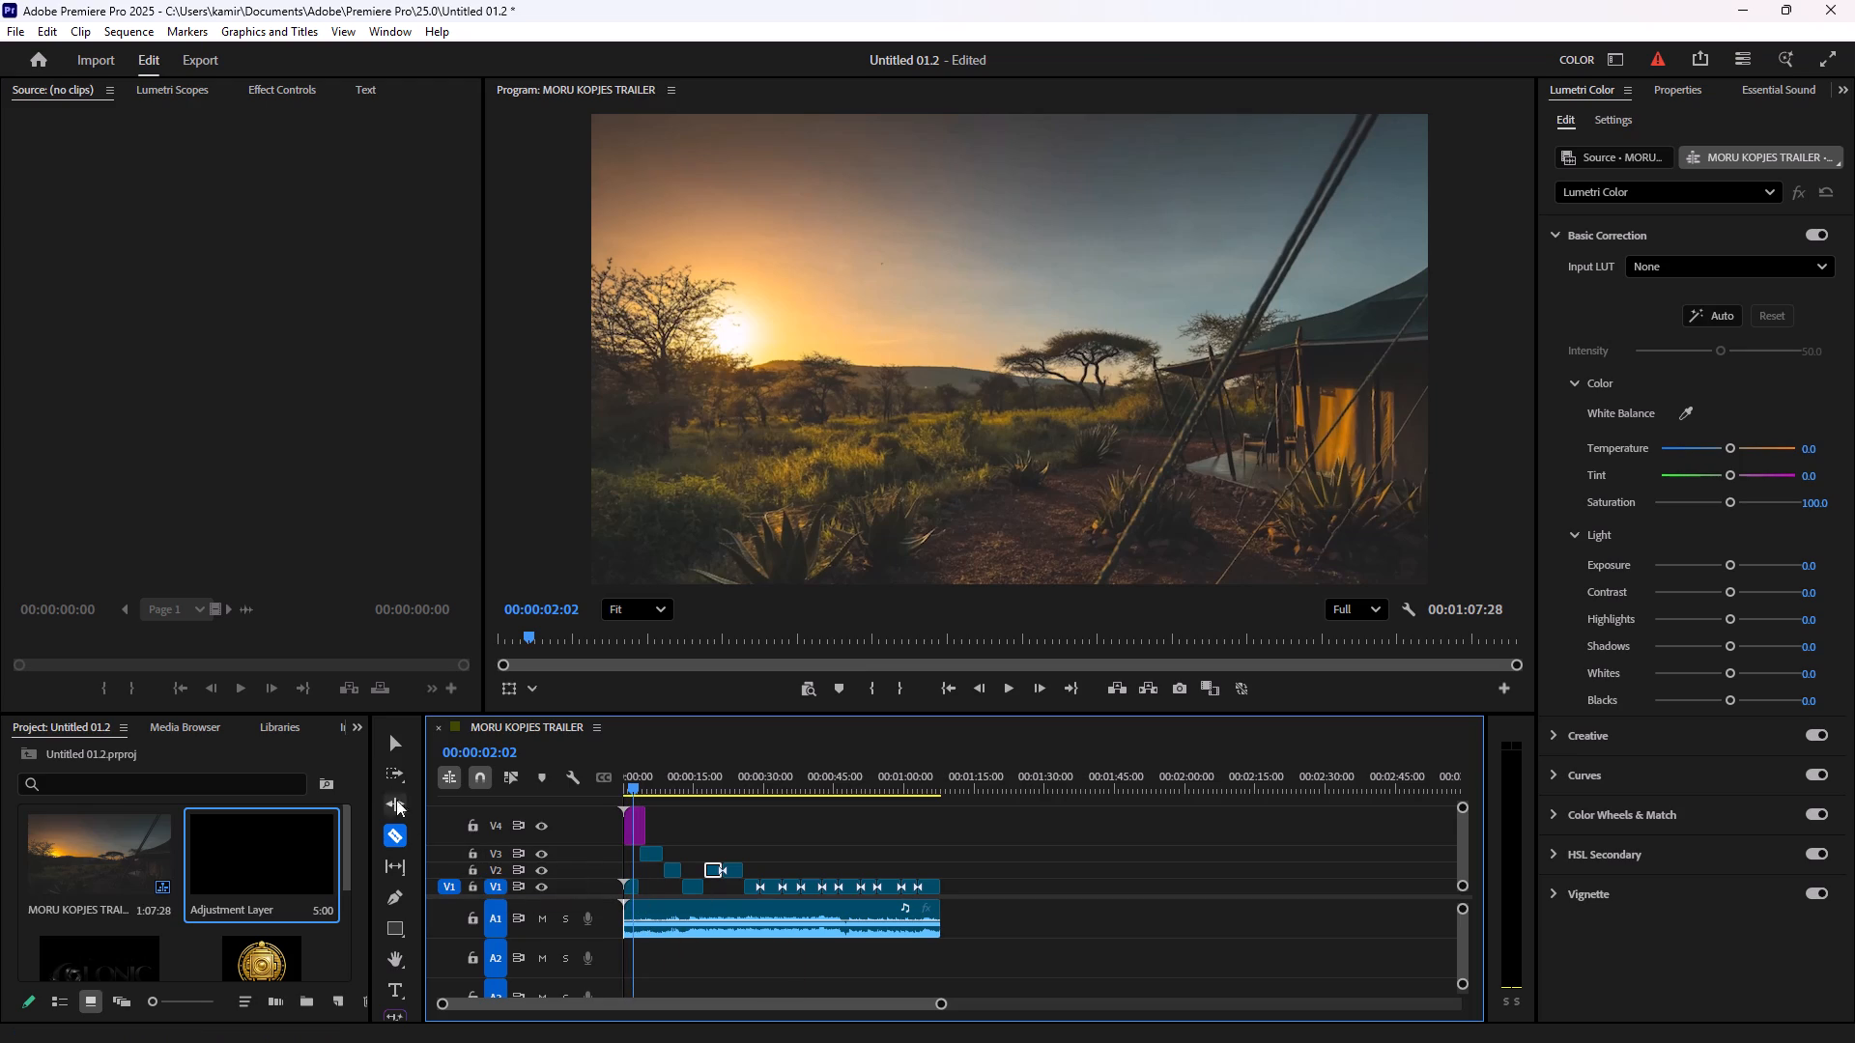
Raise the pieces starting at about 21, 38 and 54 seconds to V3, and those at about 29, 46 and 63 seconds to V2.
click(391, 745)
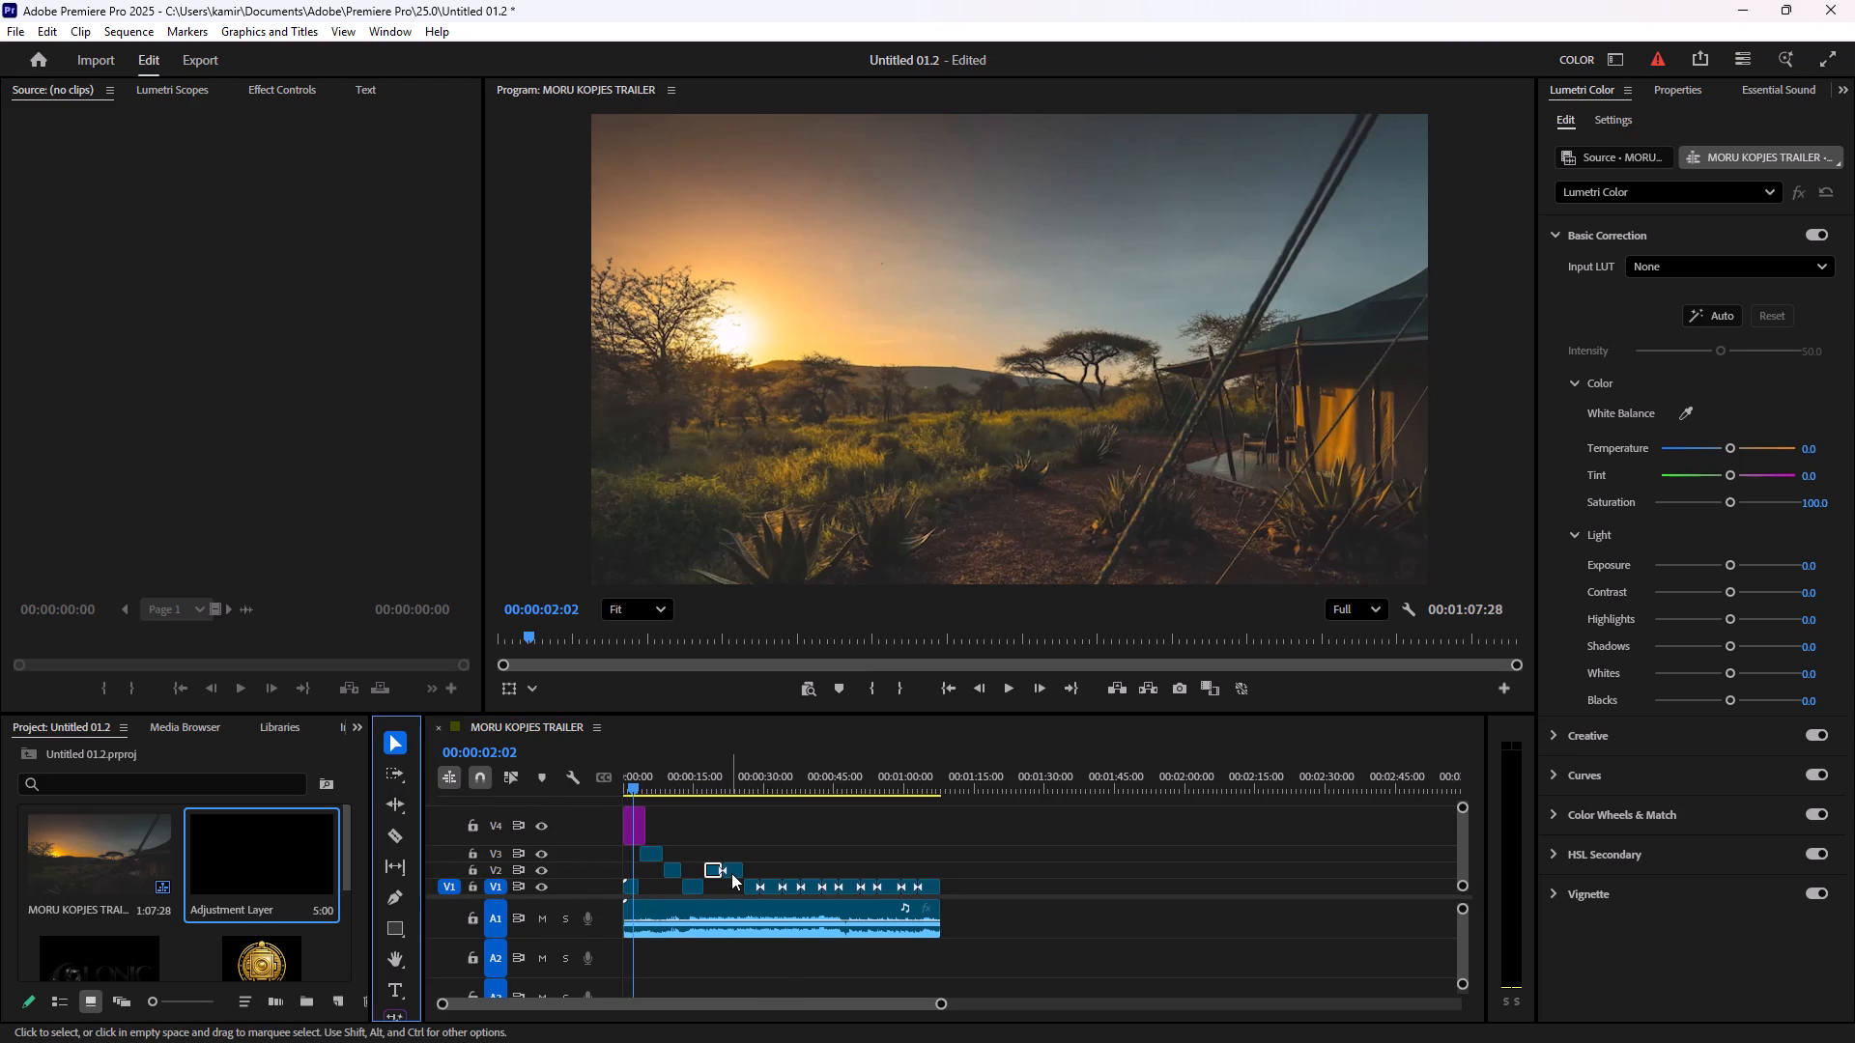
drag(731, 873, 726, 859)
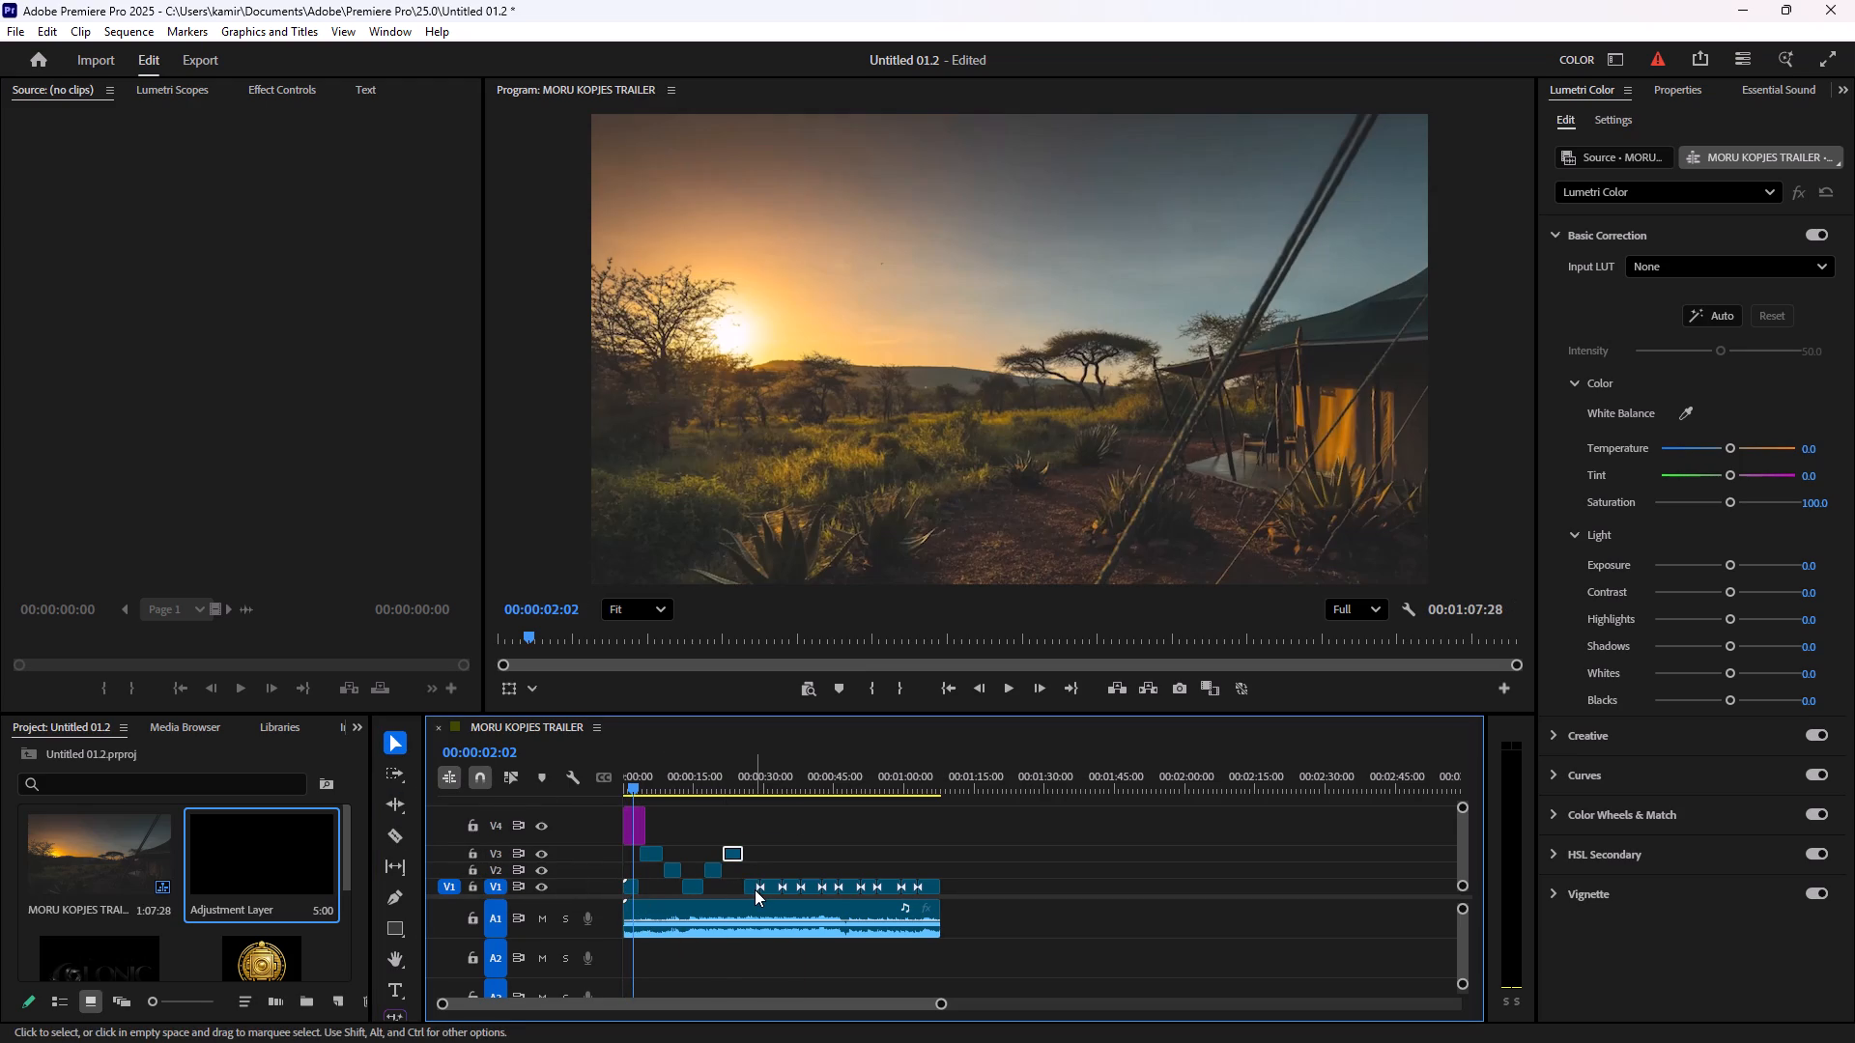
click(751, 888)
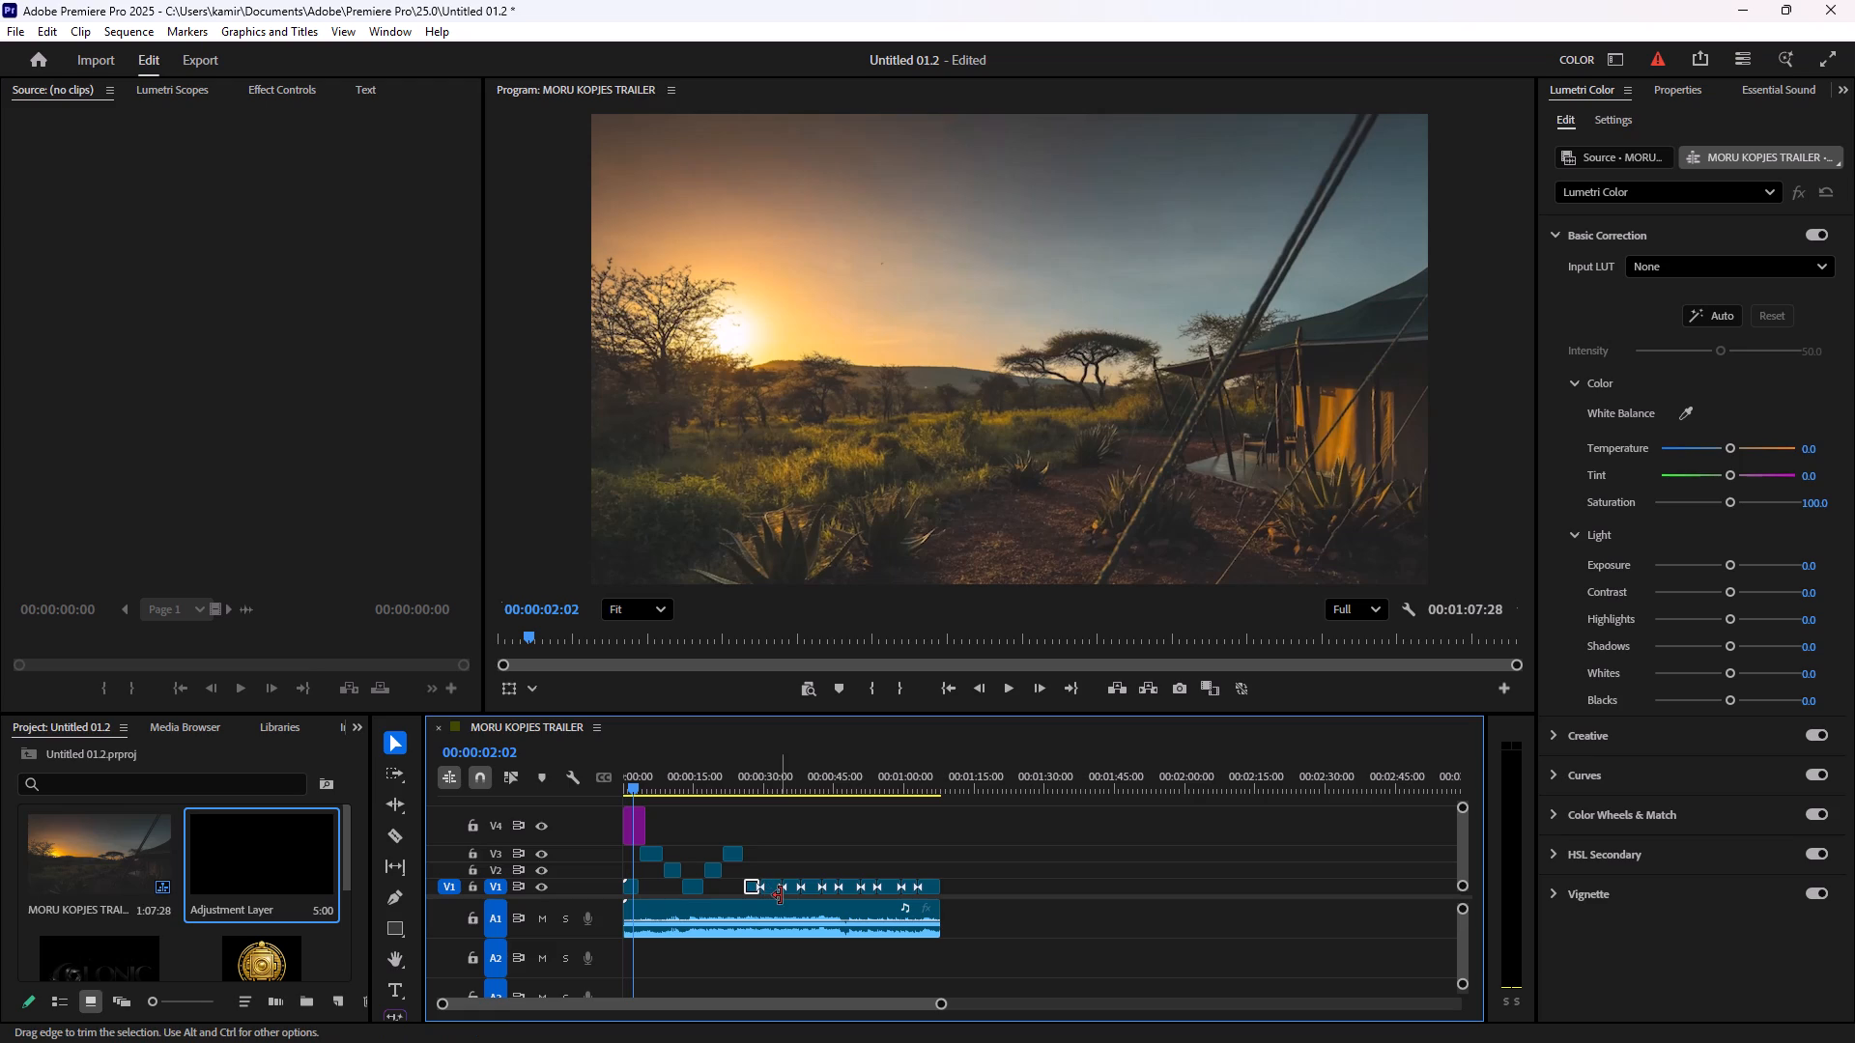
drag(772, 889, 768, 874)
drag(811, 888, 810, 886)
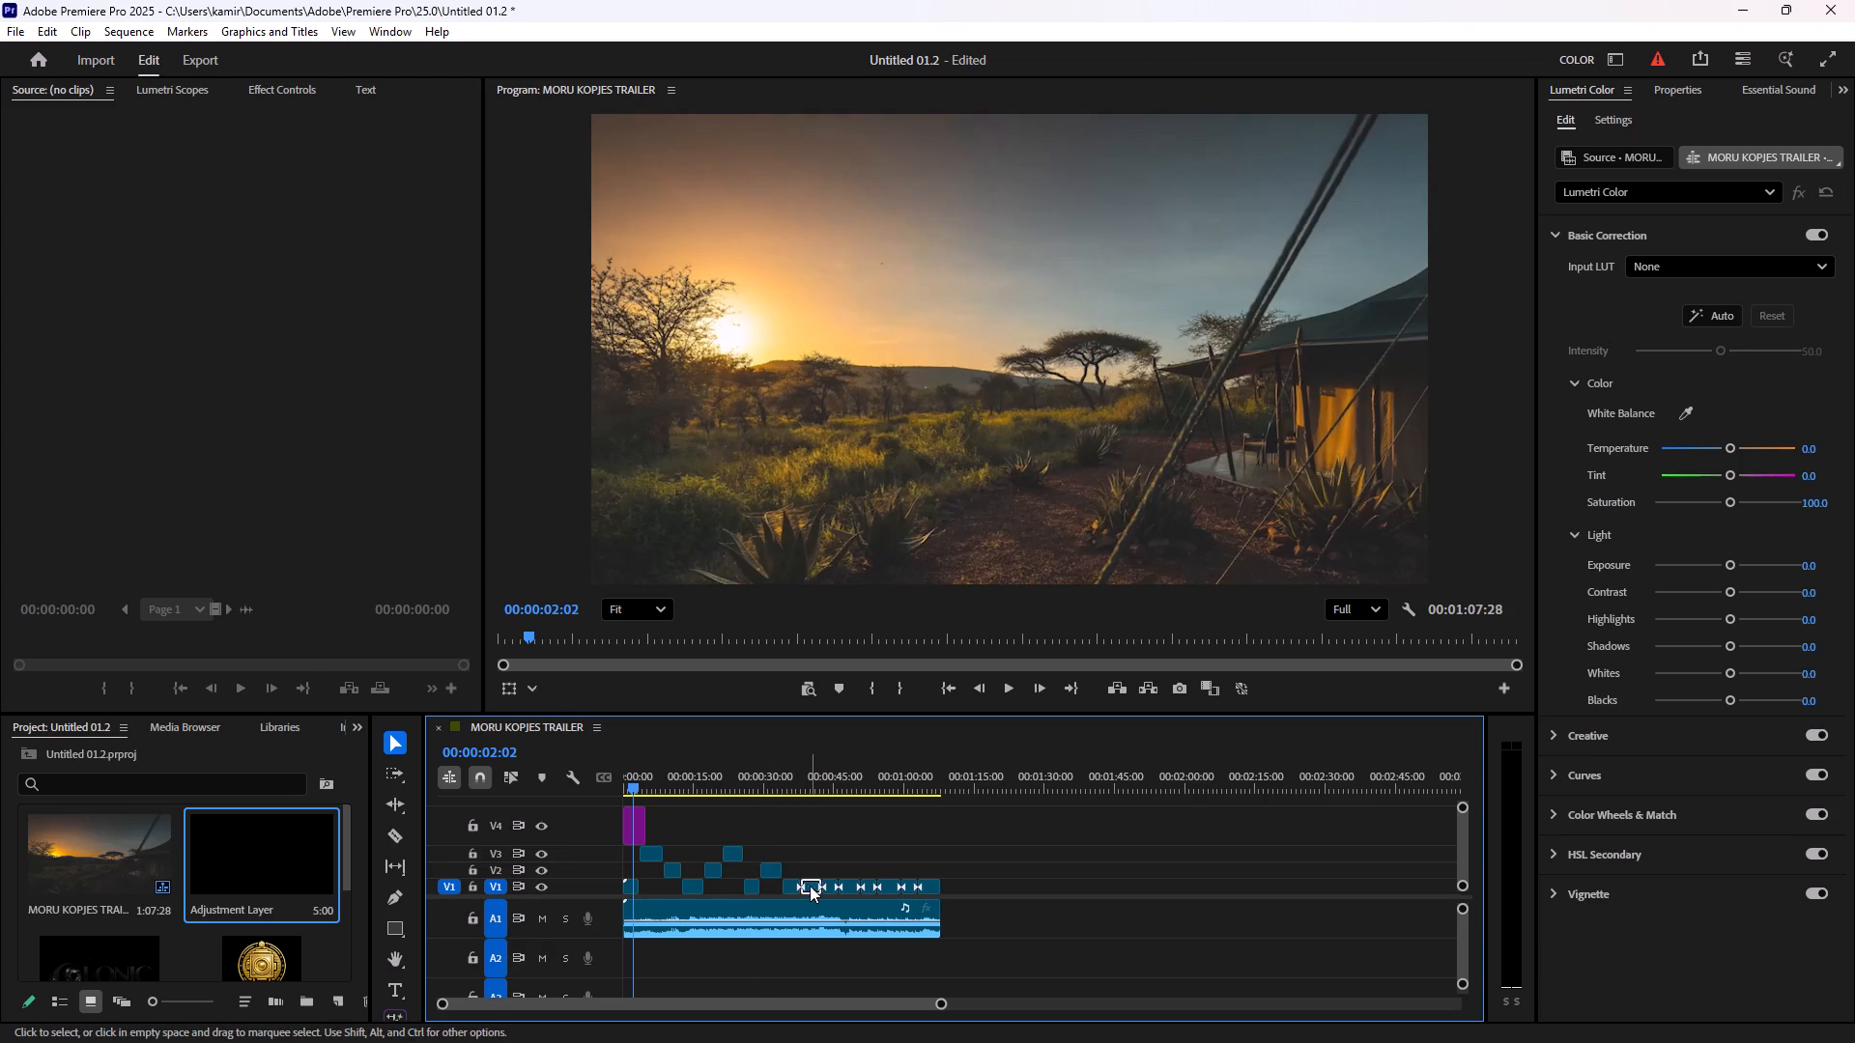
drag(810, 886, 805, 864)
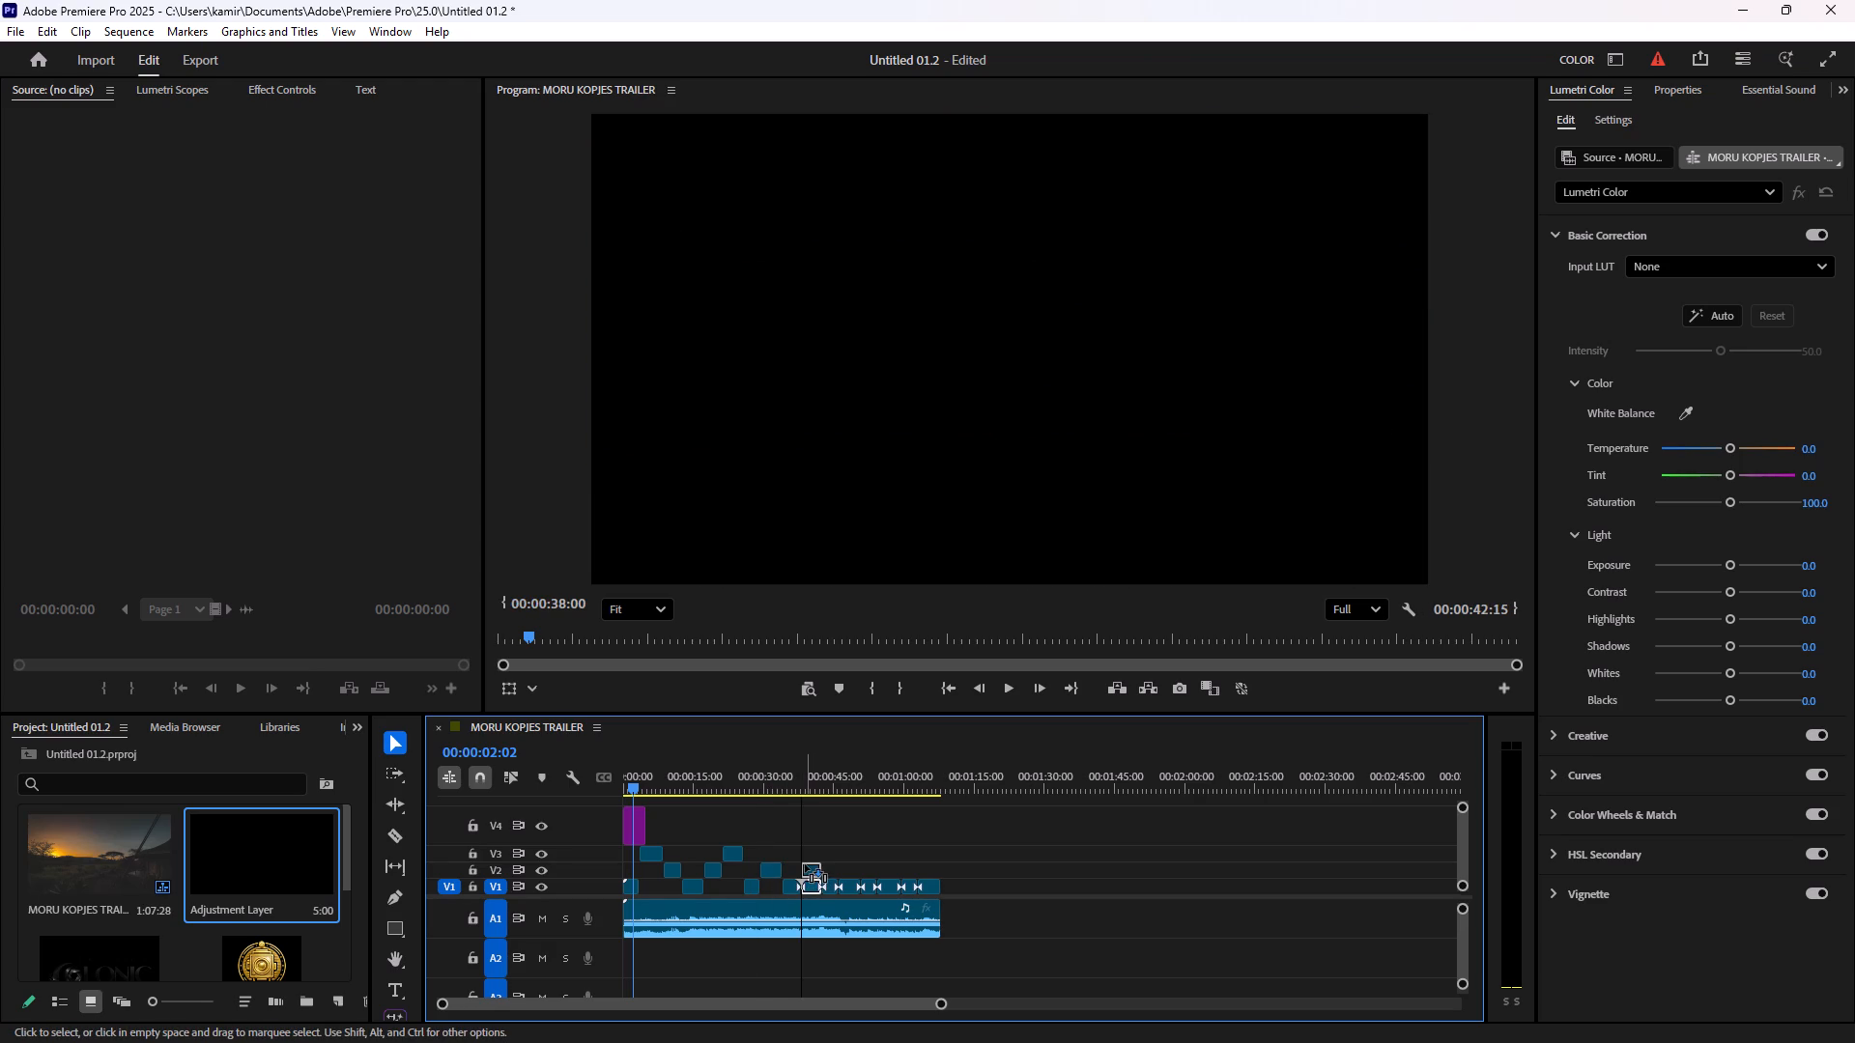
drag(805, 864, 804, 860)
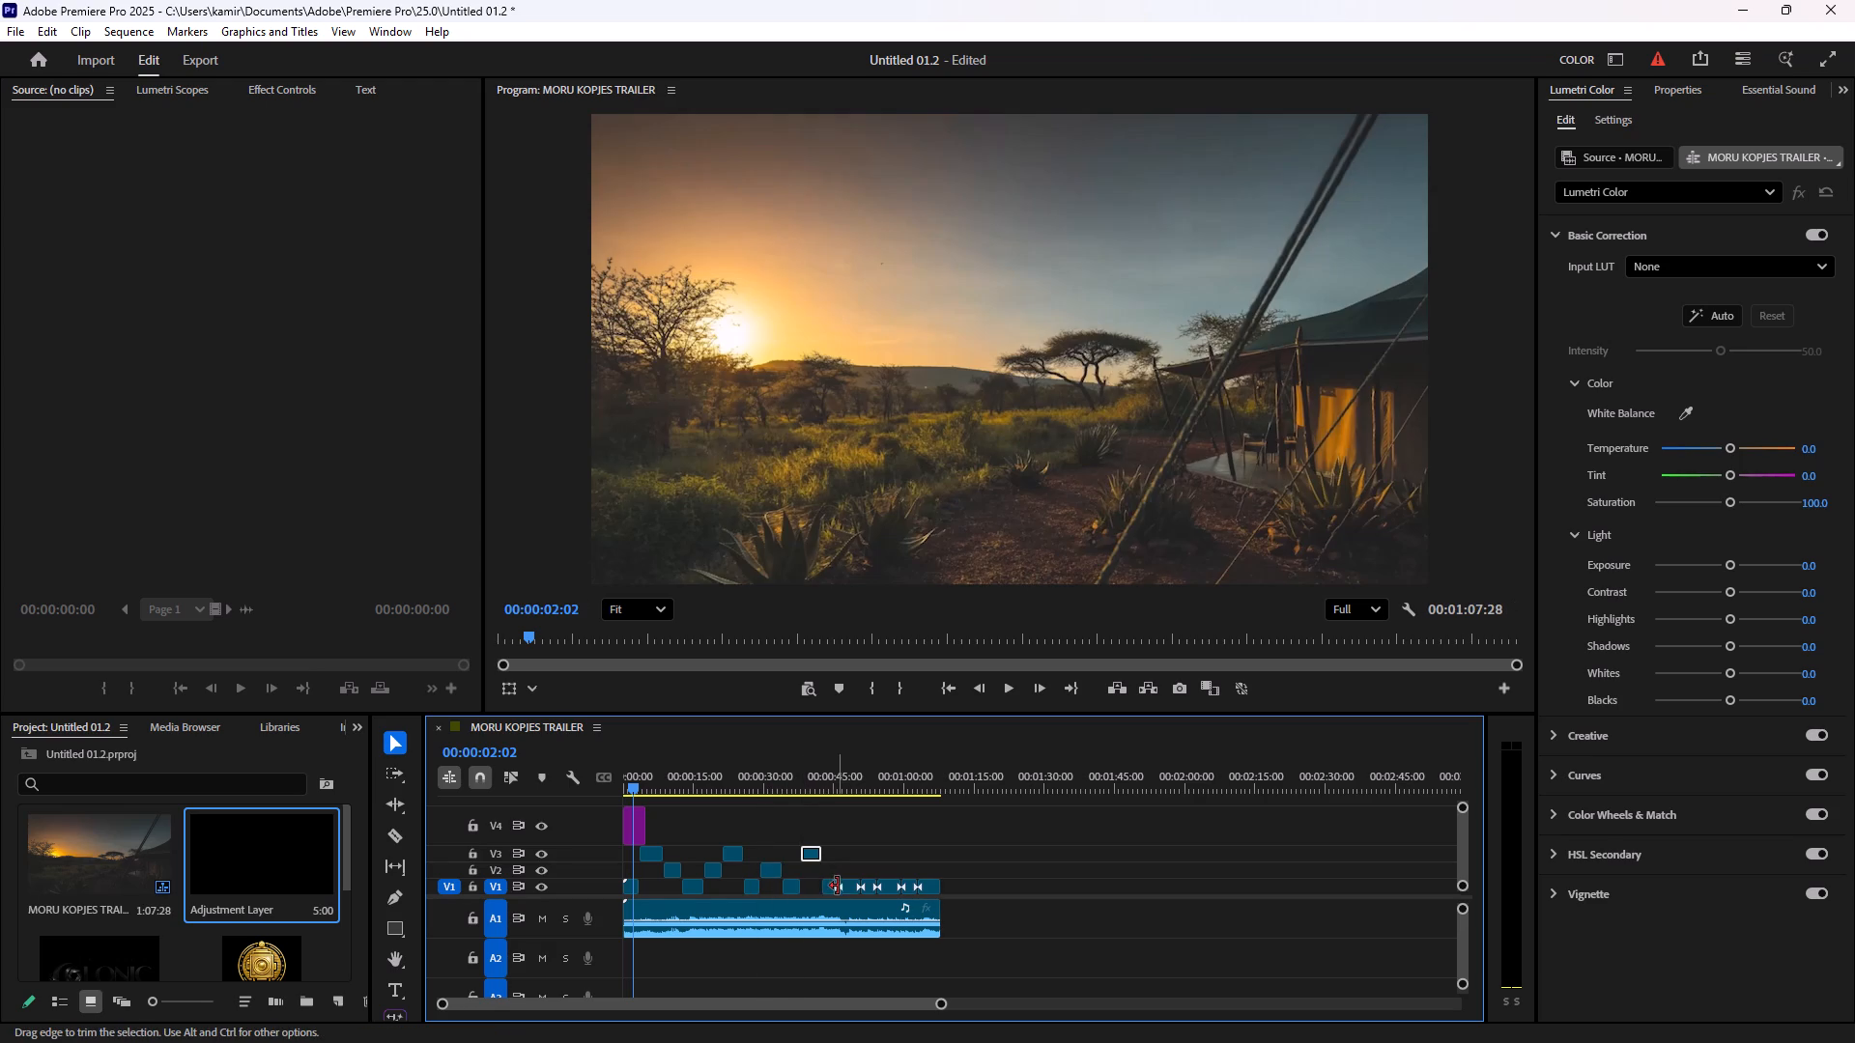
drag(850, 889, 849, 875)
drag(888, 888, 885, 871)
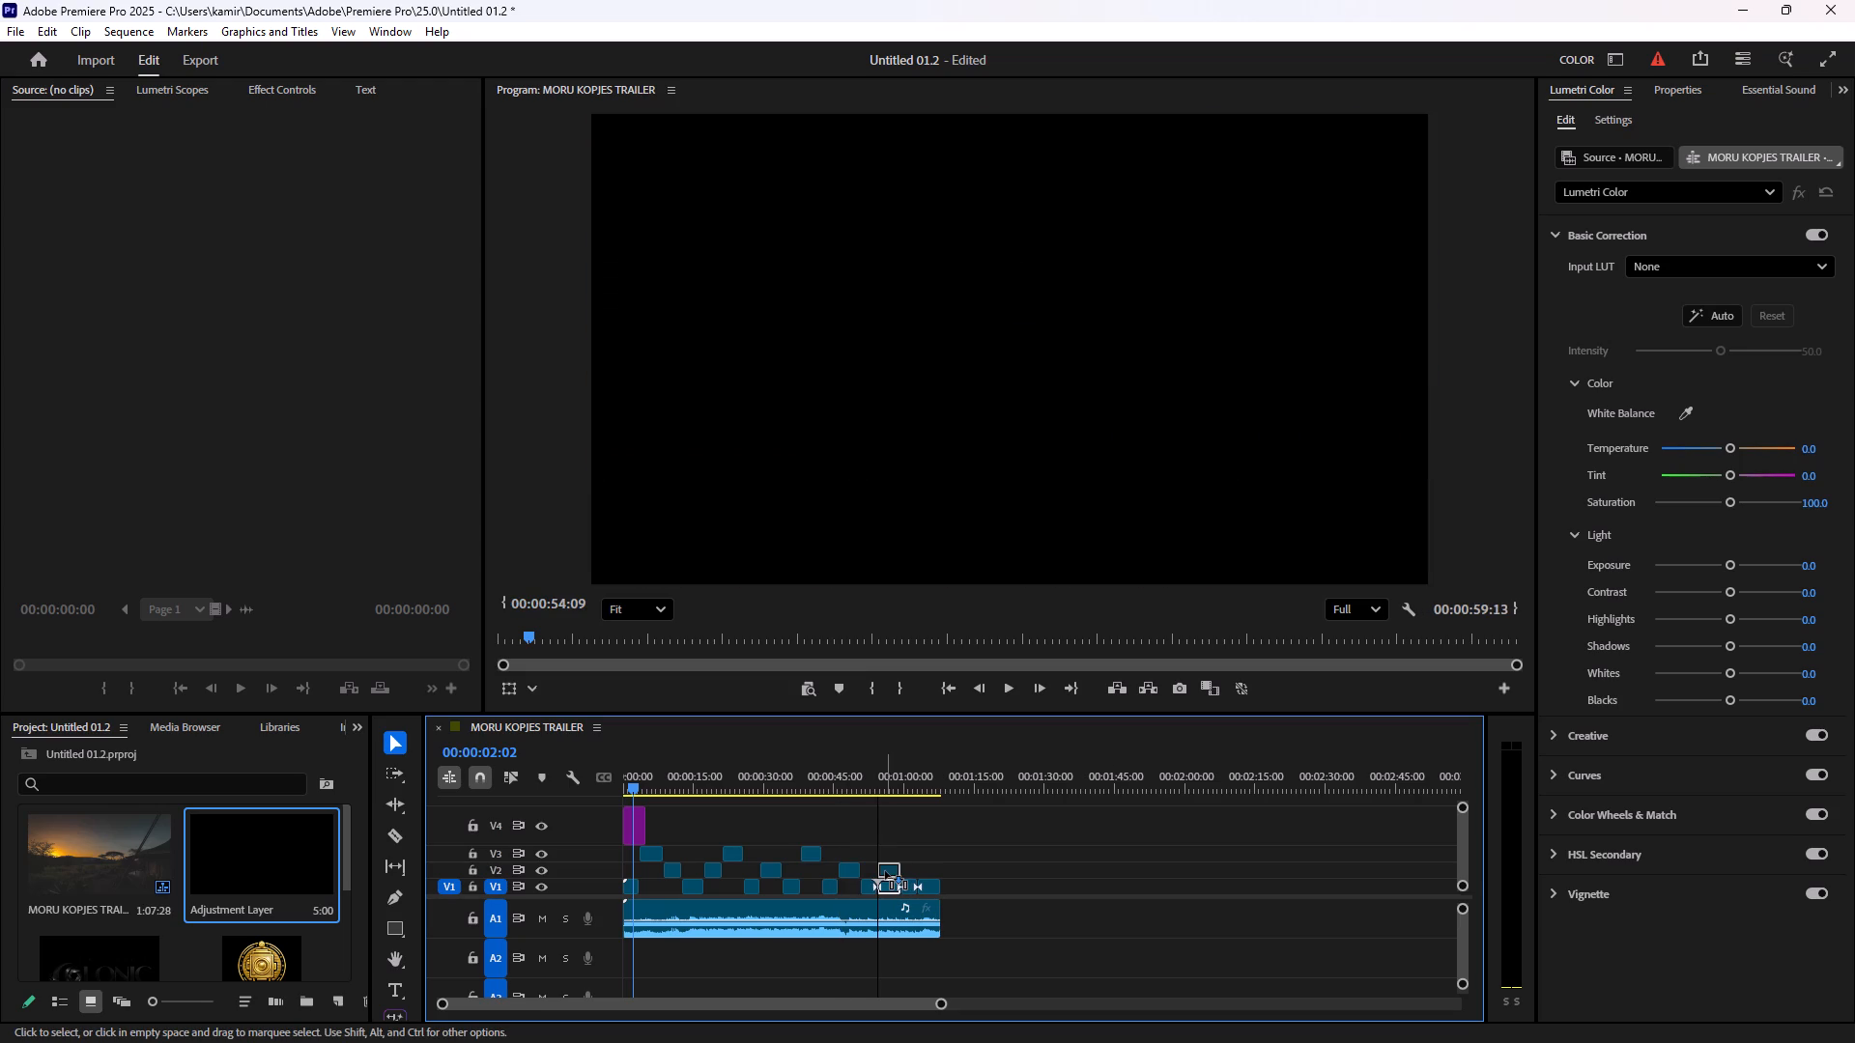
drag(885, 871, 885, 860)
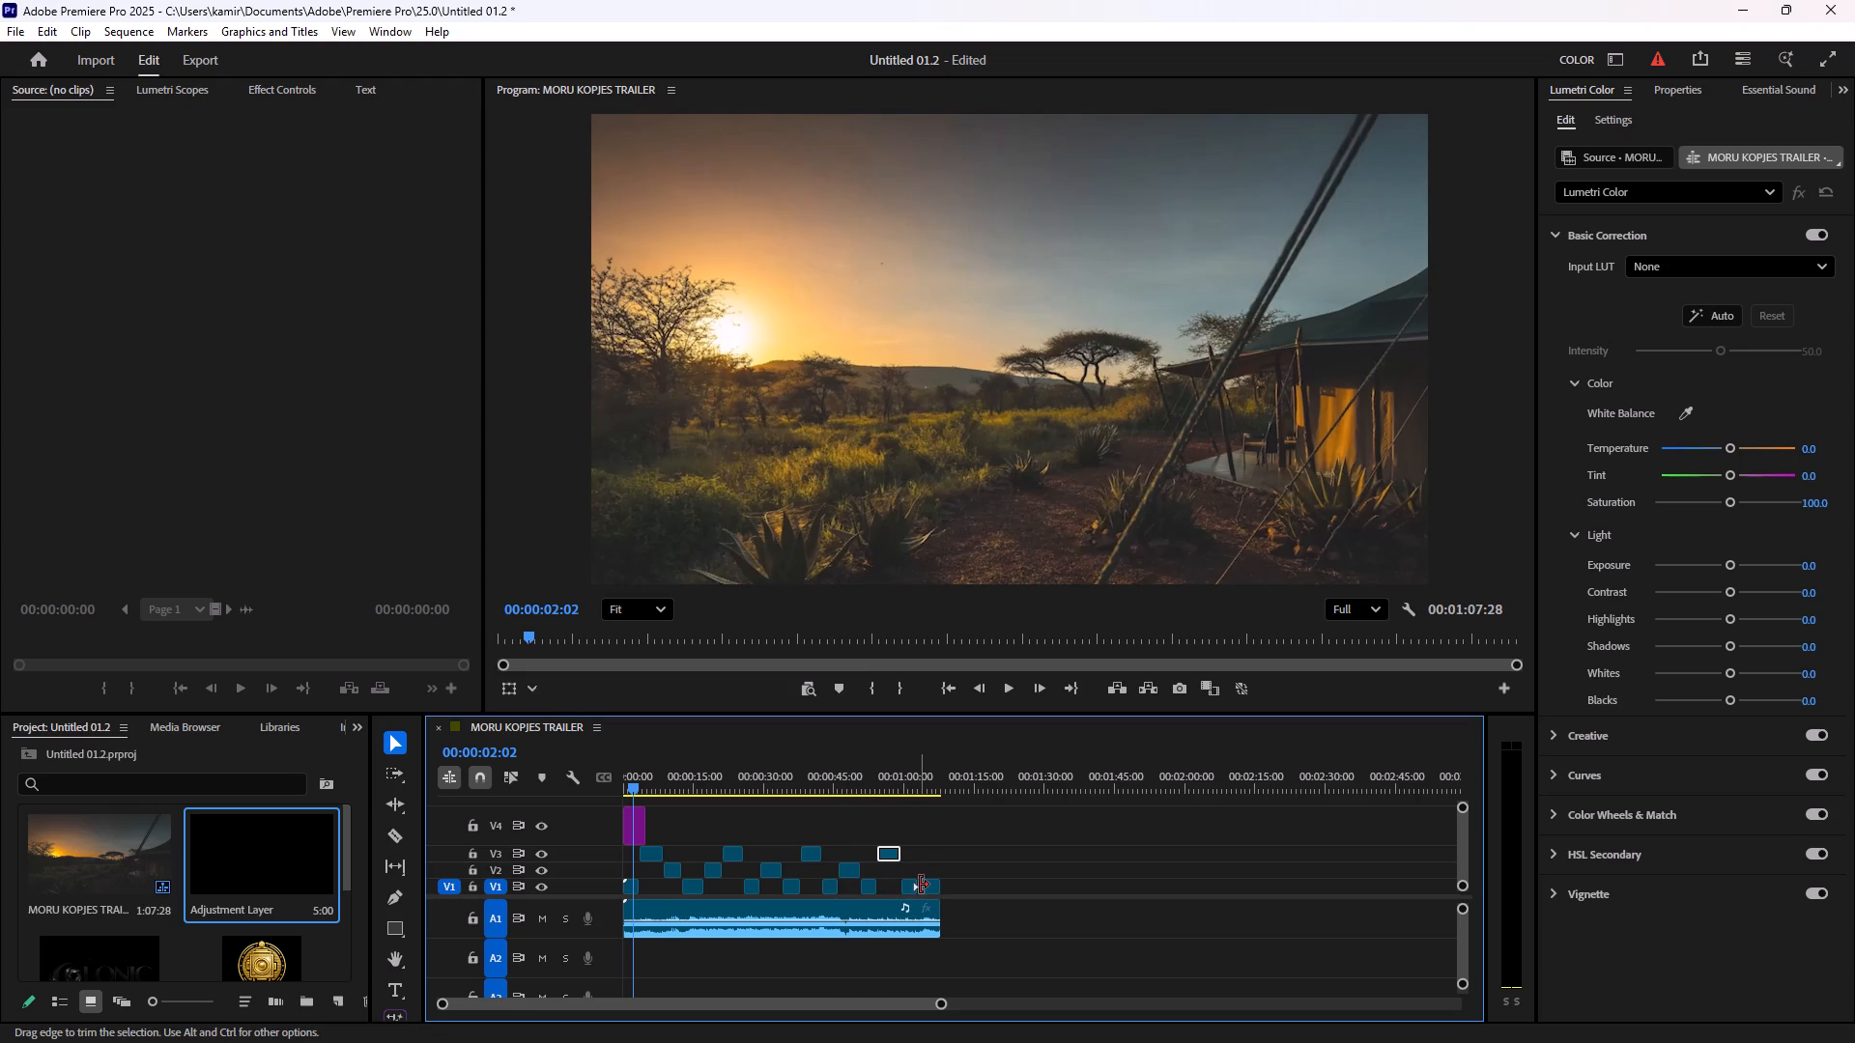
drag(927, 887, 926, 873)
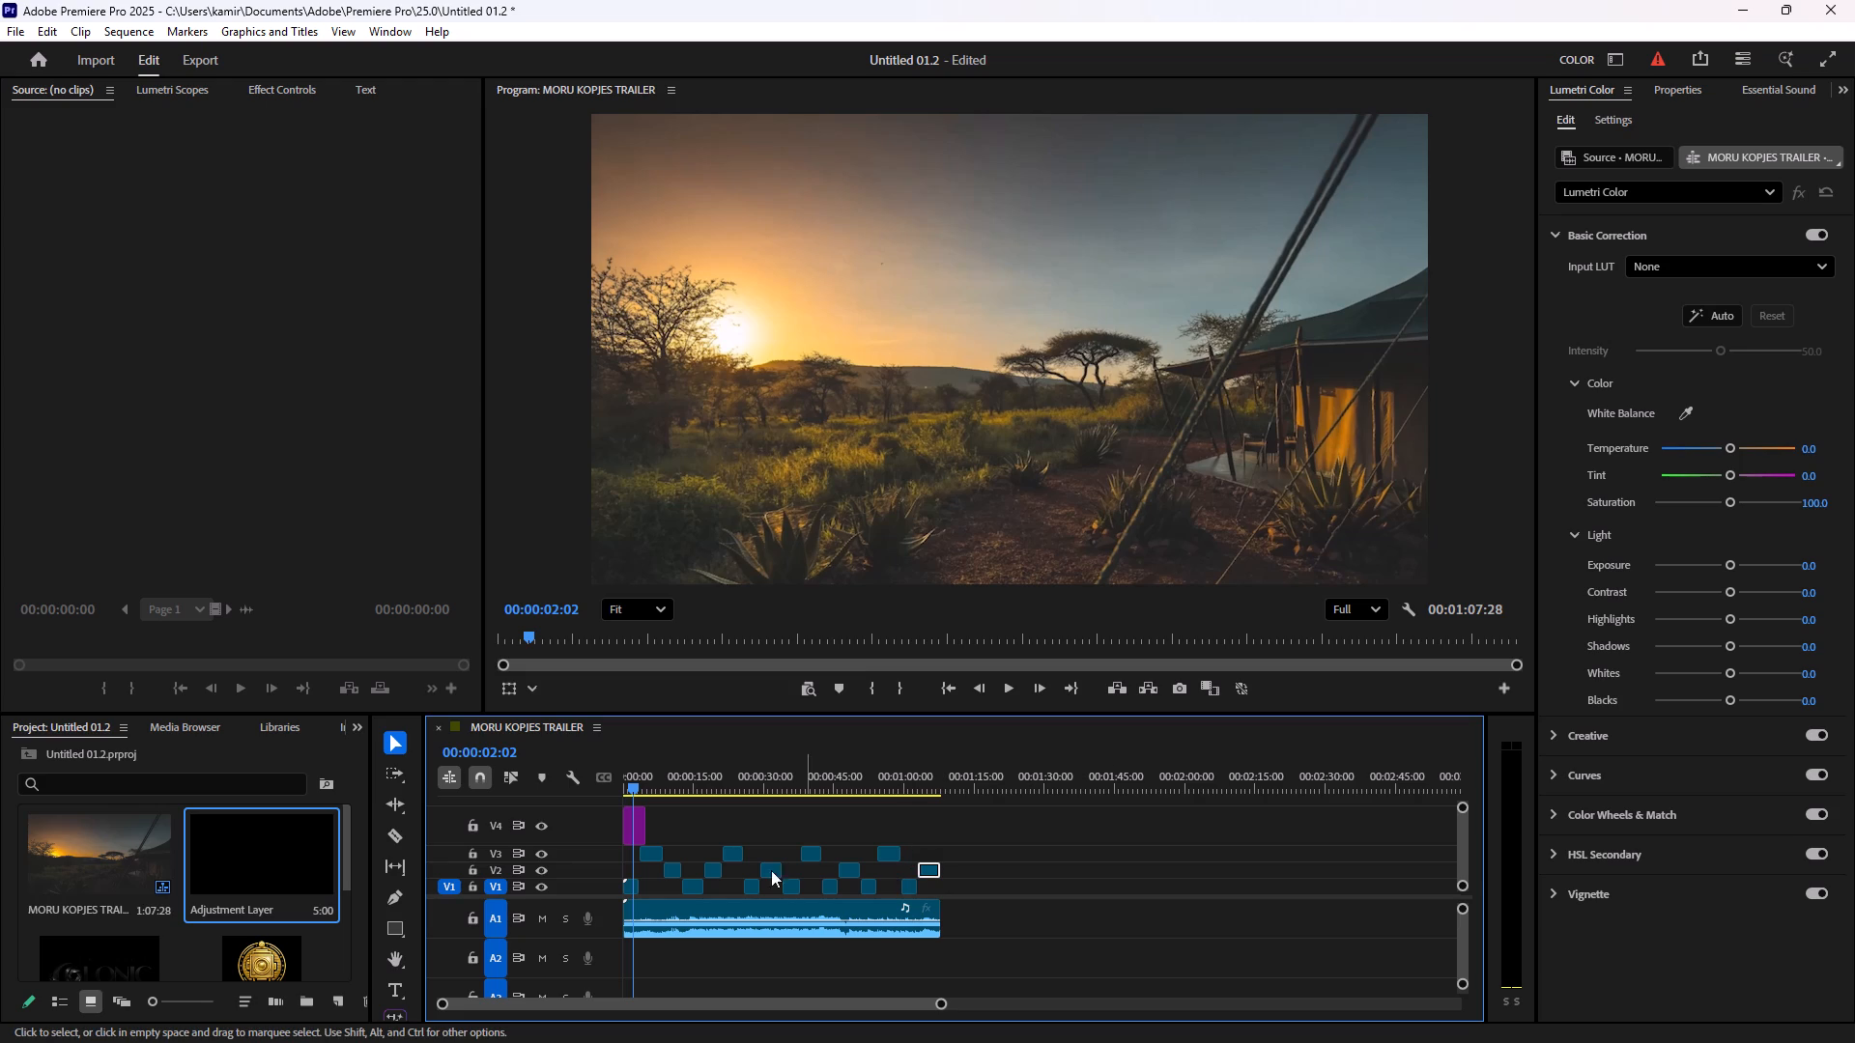
Extend the adjustment layer on V4 to the end of the trailer footage.
click(635, 825)
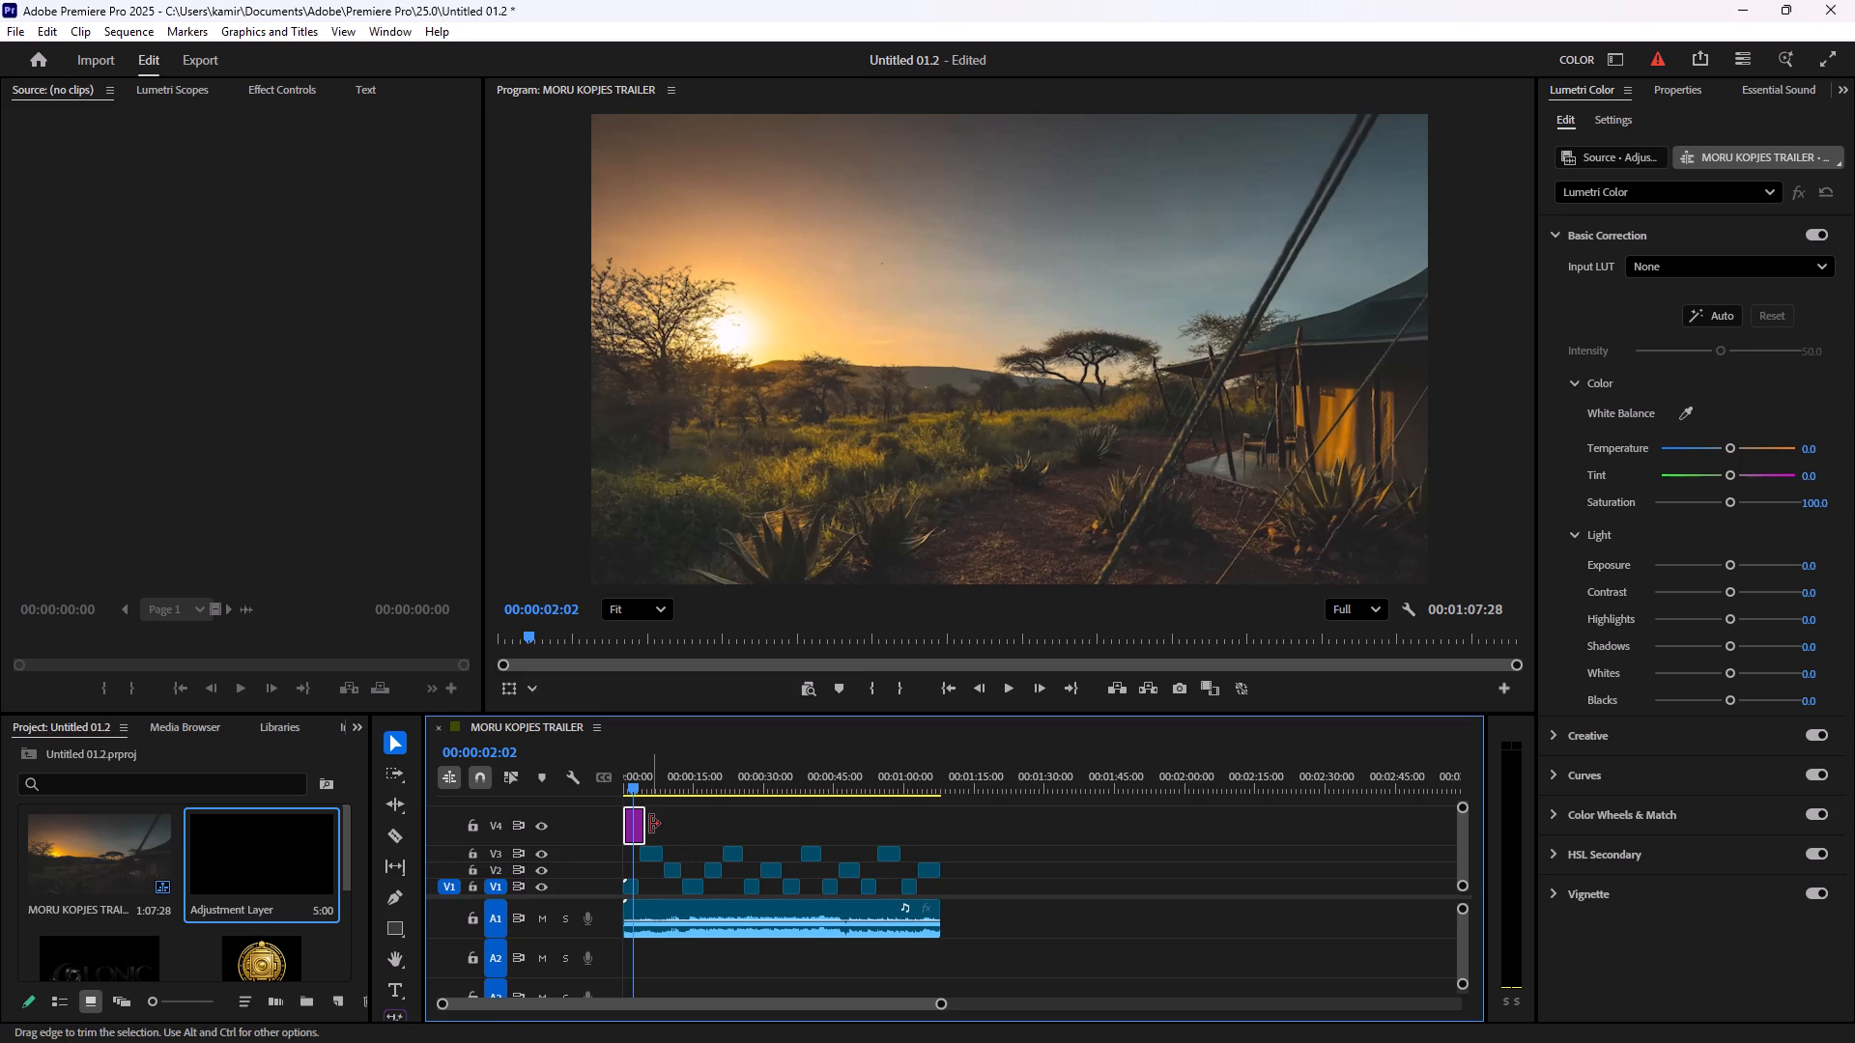
drag(646, 823, 910, 836)
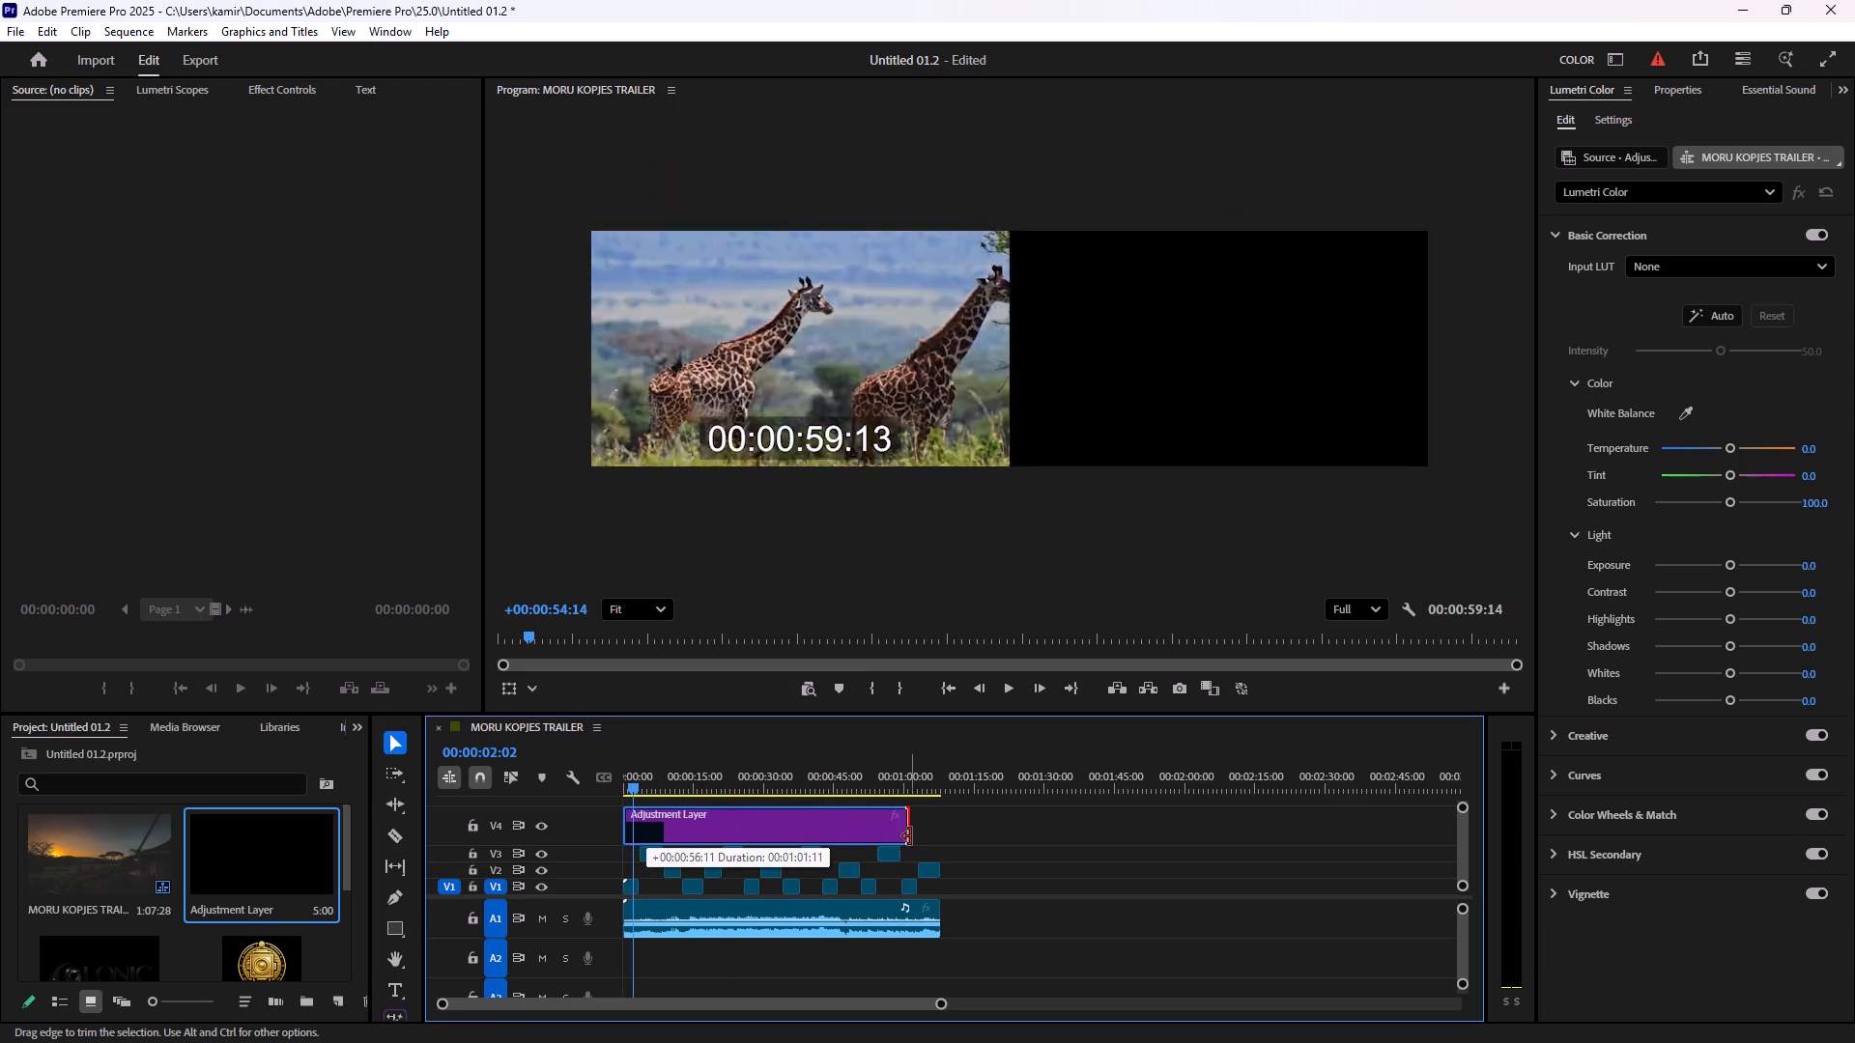
drag(910, 836, 940, 836)
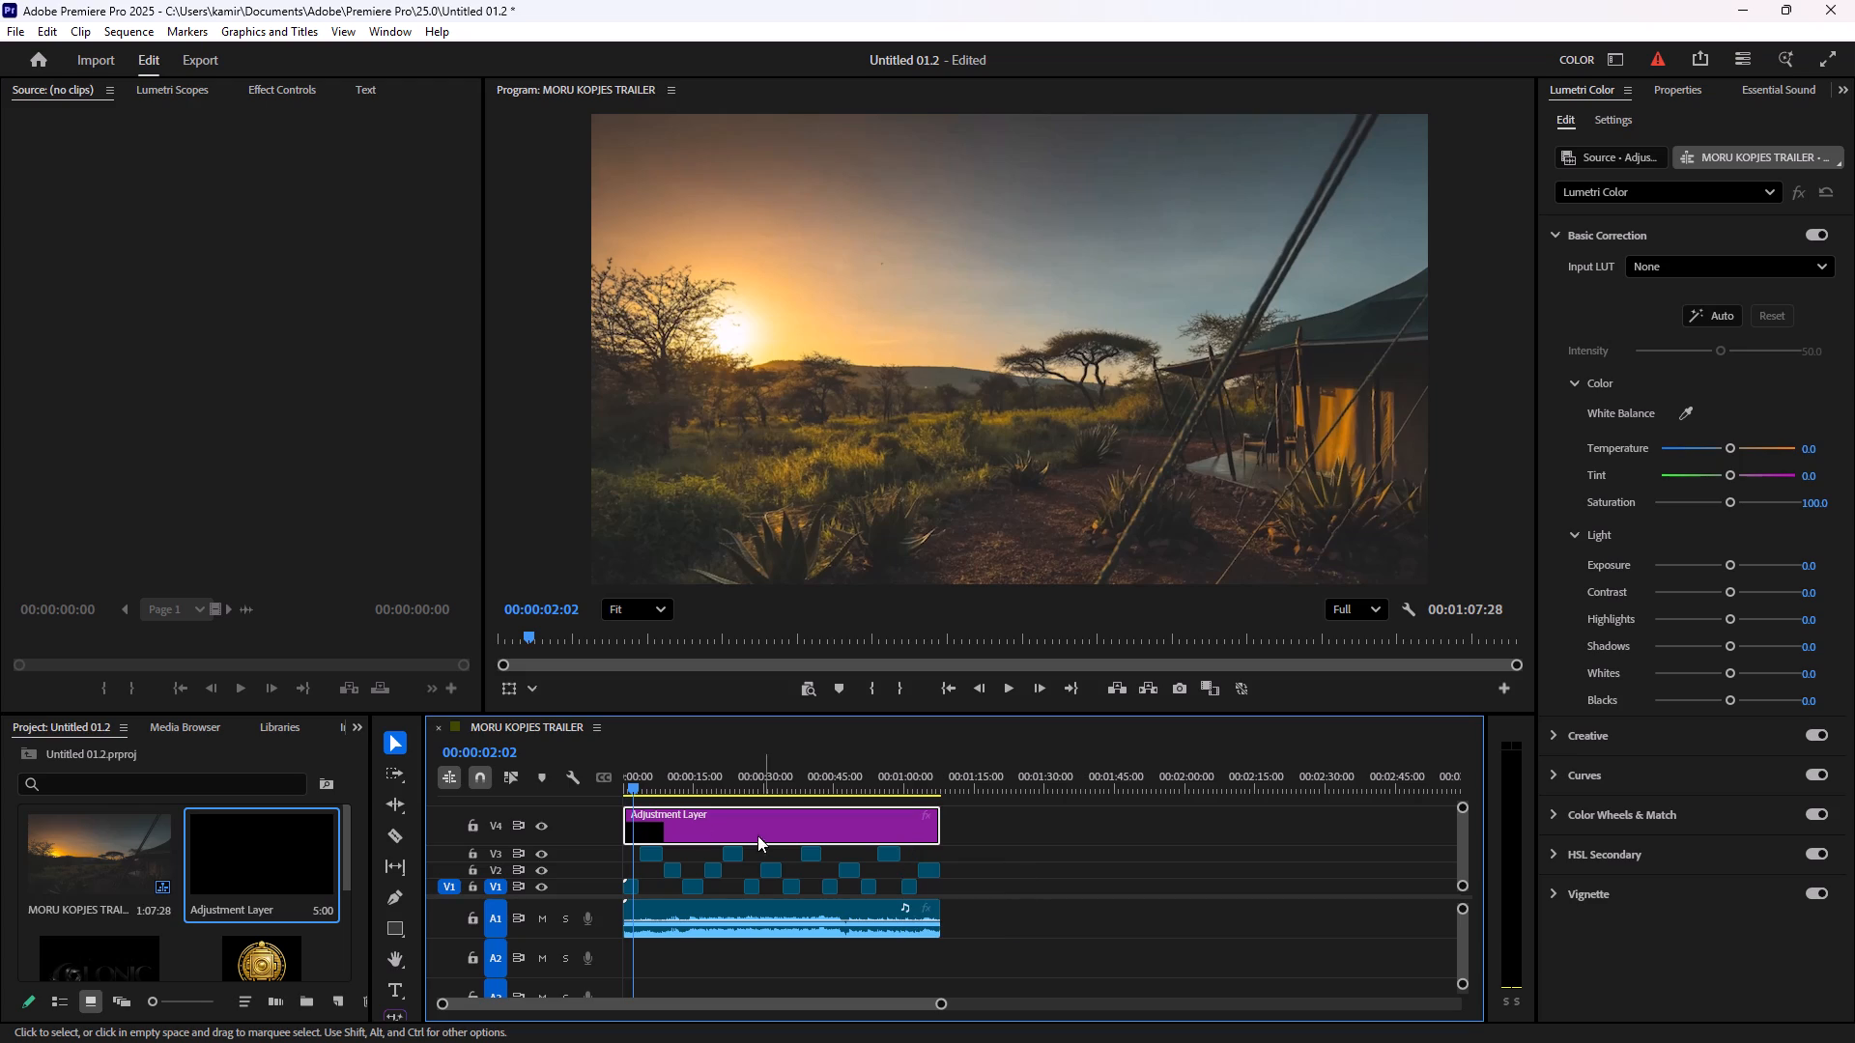
Place the gold Iconic Creative Studio logo on a new V5 track above the adjustment layer, starting at 00:00:01:03.
drag(636, 786, 616, 782)
key(space)
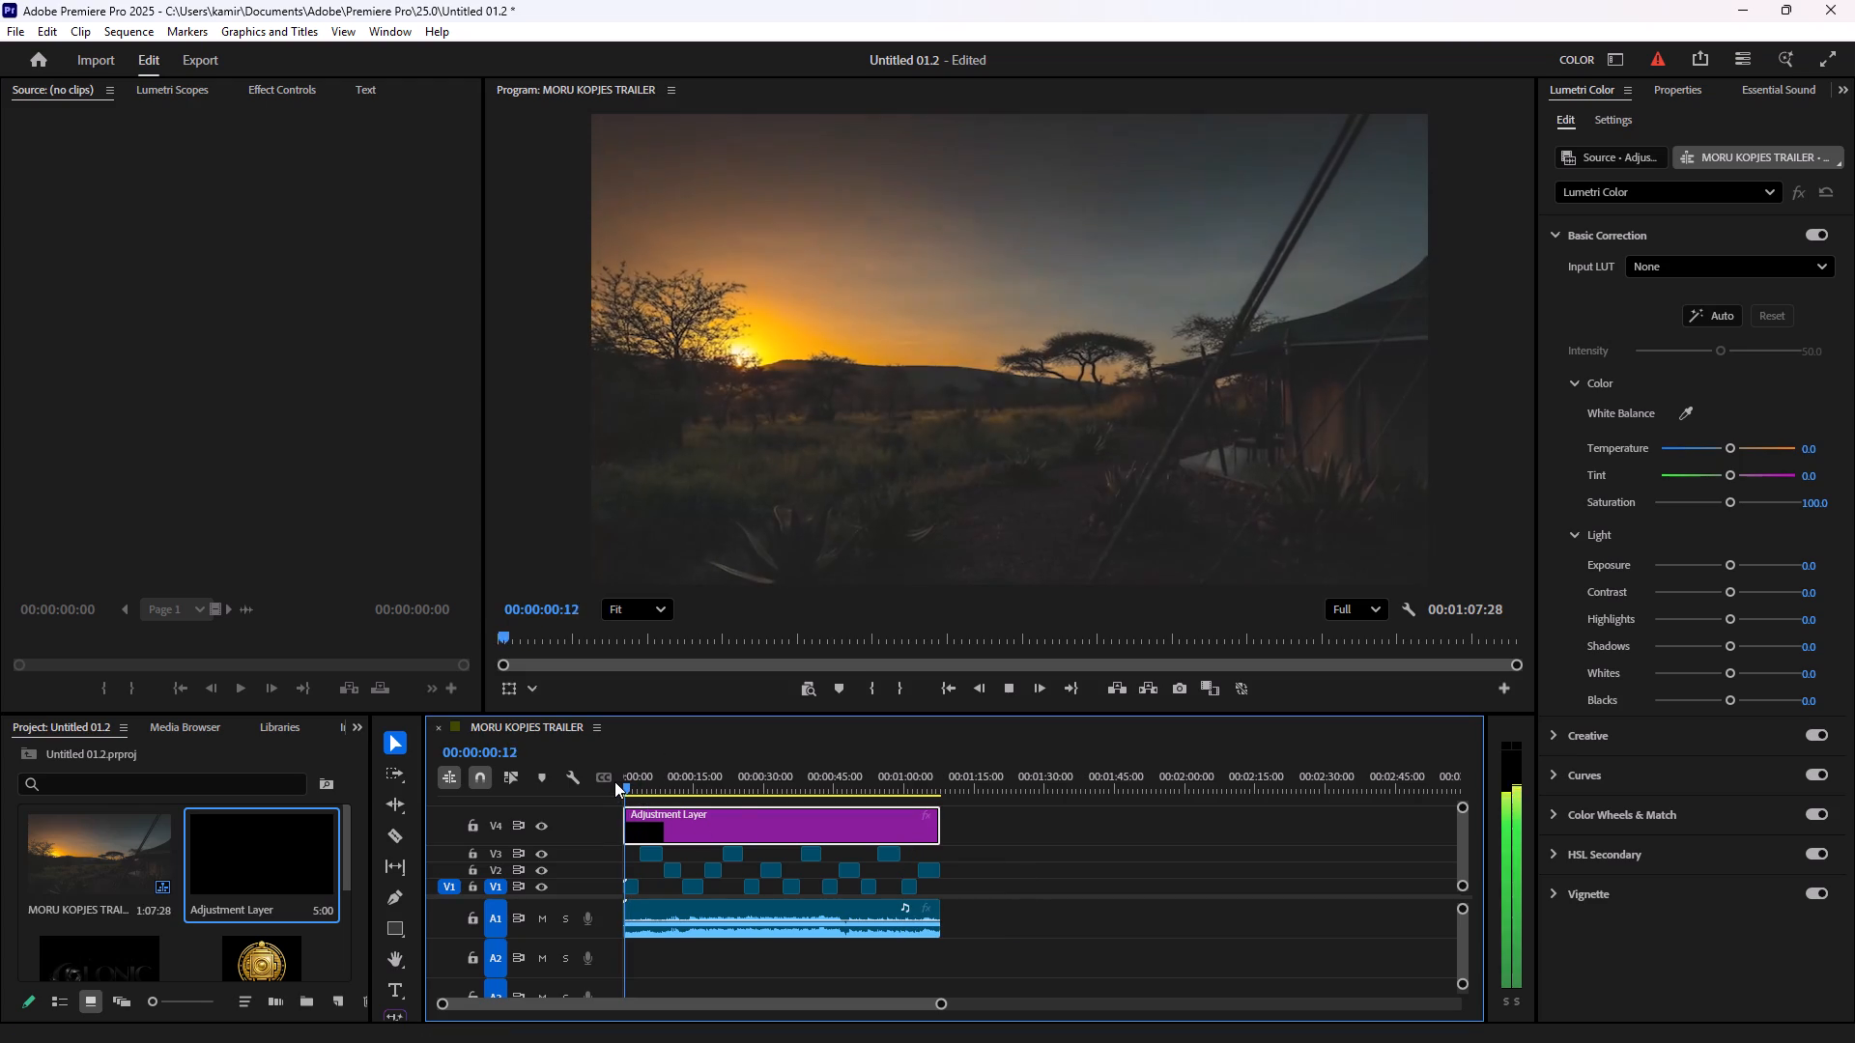
key(space)
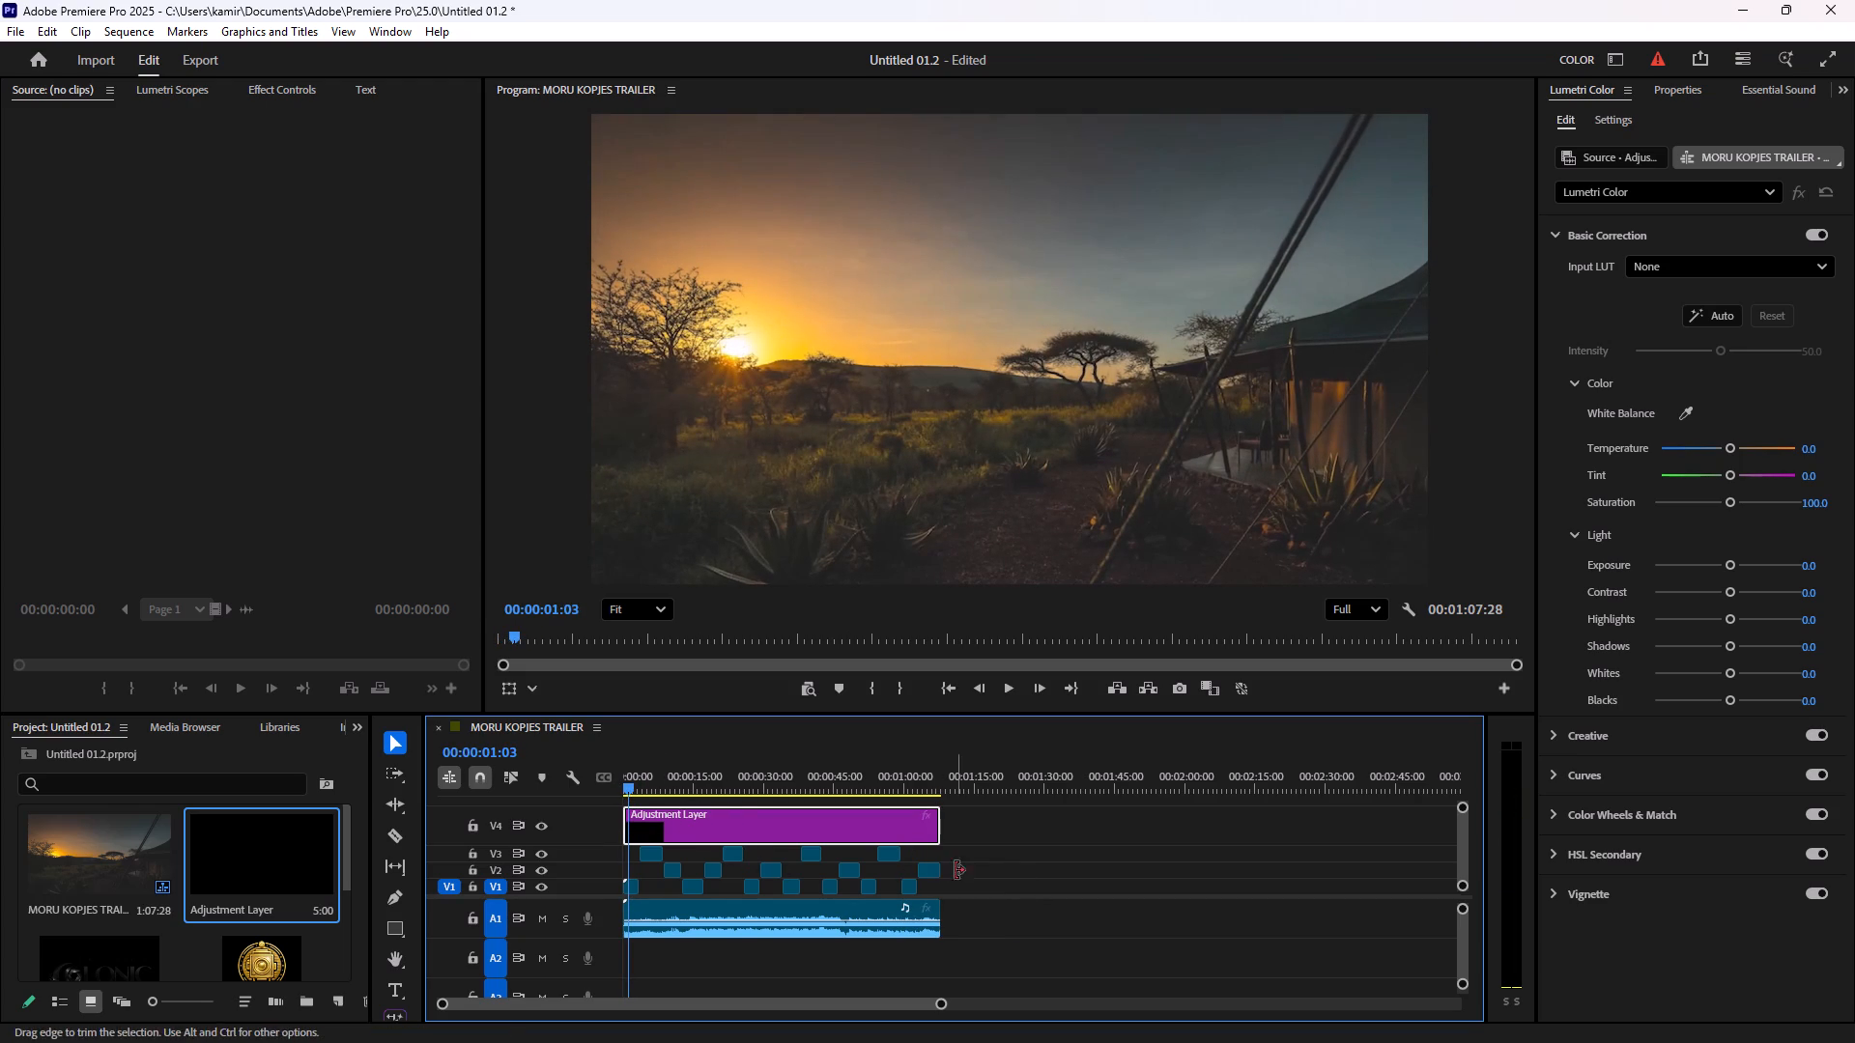
drag(1465, 808, 1465, 811)
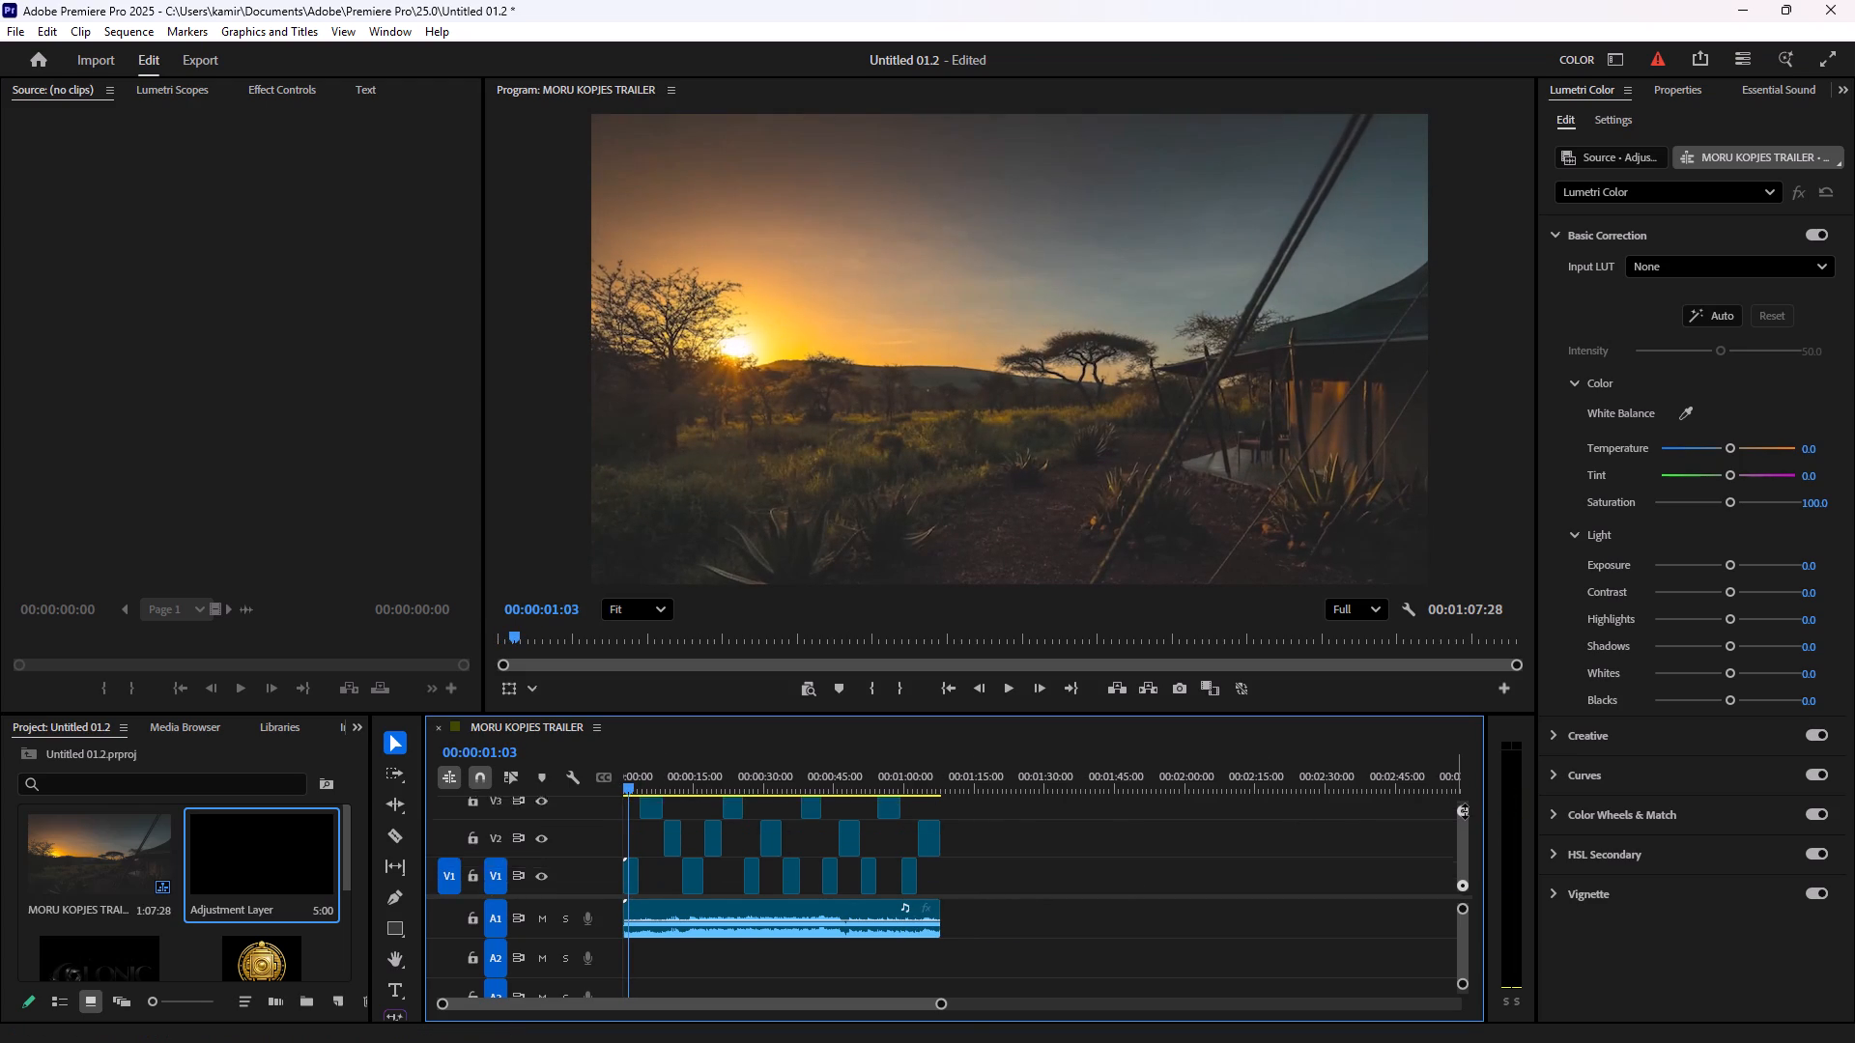
drag(1465, 811, 1454, 798)
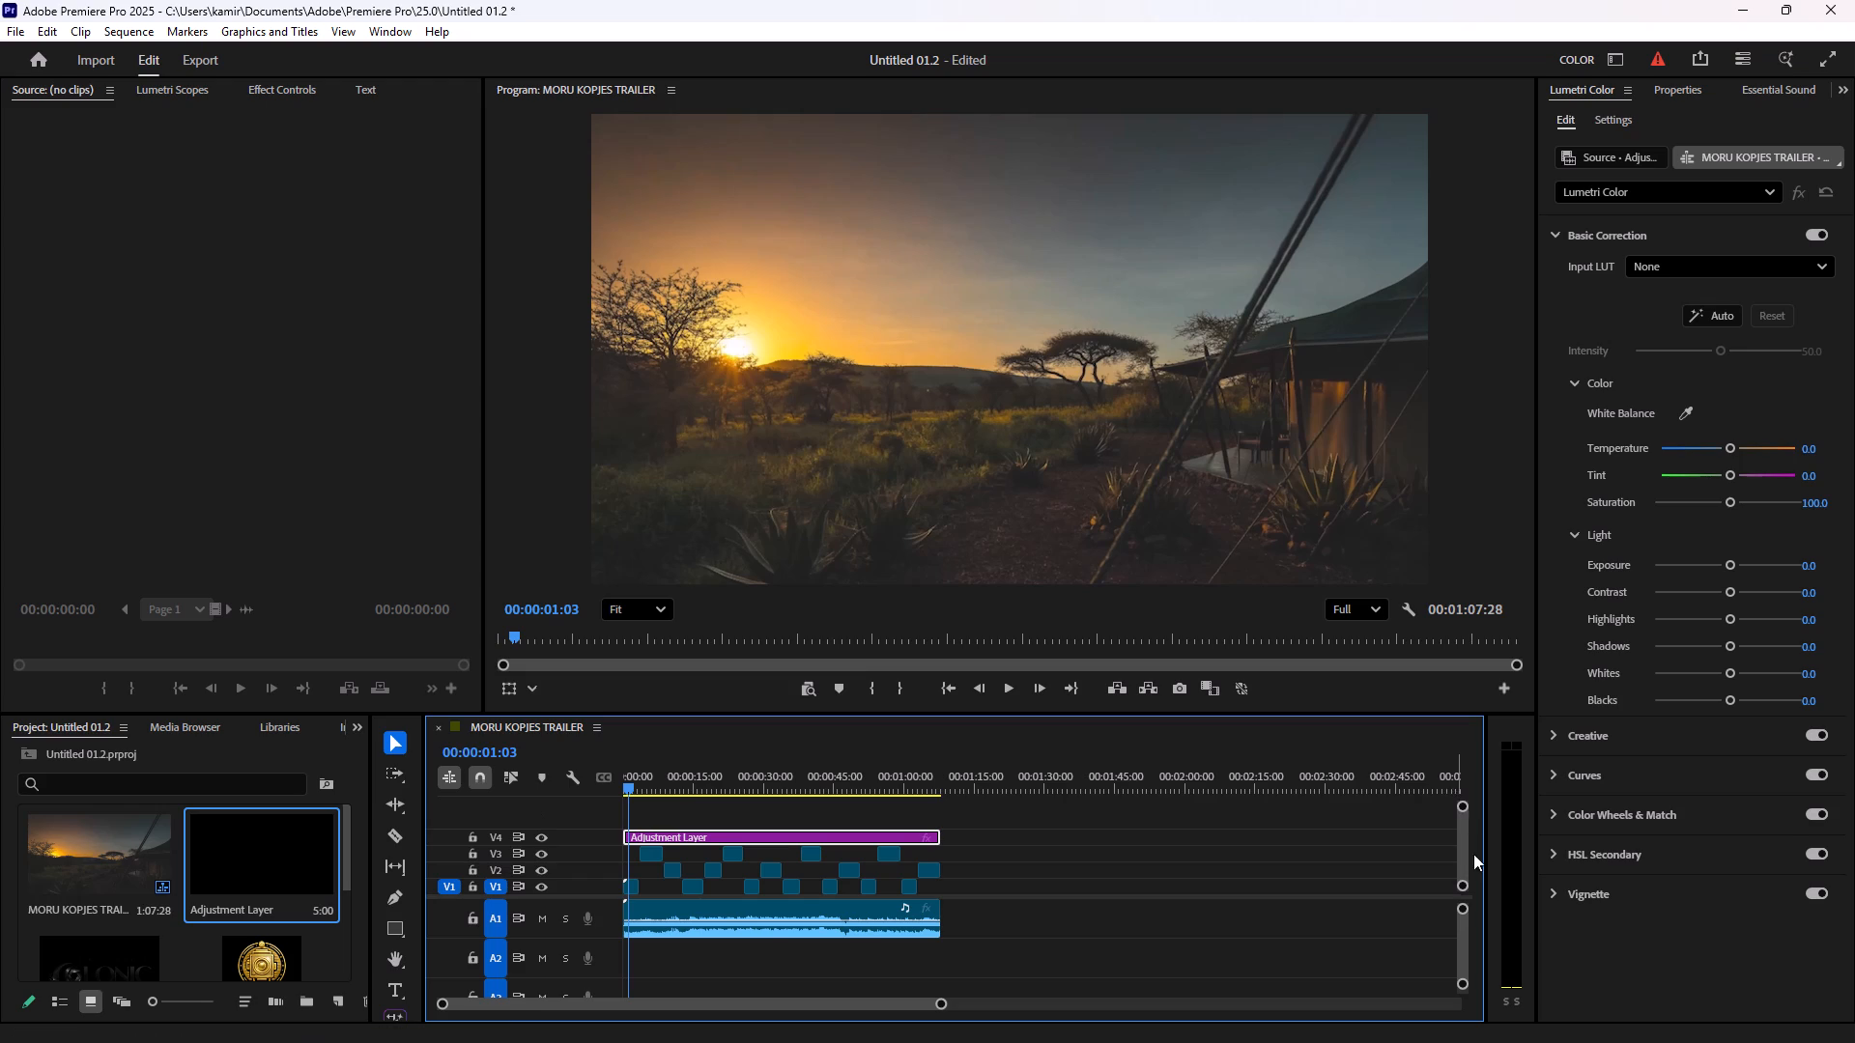
click(248, 959)
drag(248, 959, 543, 877)
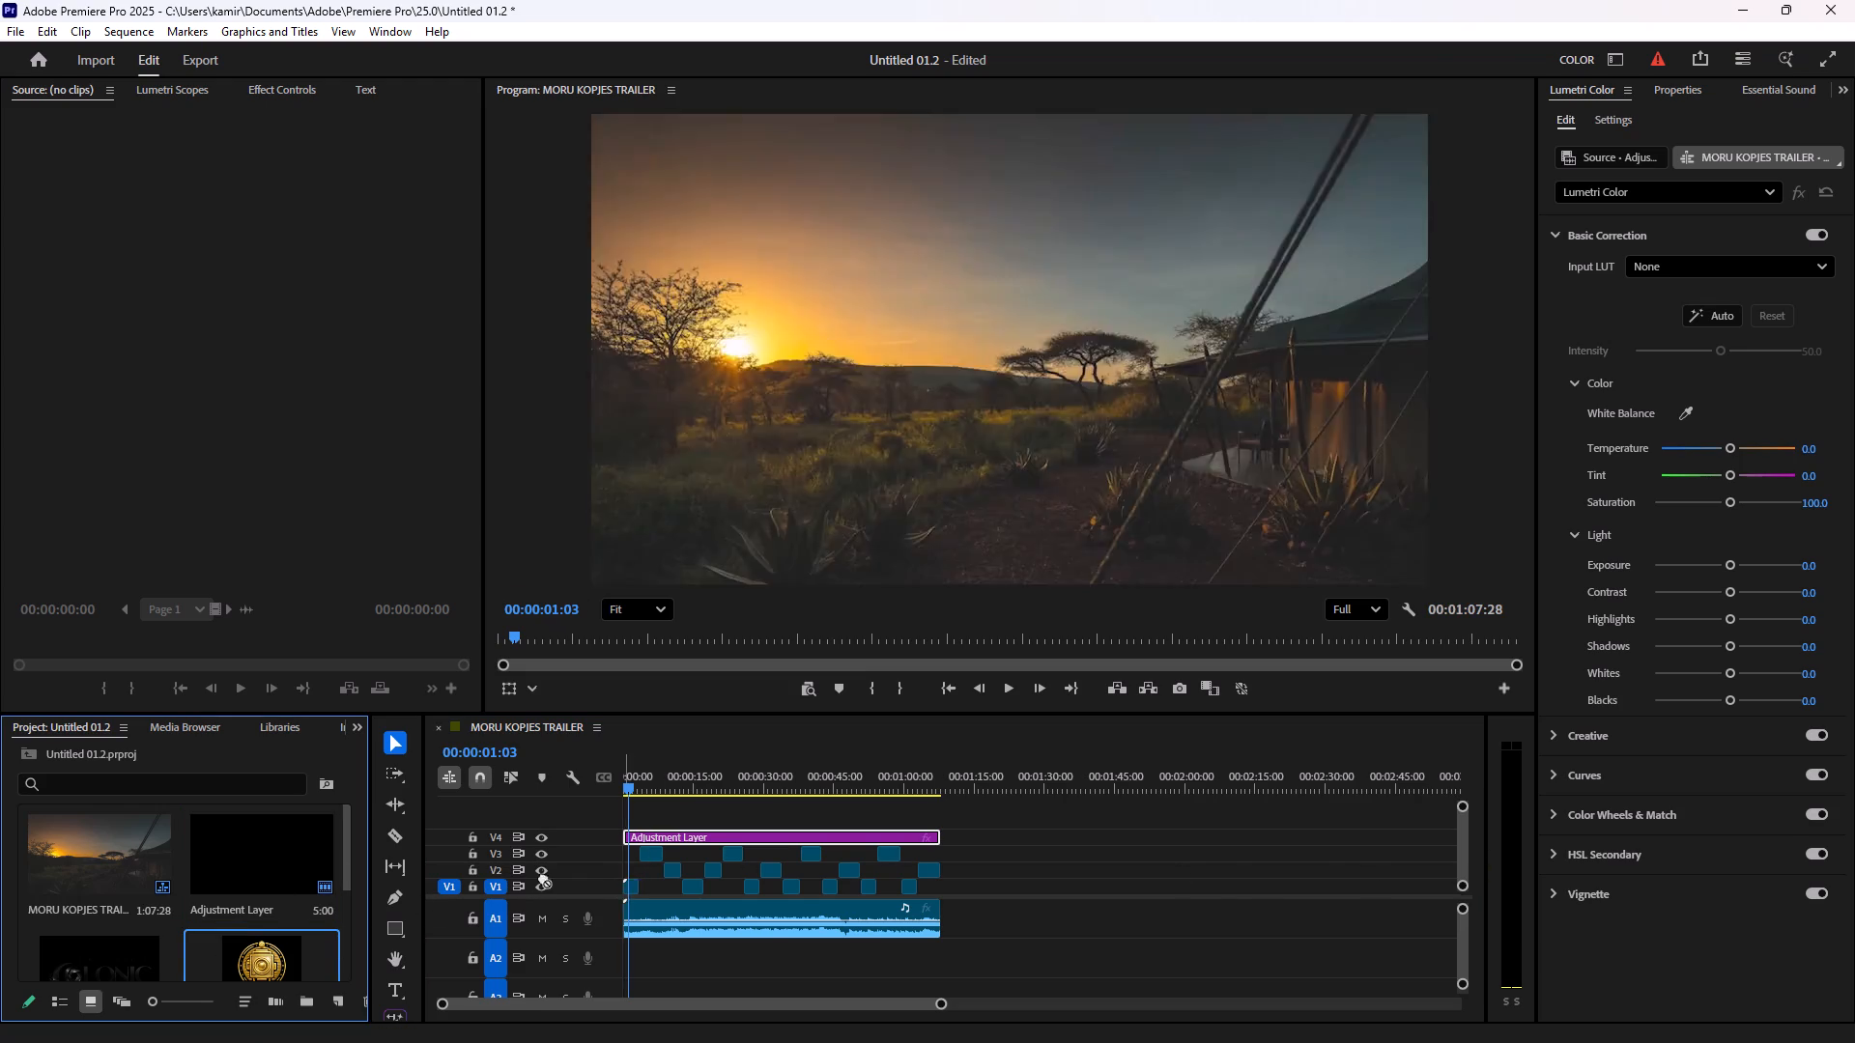
drag(543, 877, 633, 815)
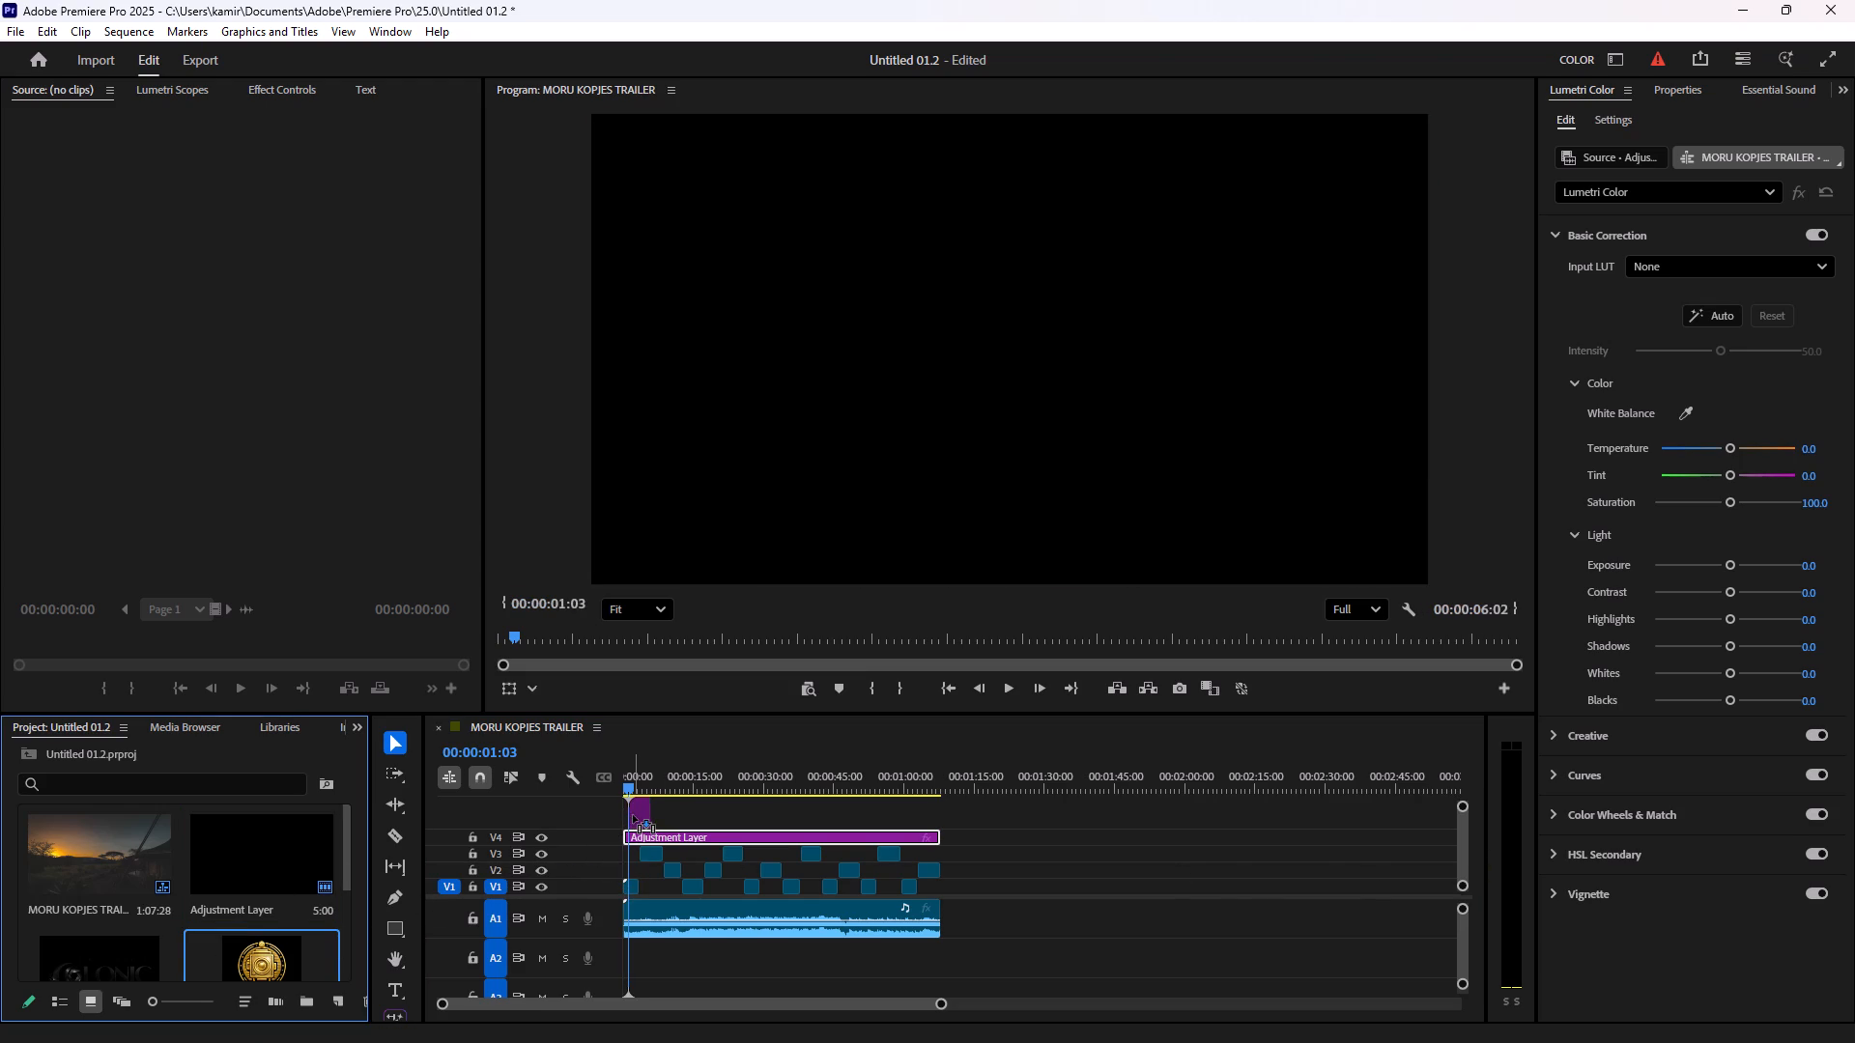
drag(633, 815, 631, 815)
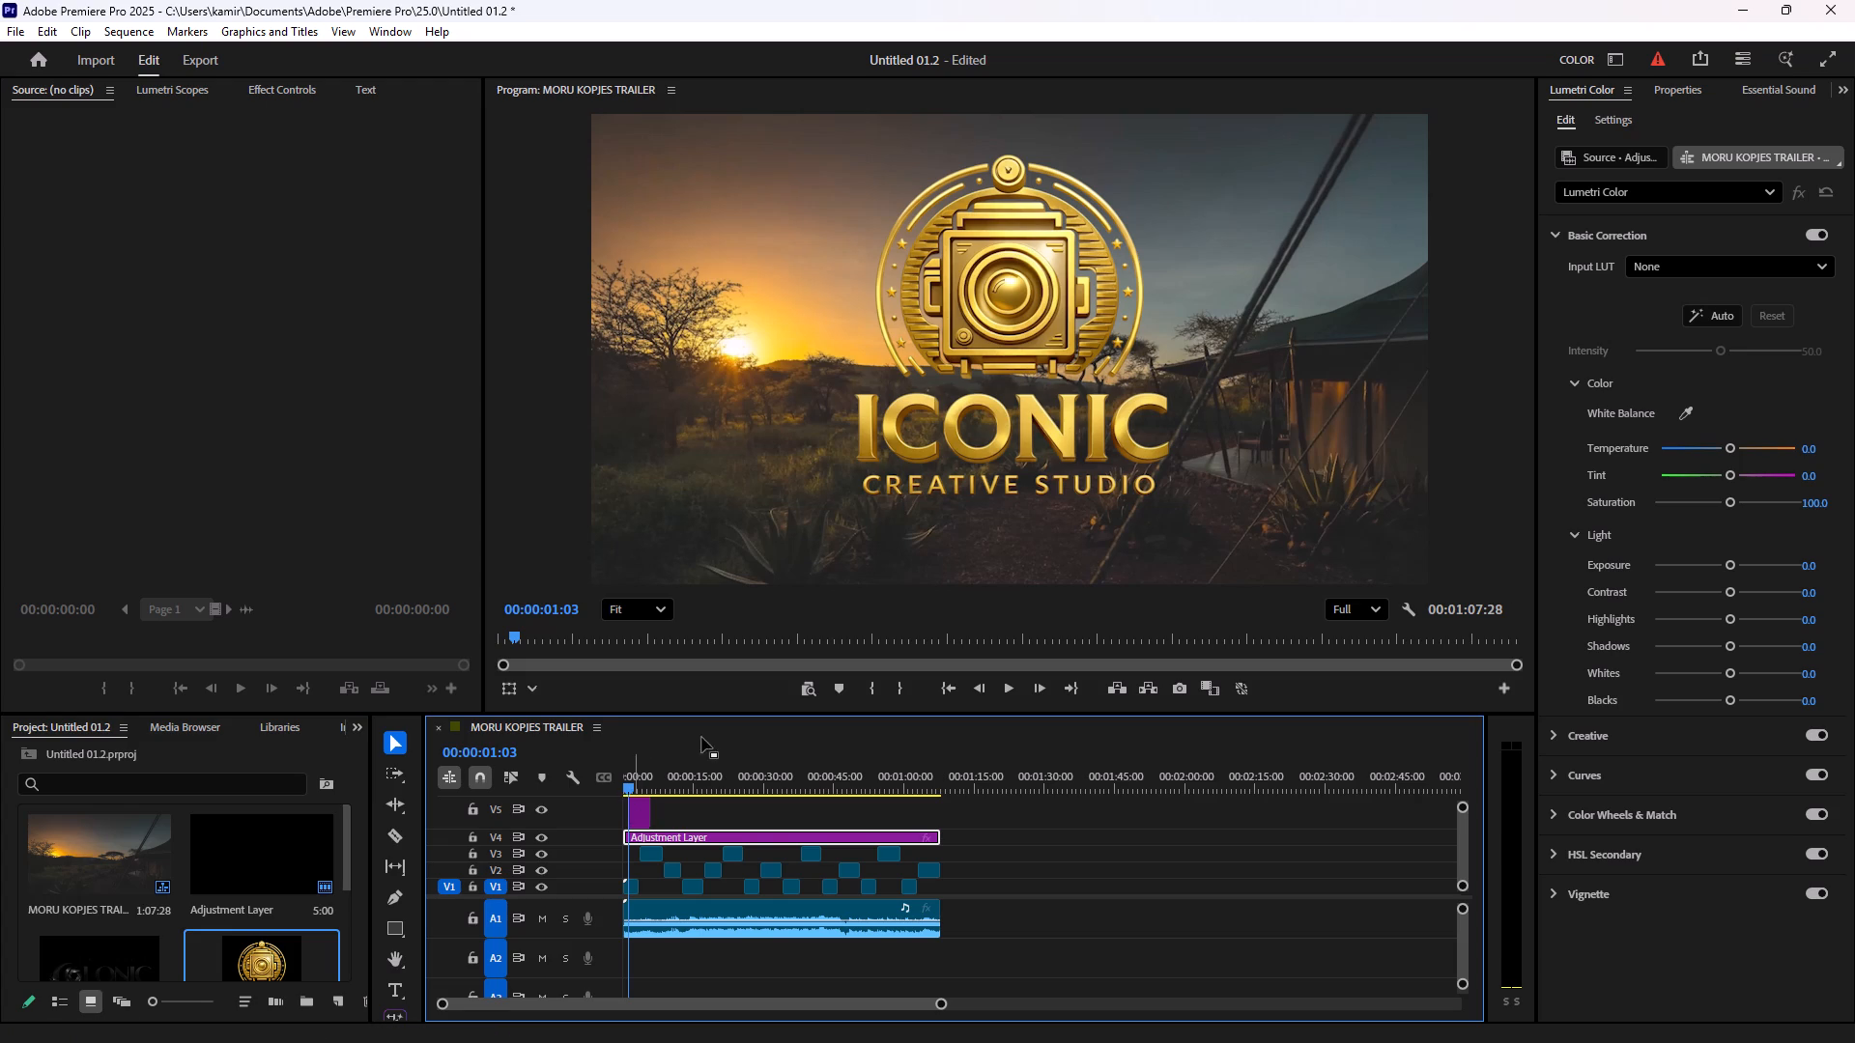
Scale the gold logo down to roughly two-thirds of its size, shift it slightly left of the frame's centre, and keep it selected.
double_click(959, 261)
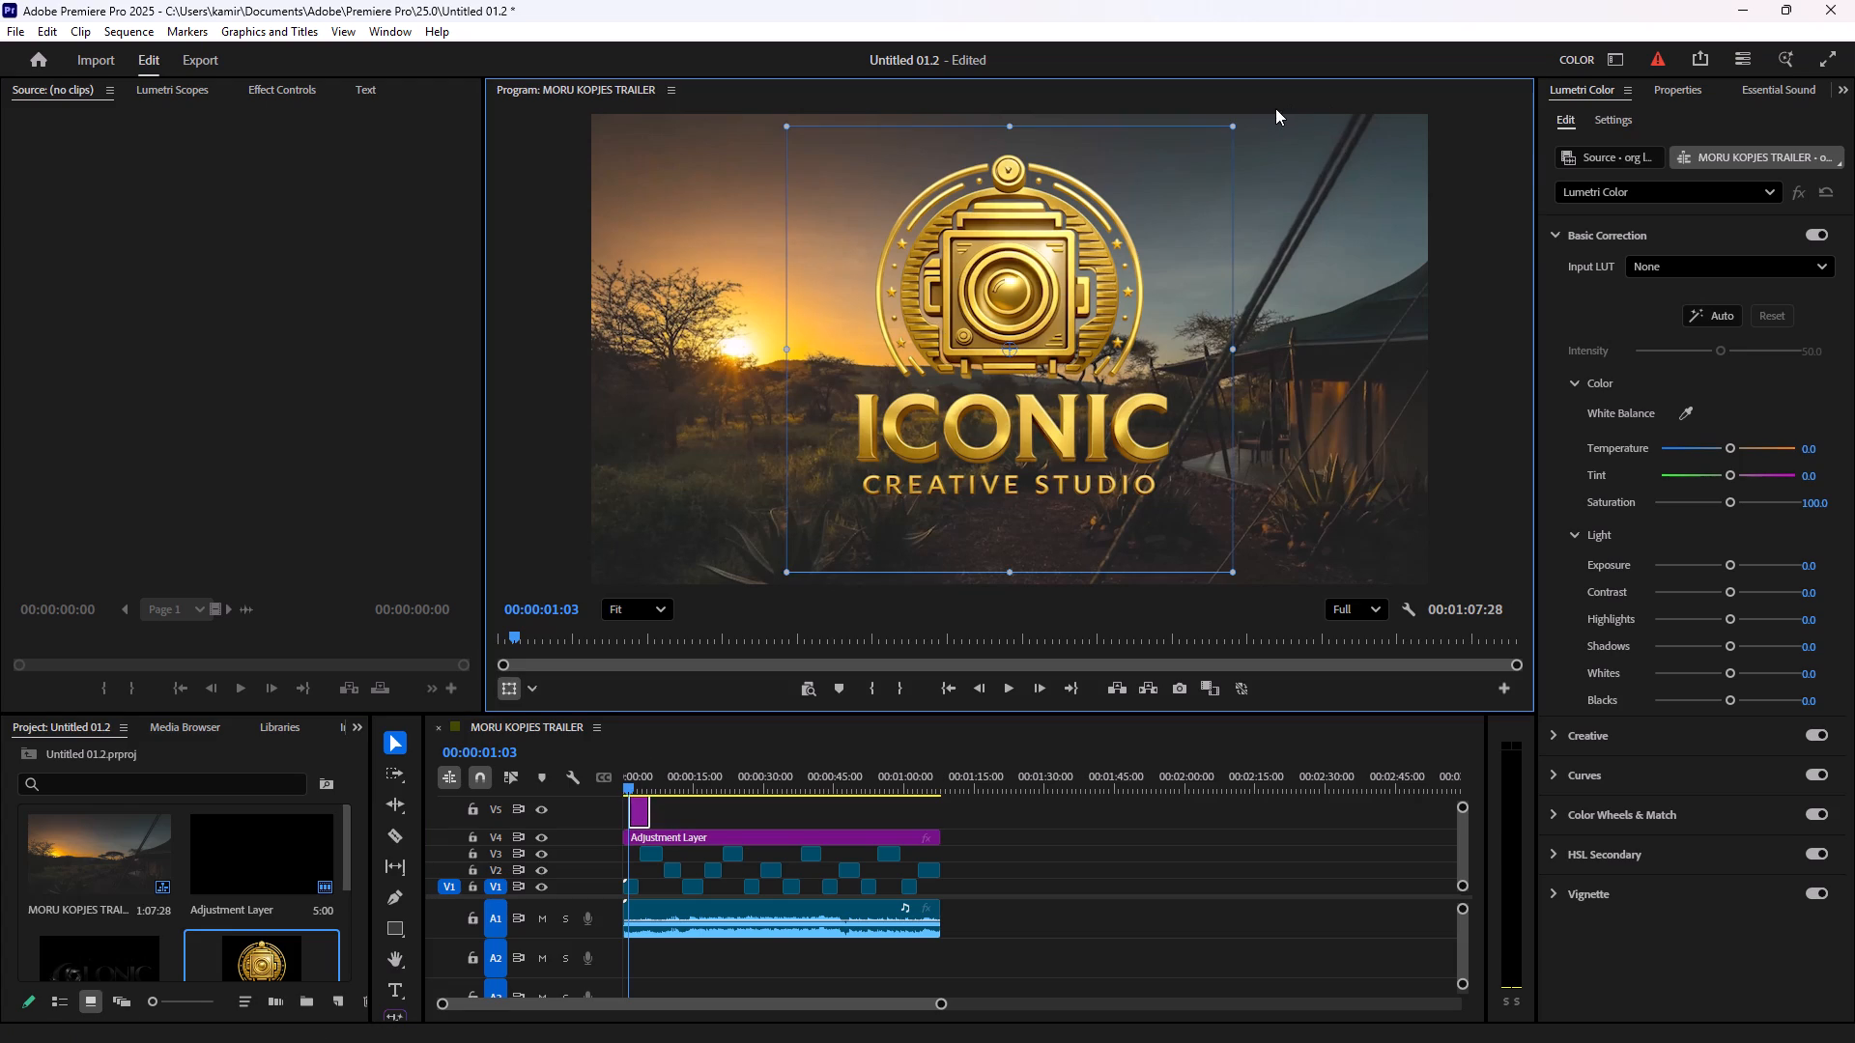
drag(1234, 123, 1197, 199)
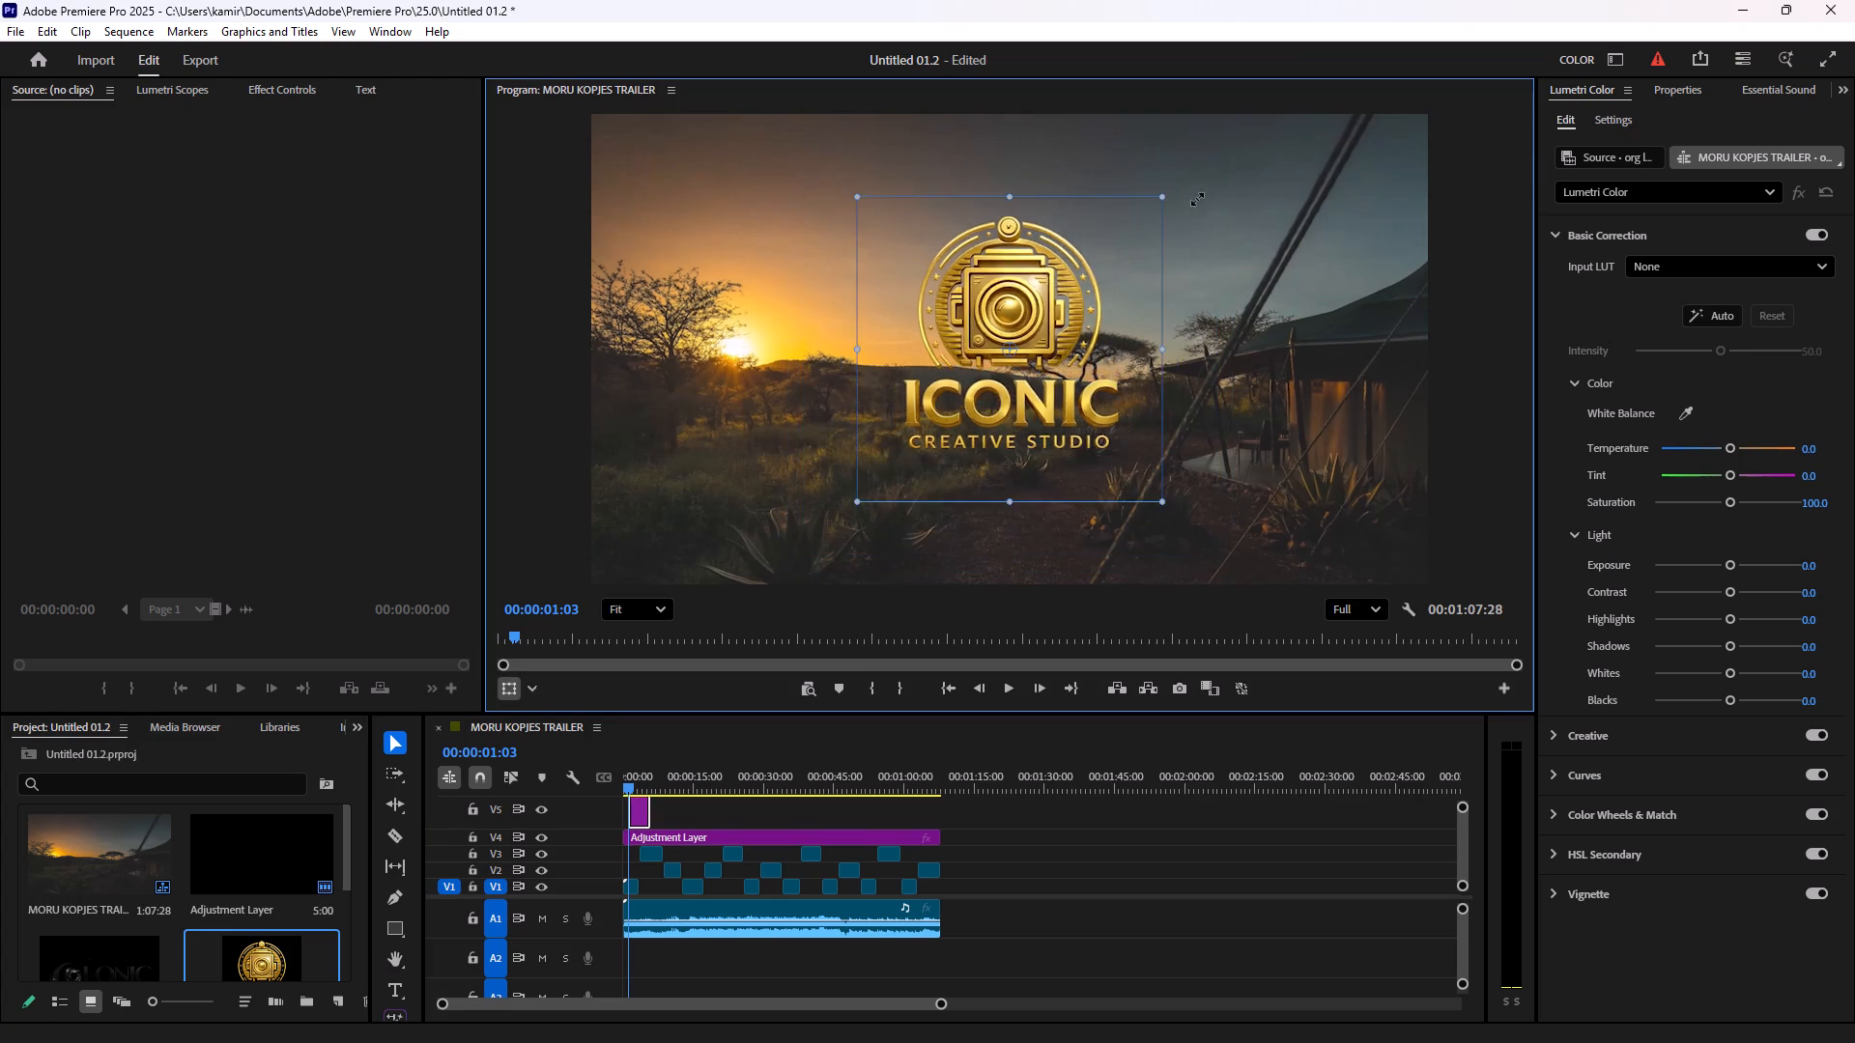
drag(1197, 199, 1189, 204)
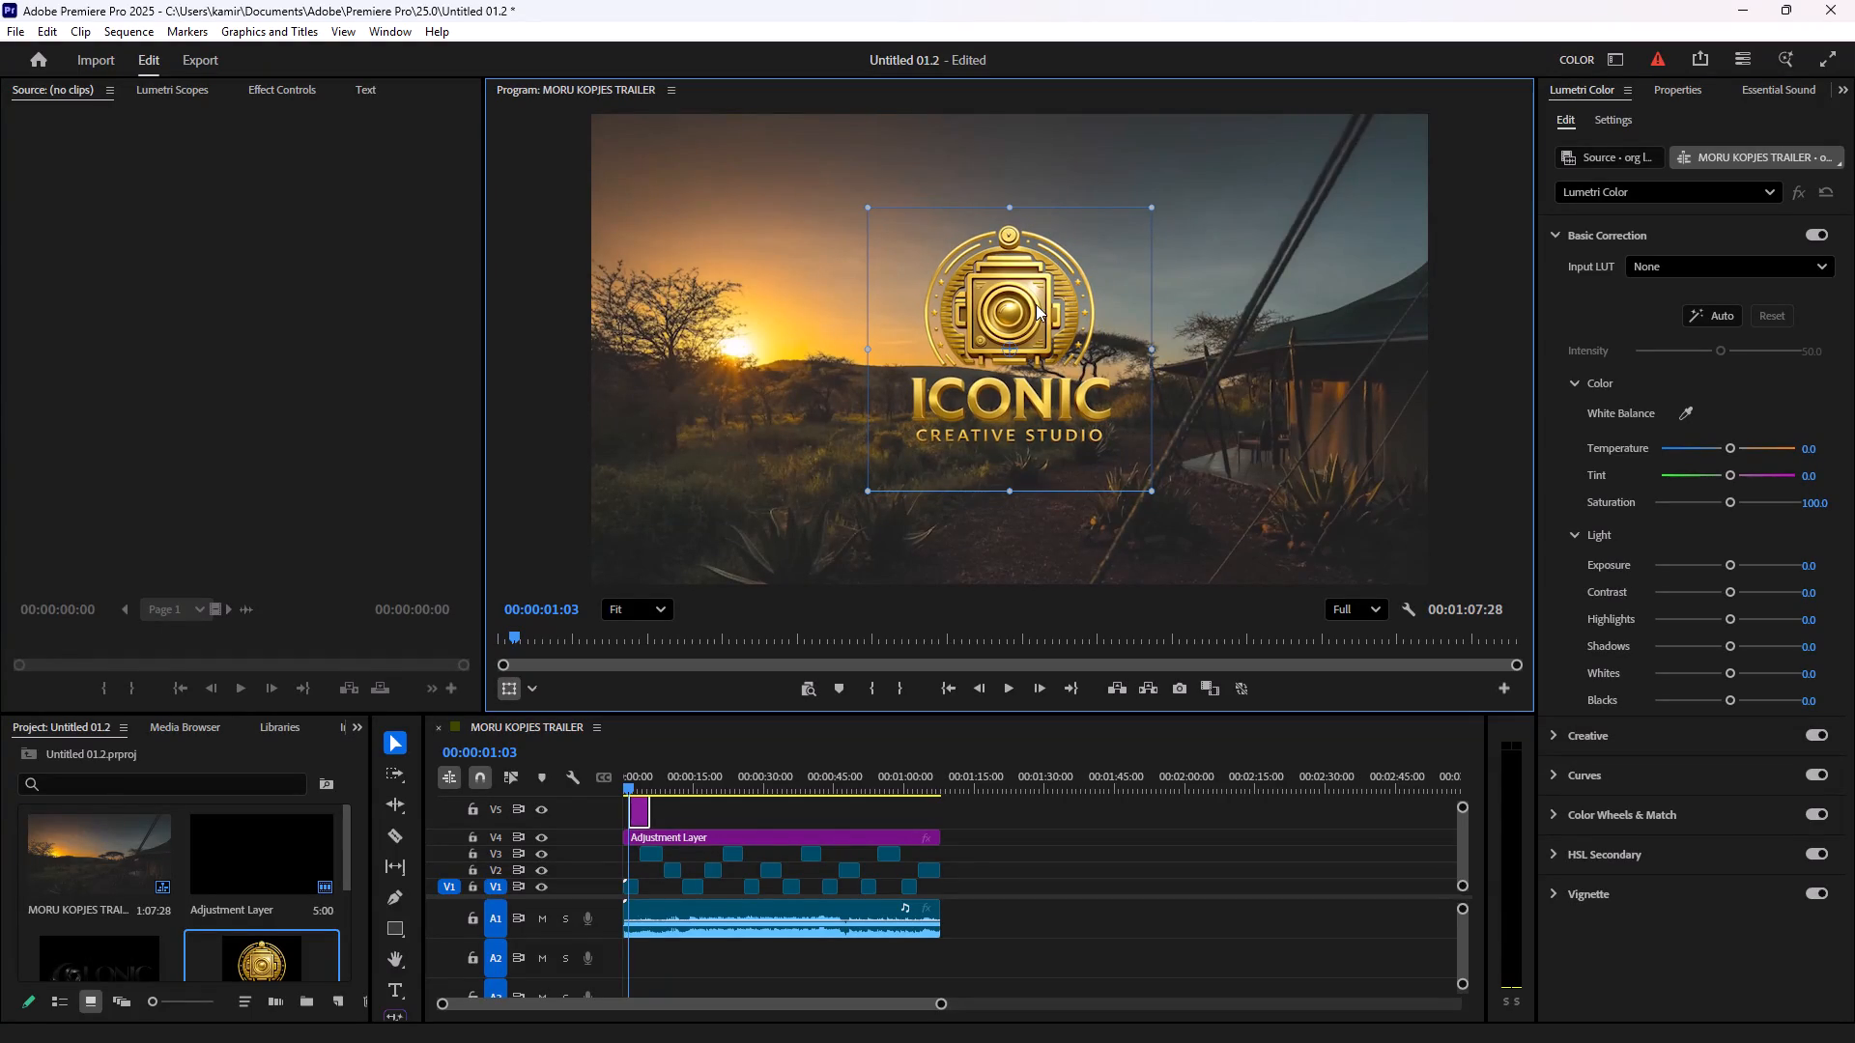
click(1024, 308)
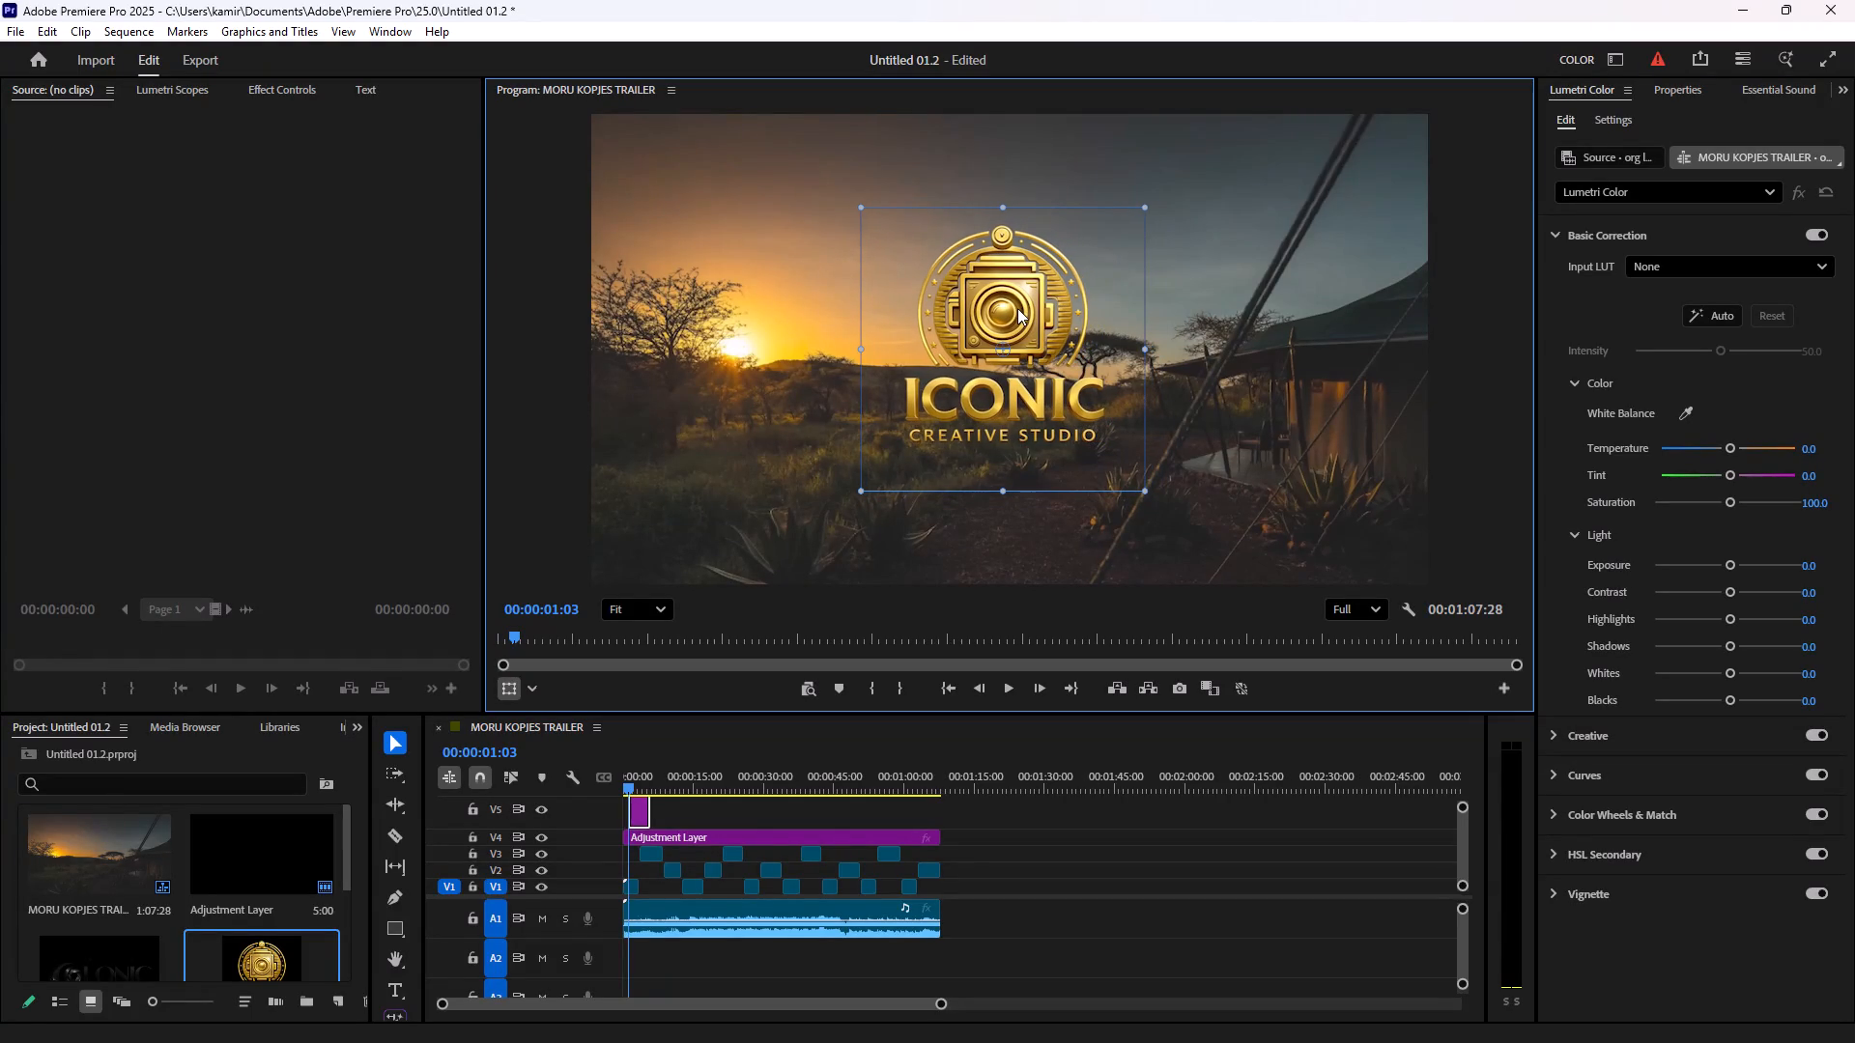
click(1145, 201)
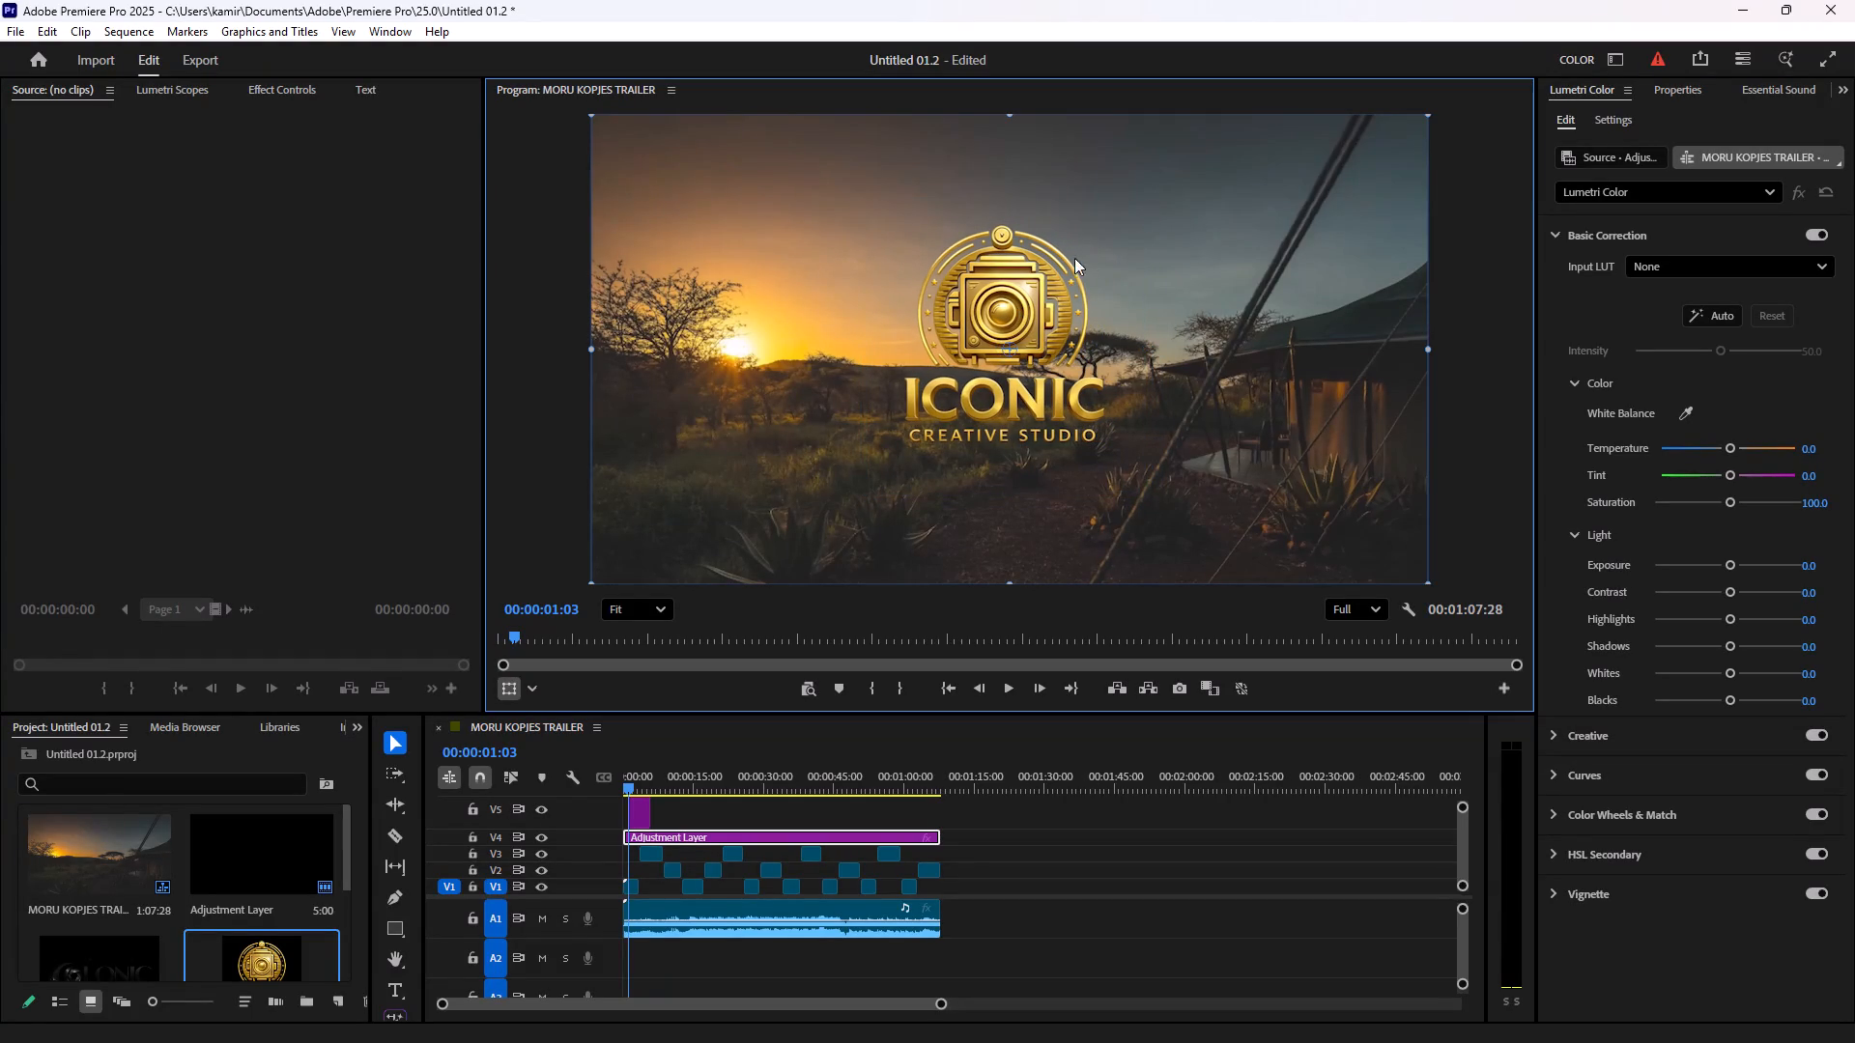
click(1067, 268)
double_click(988, 279)
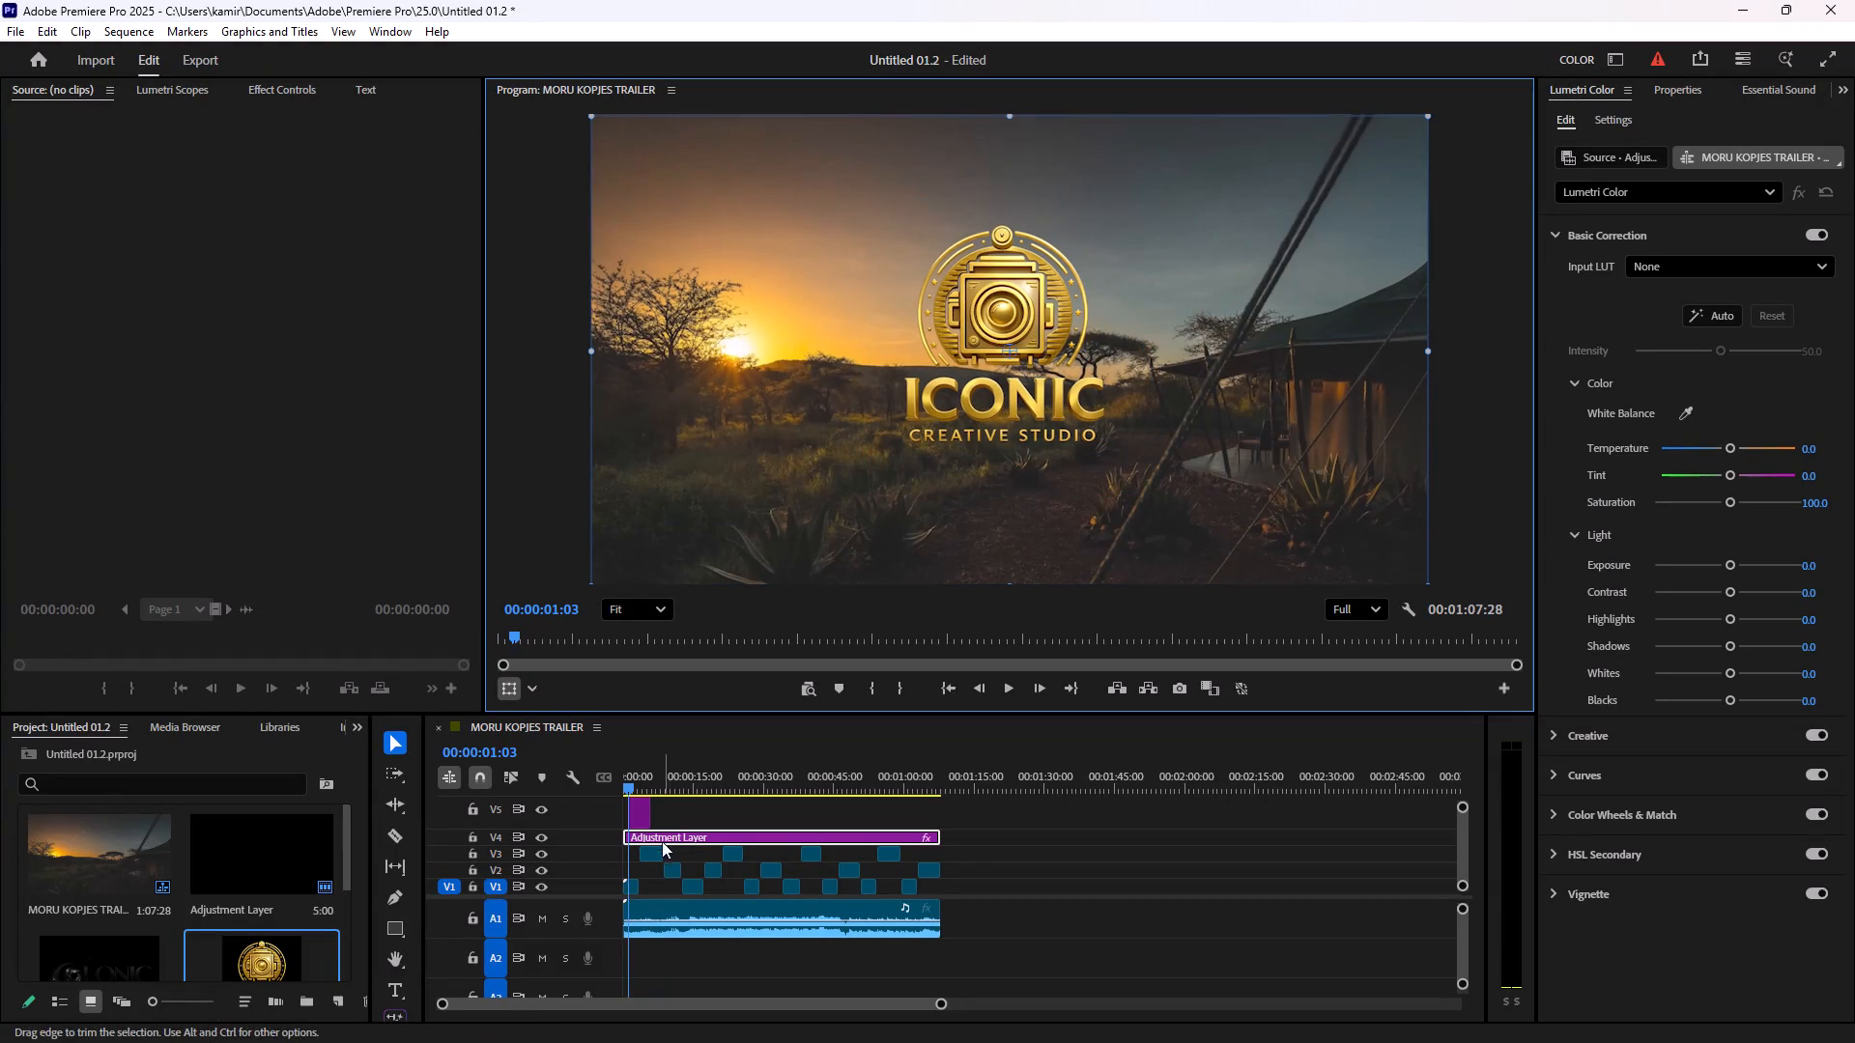
click(647, 815)
click(640, 813)
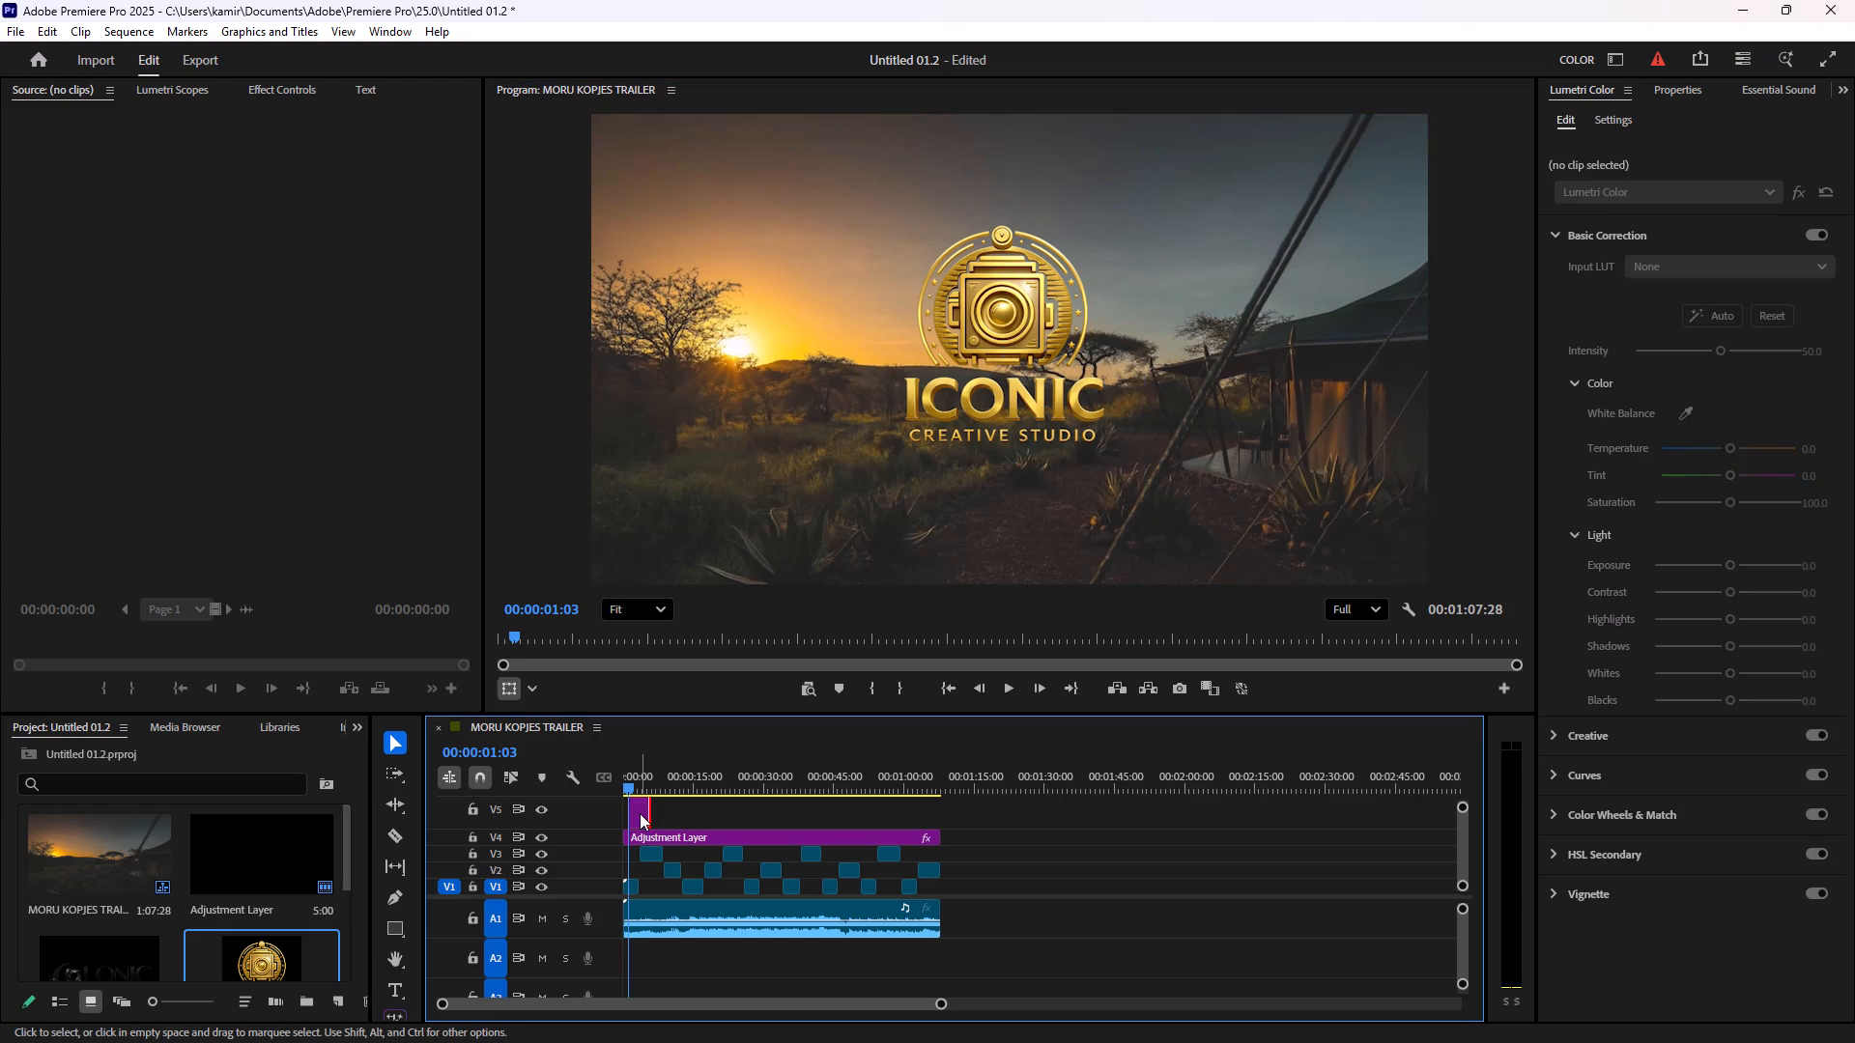
double_click(1000, 313)
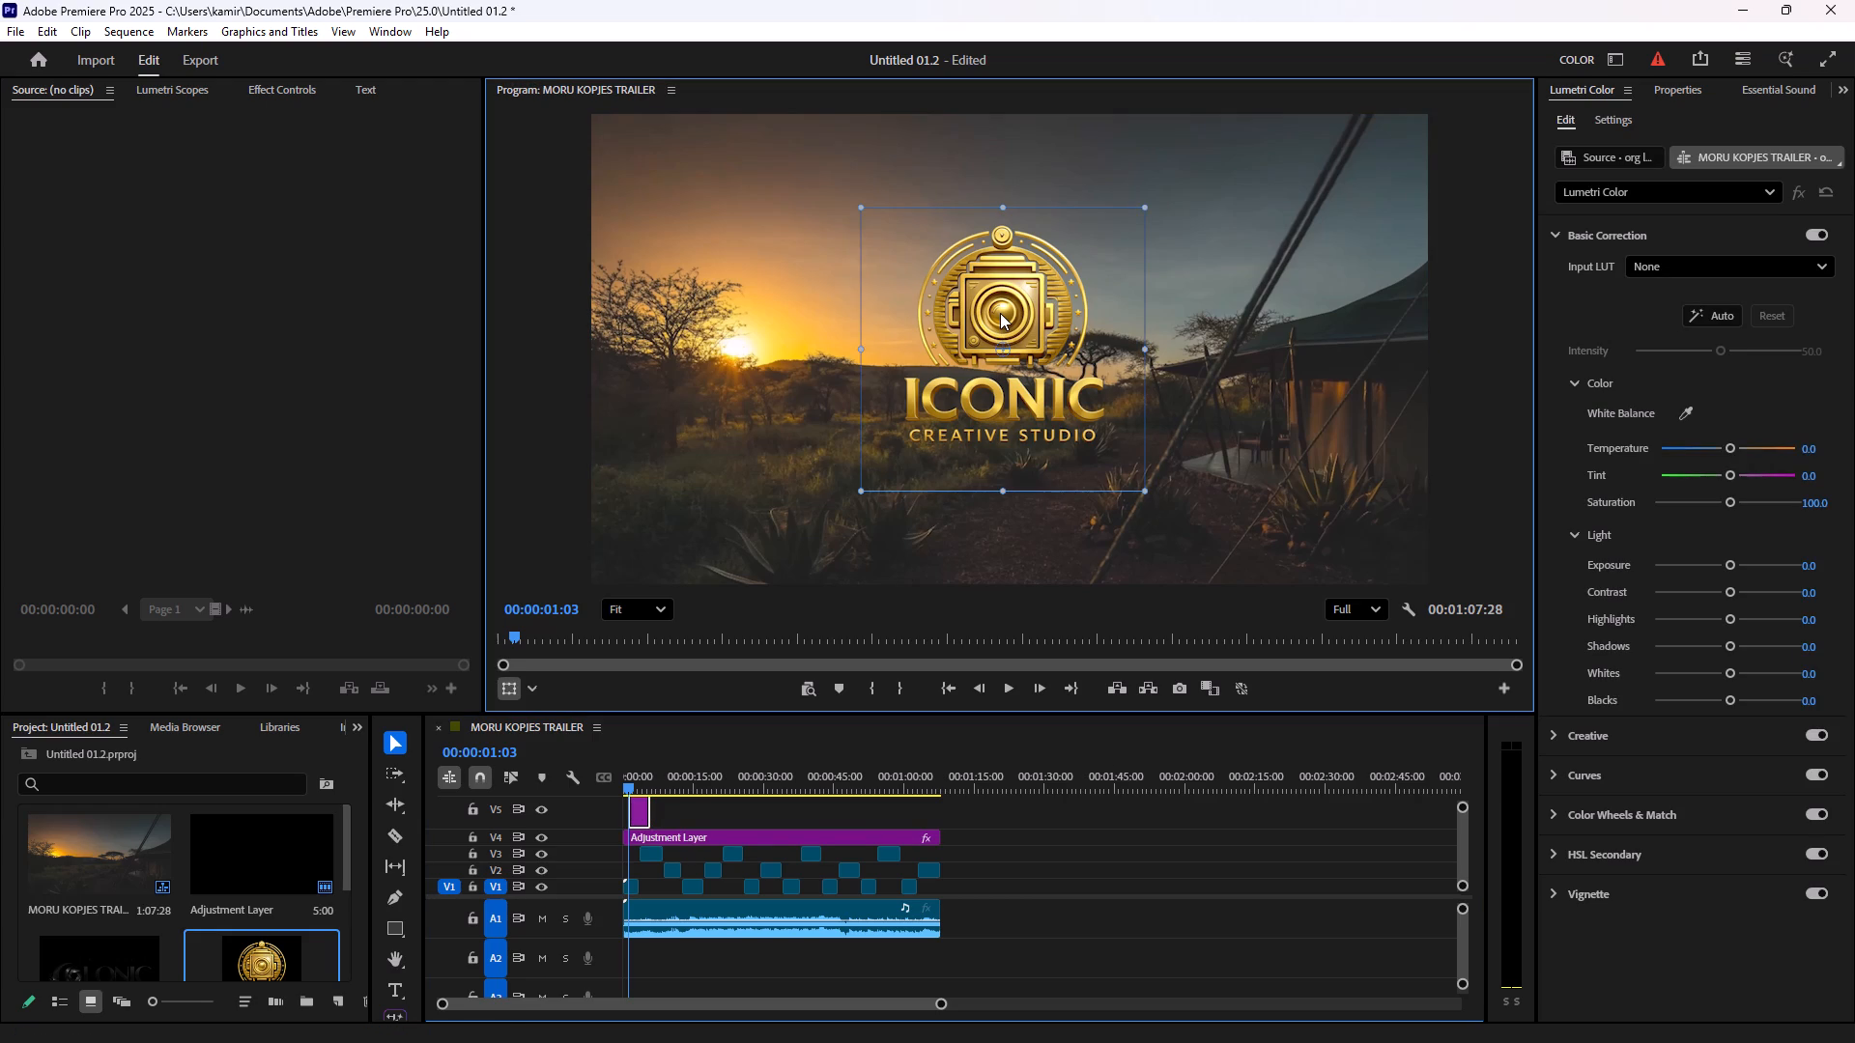
Search the effects library for "film" and look through the matching Lumetri presets.
click(351, 724)
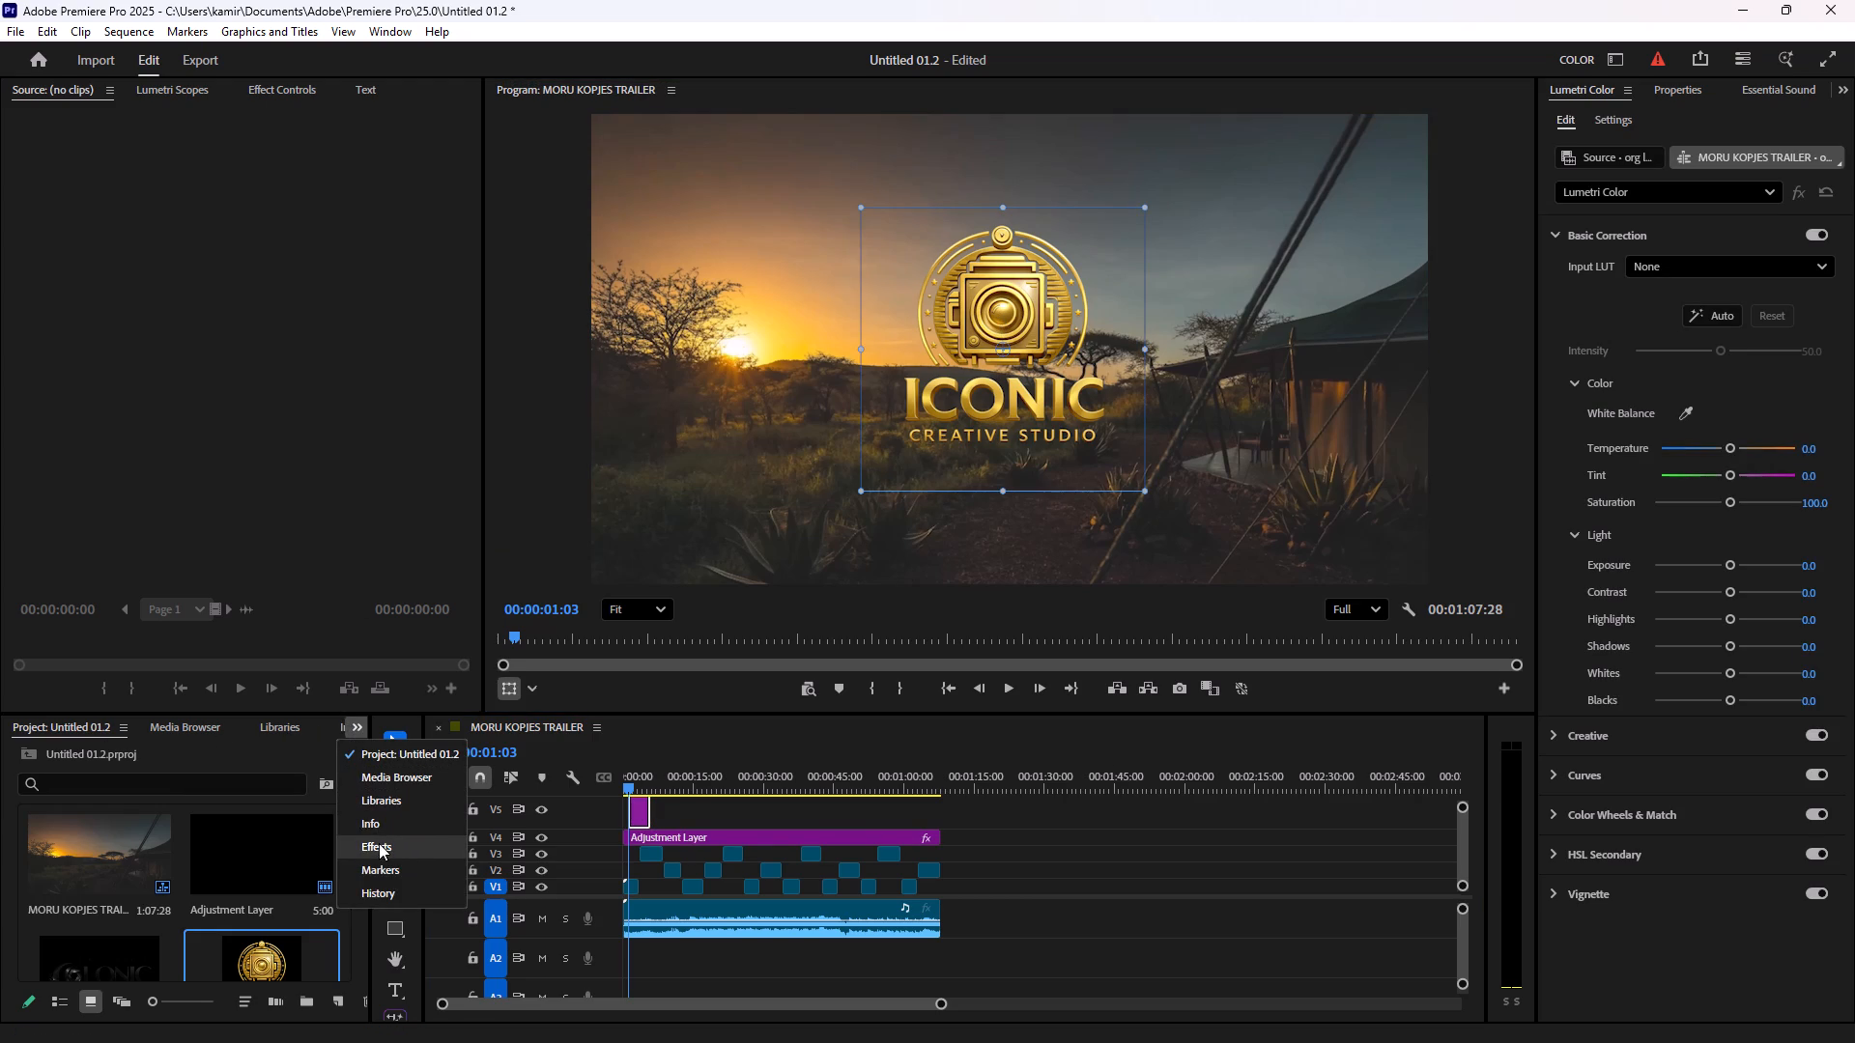
click(380, 852)
click(98, 763)
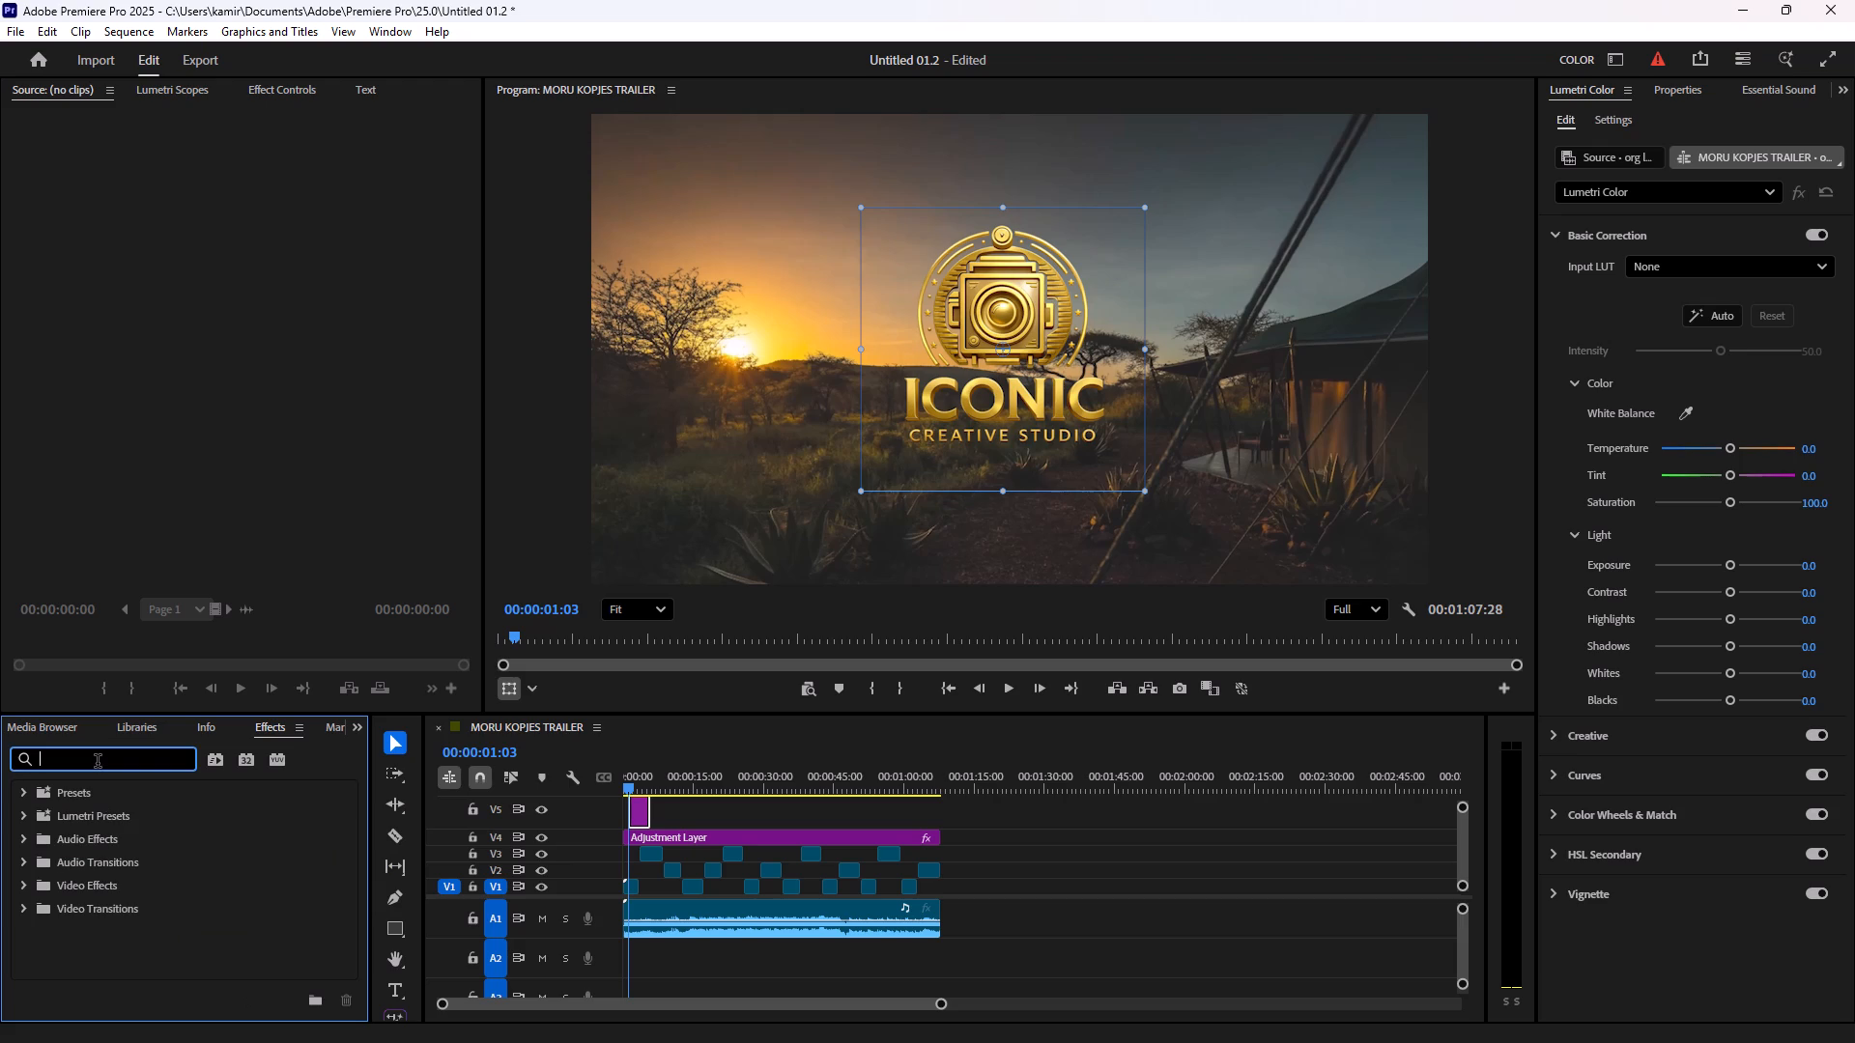
text(film)
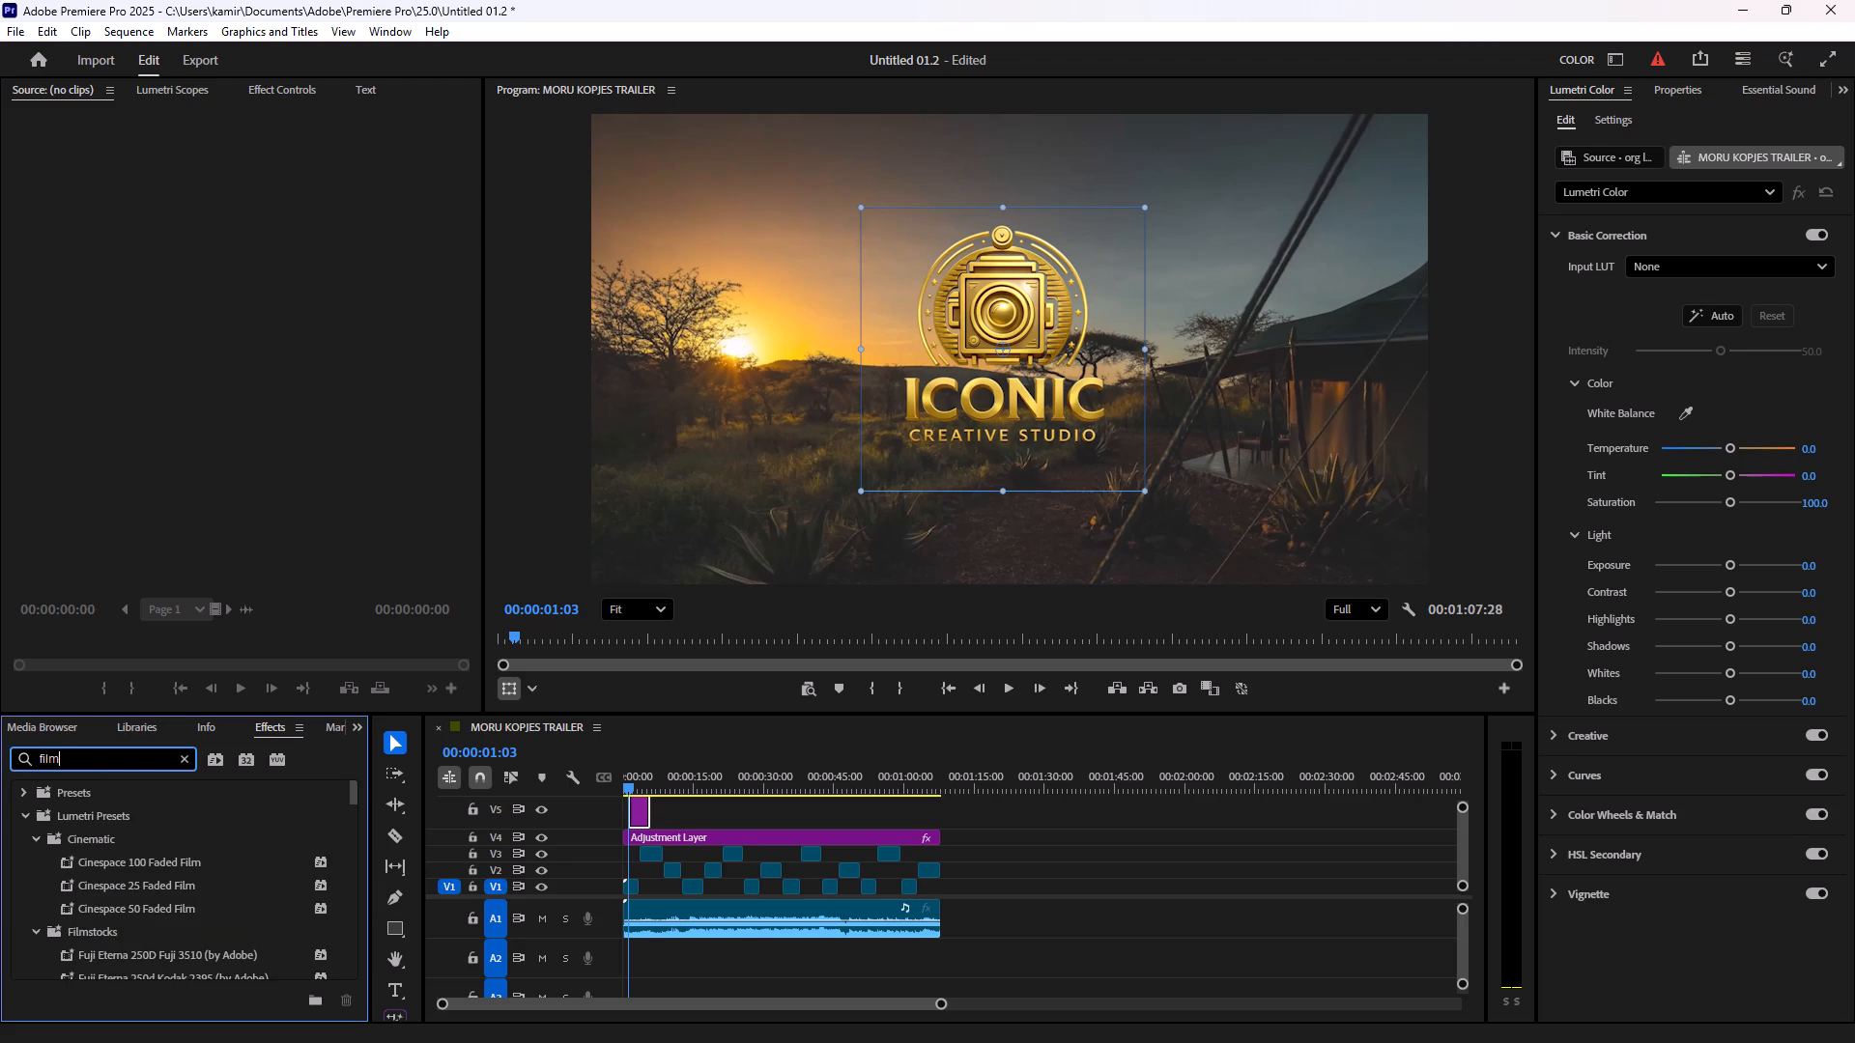
scroll(138, 870, down, 3)
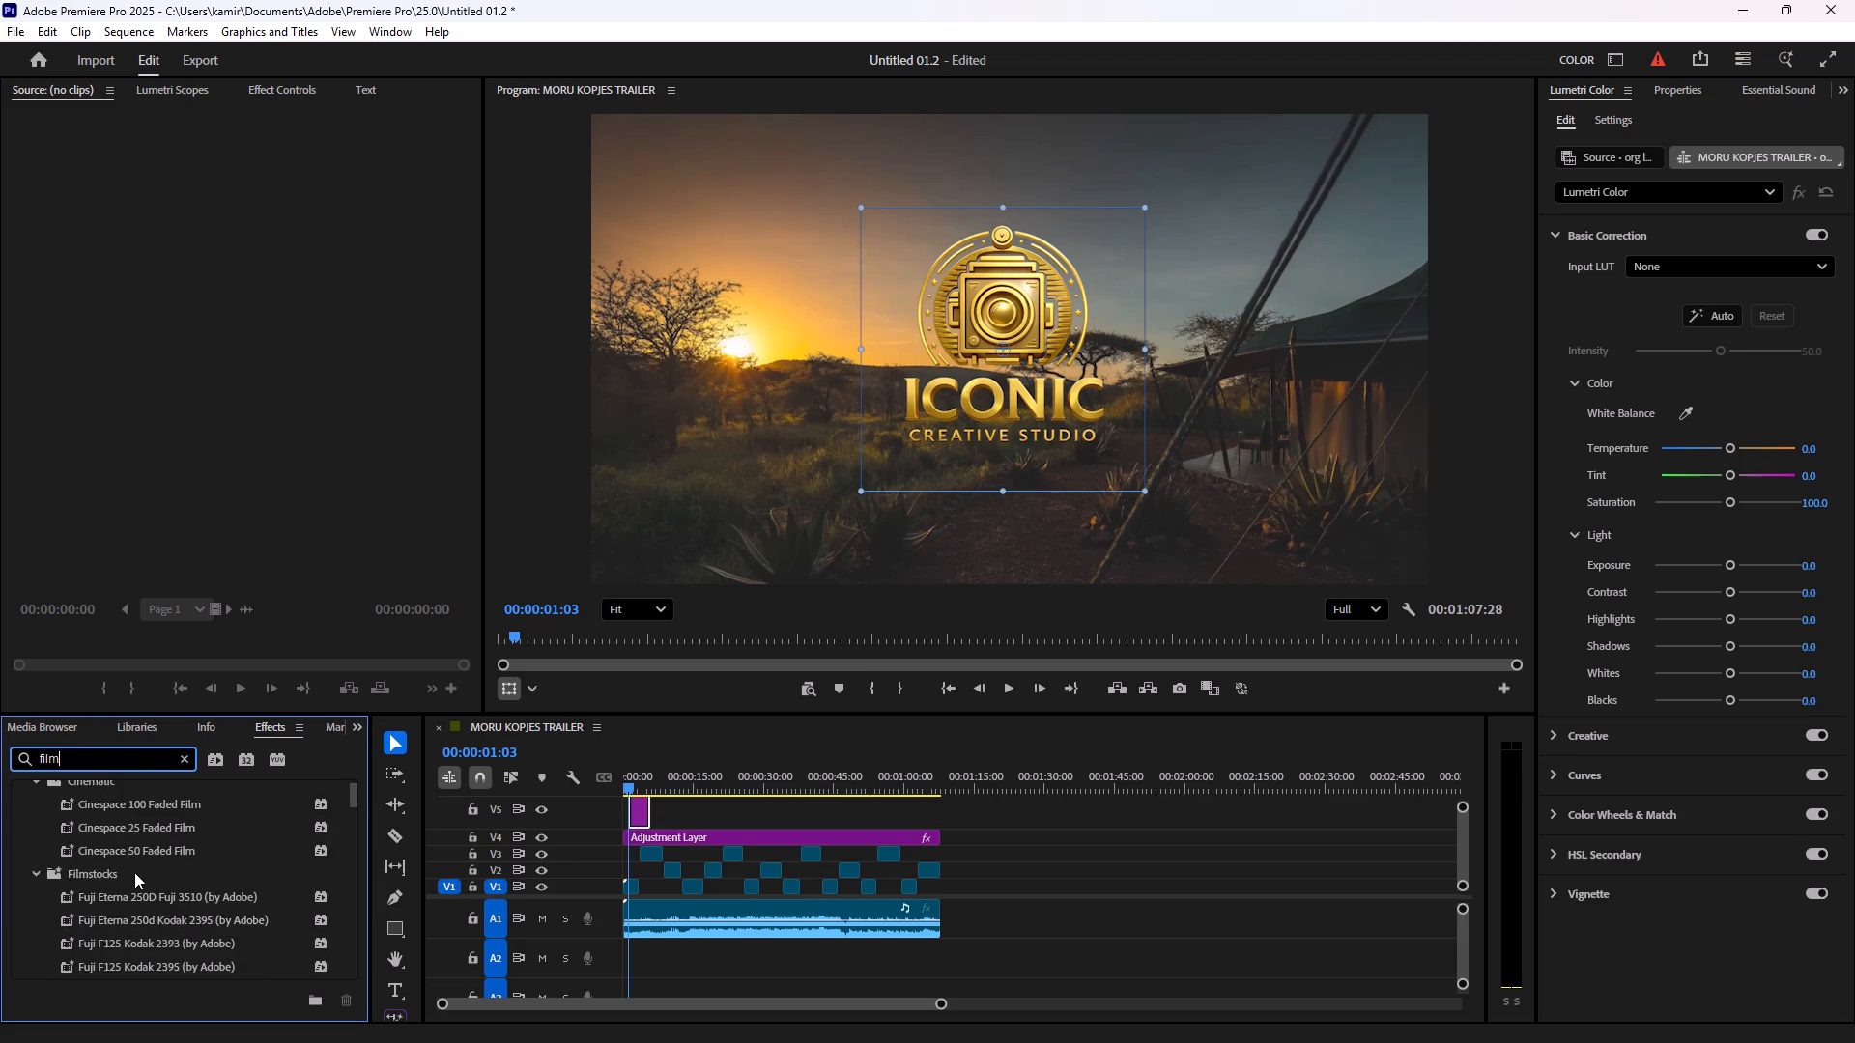
scroll(134, 872, down, 6)
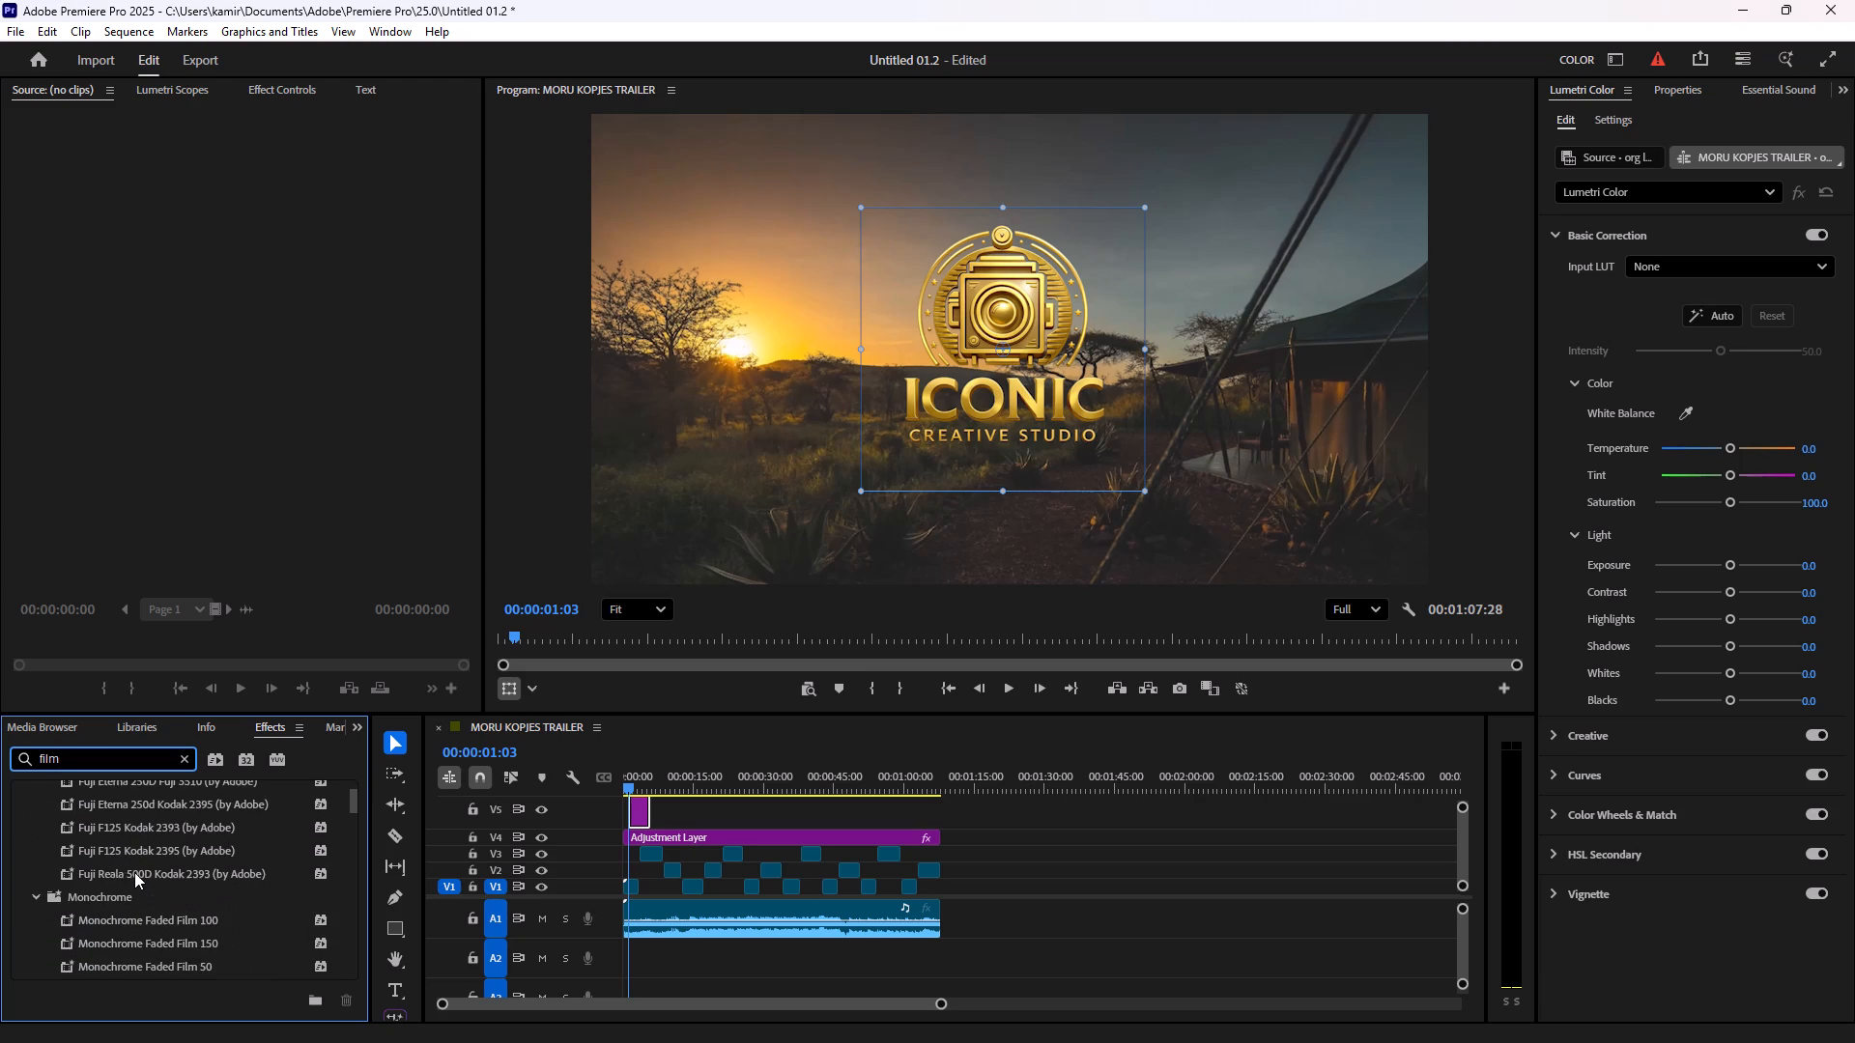
scroll(134, 872, down, 2)
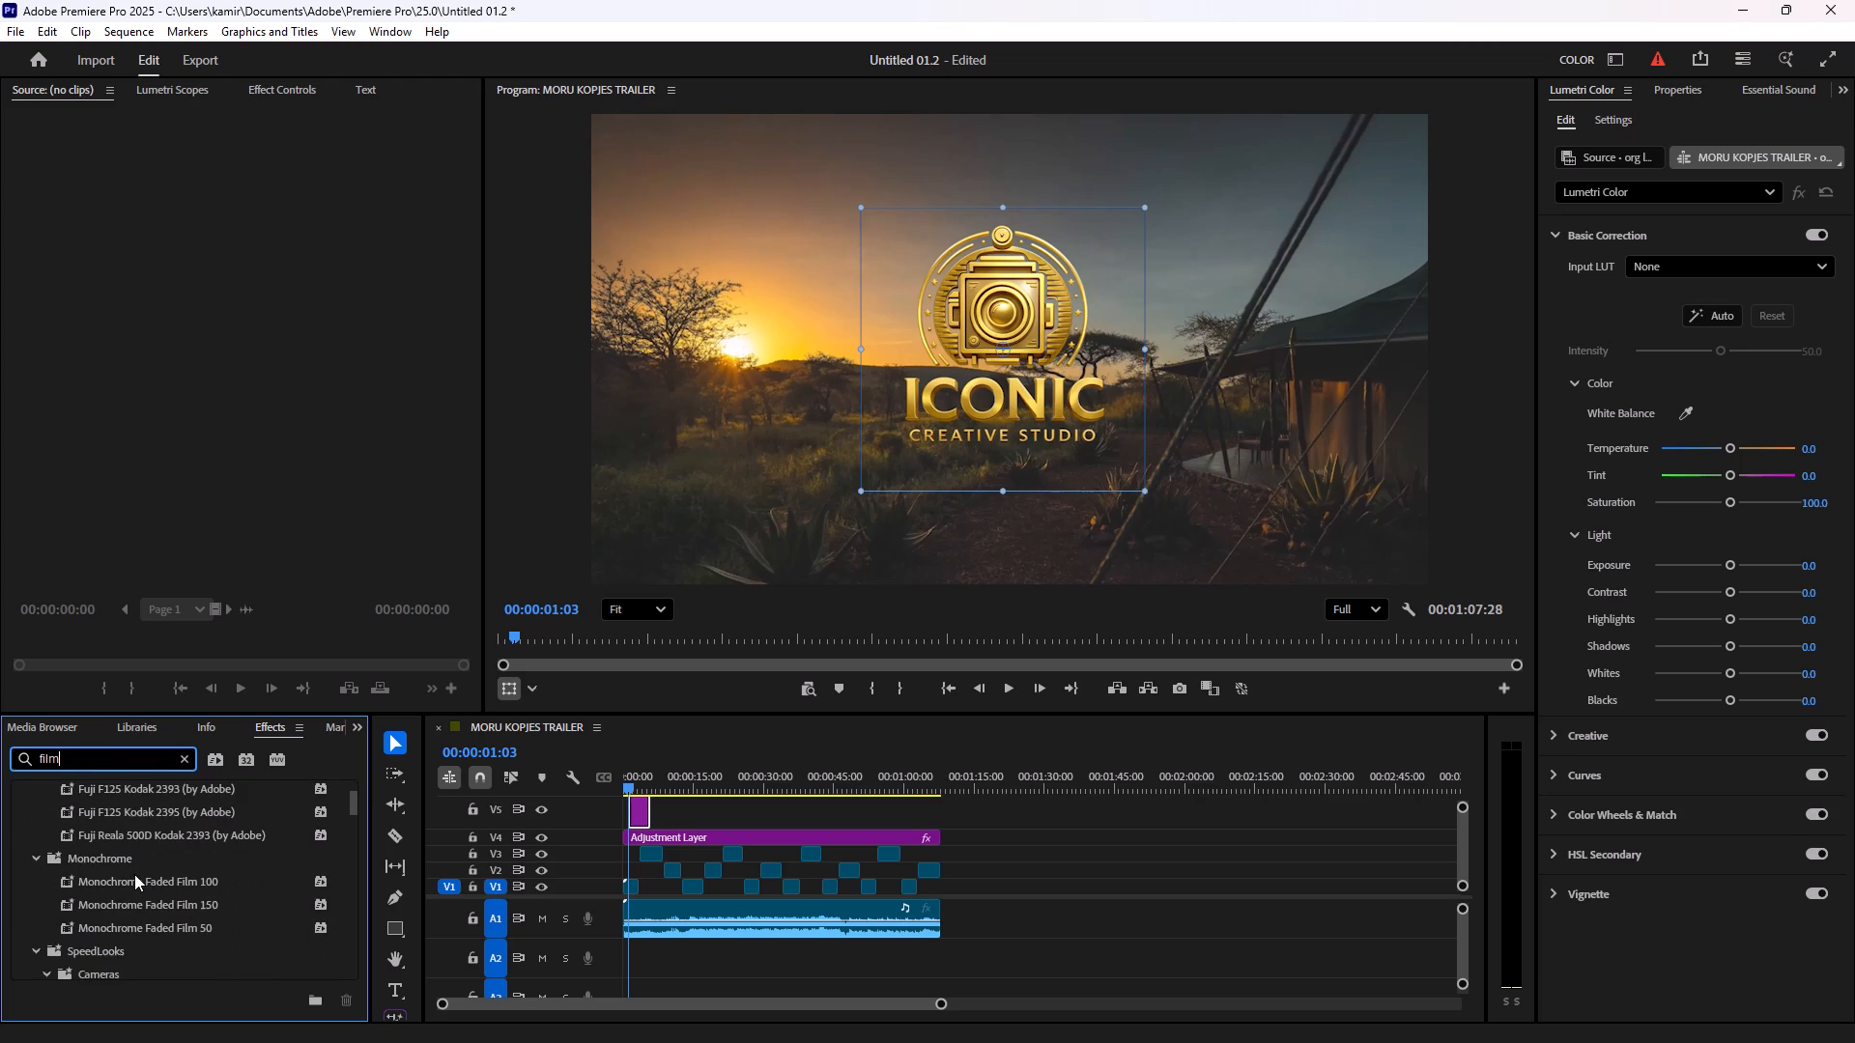
scroll(134, 874, down, 5)
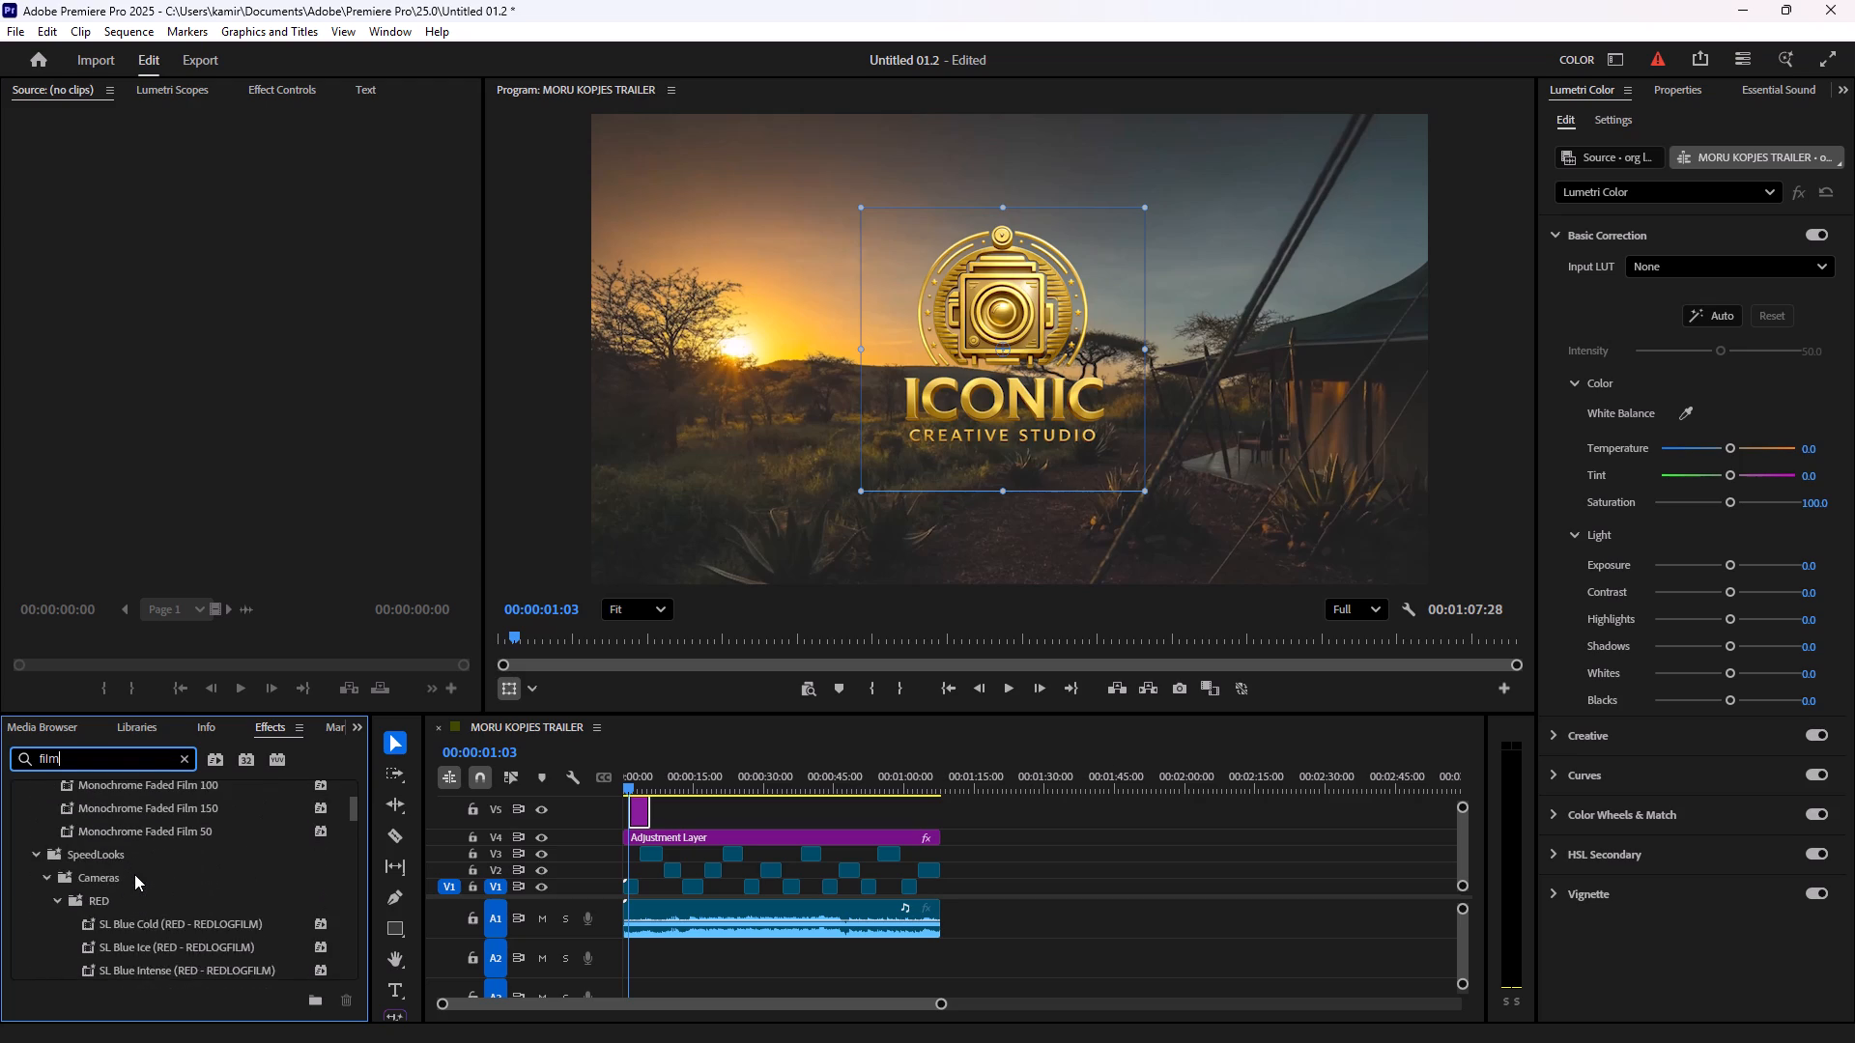
scroll(134, 874, down, 4)
scroll(134, 874, up, 10)
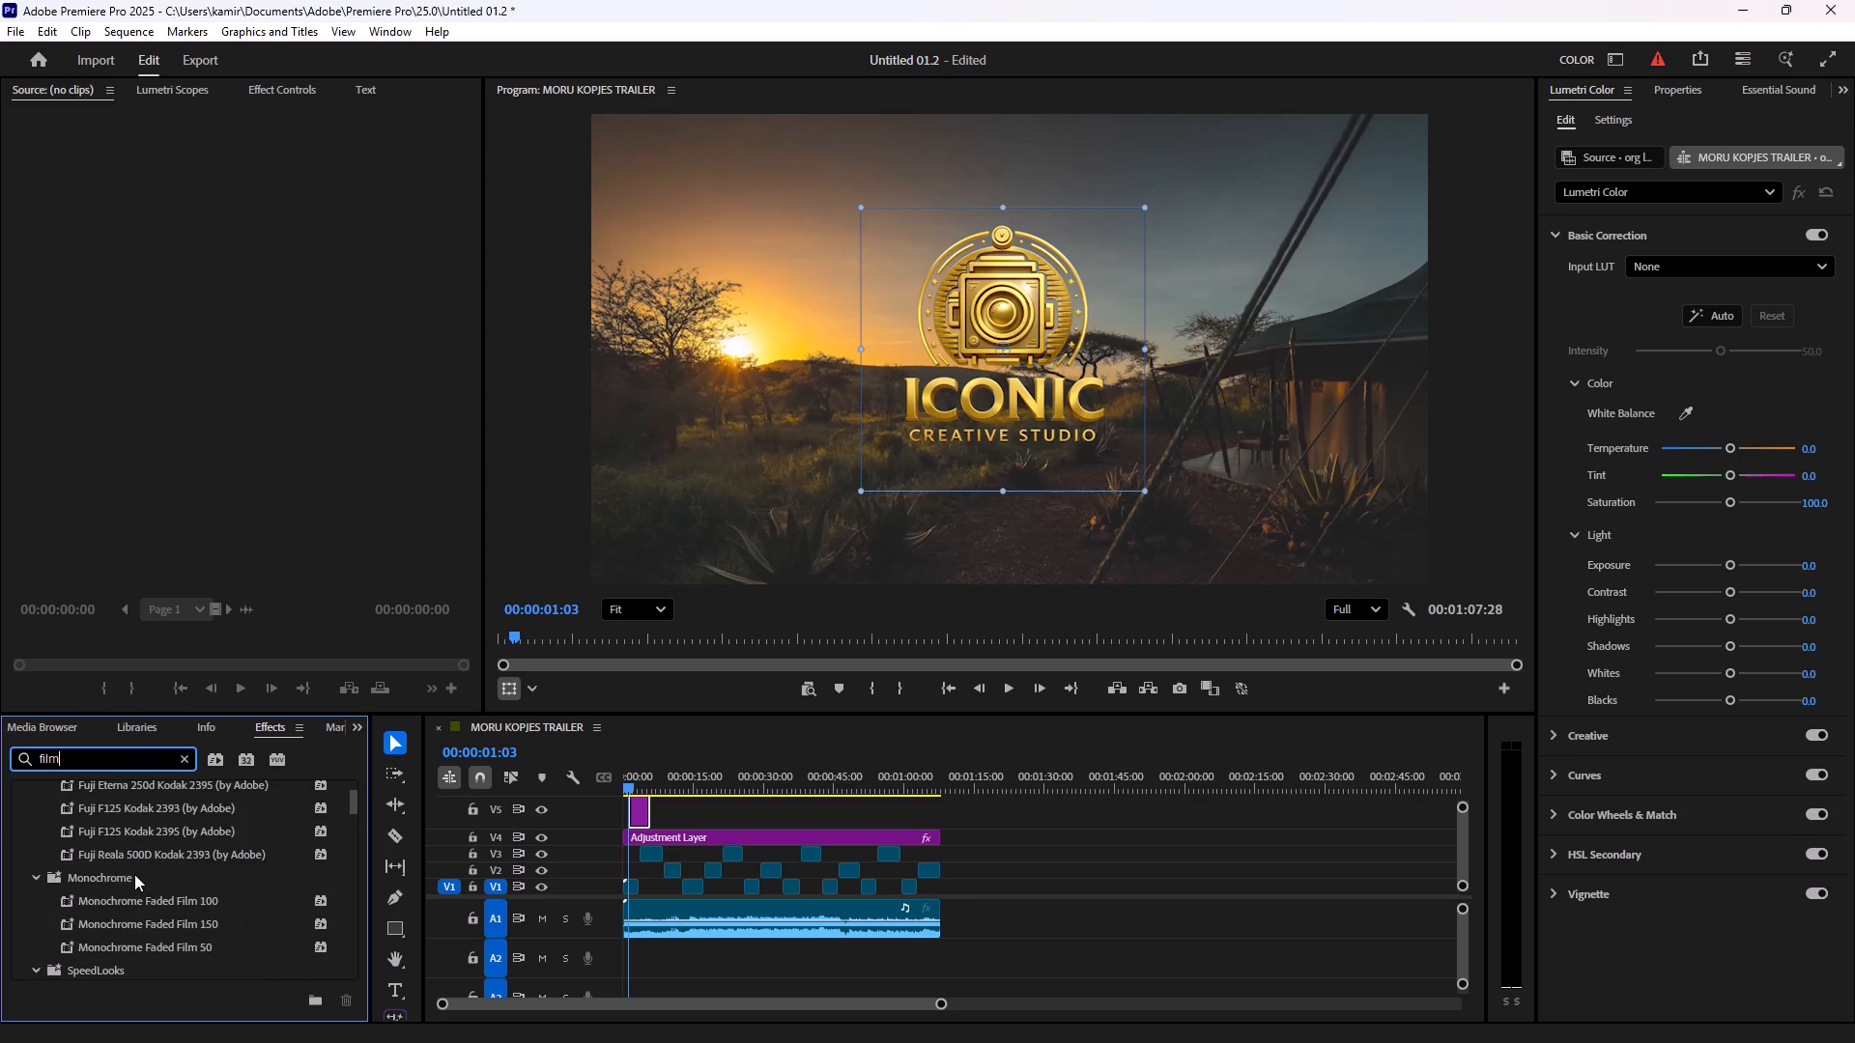
scroll(134, 874, up, 1)
Narrow the effects search to "film d" and examine the Cinematic and Monochrome presets.
key(space)
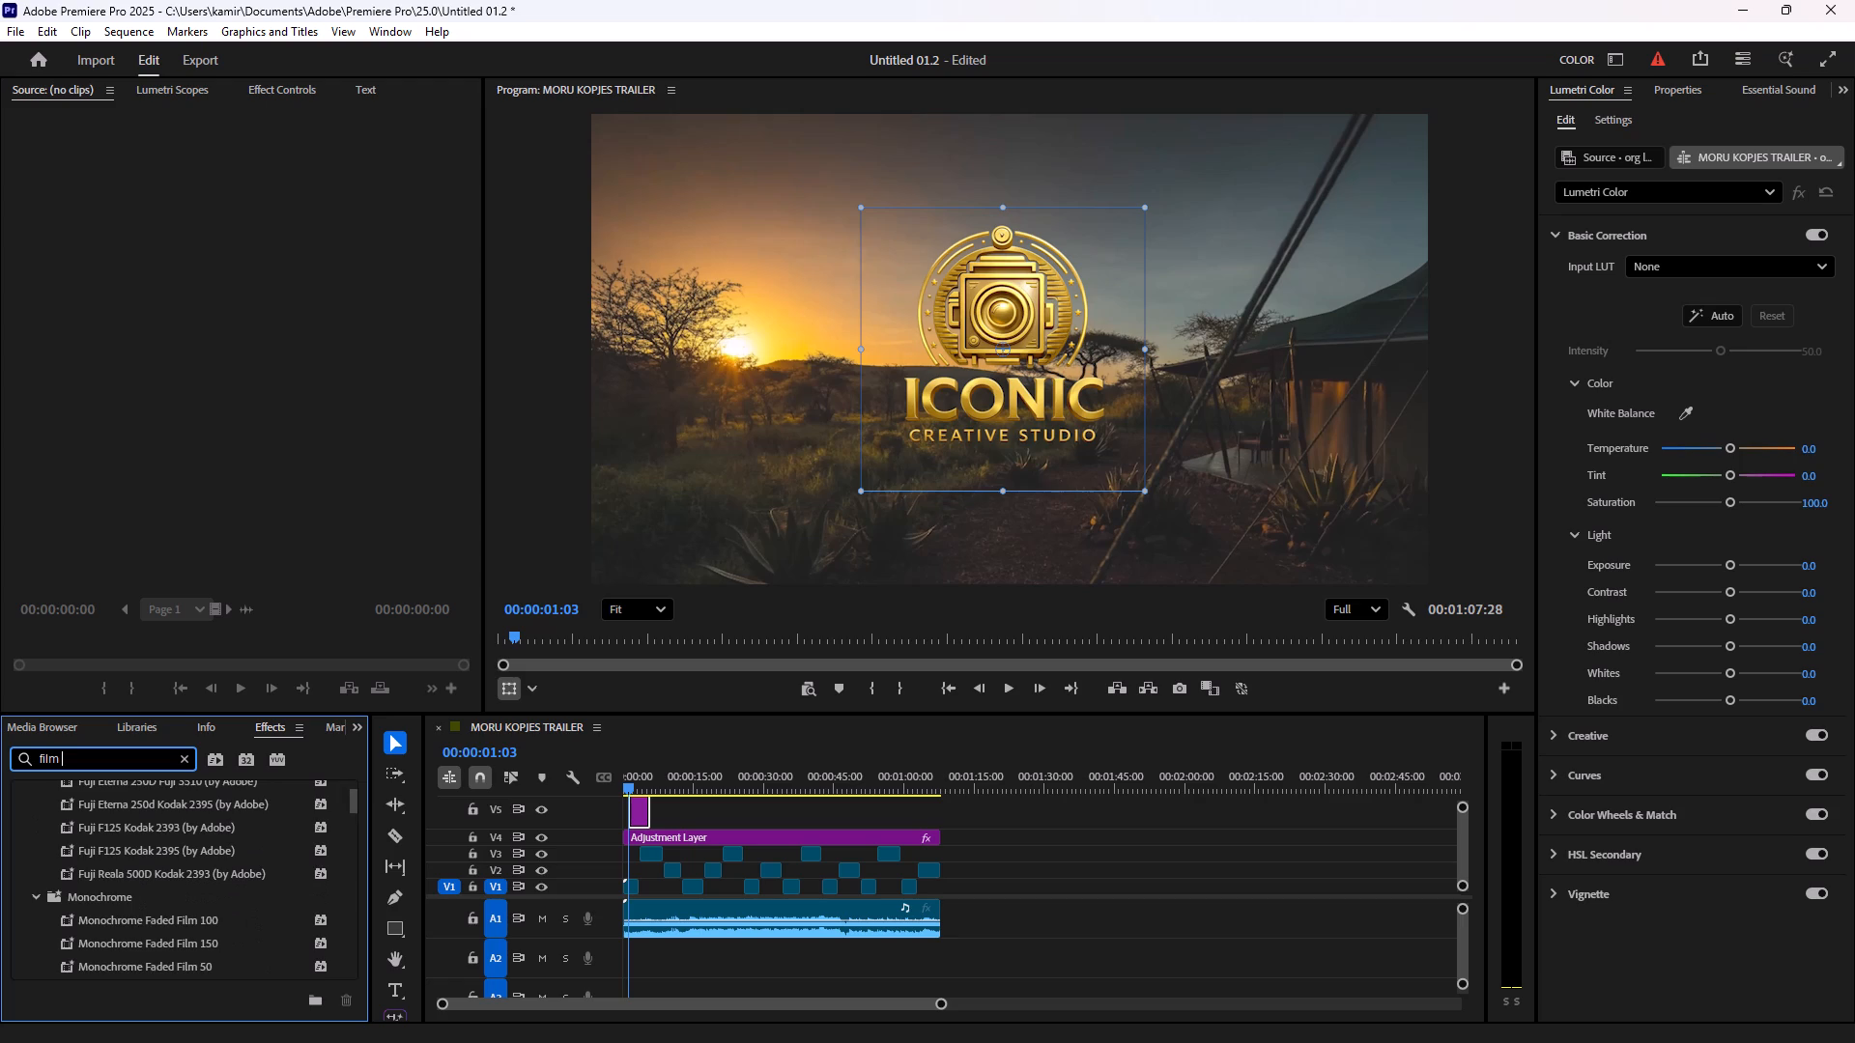
key(d)
scroll(134, 874, up, 1)
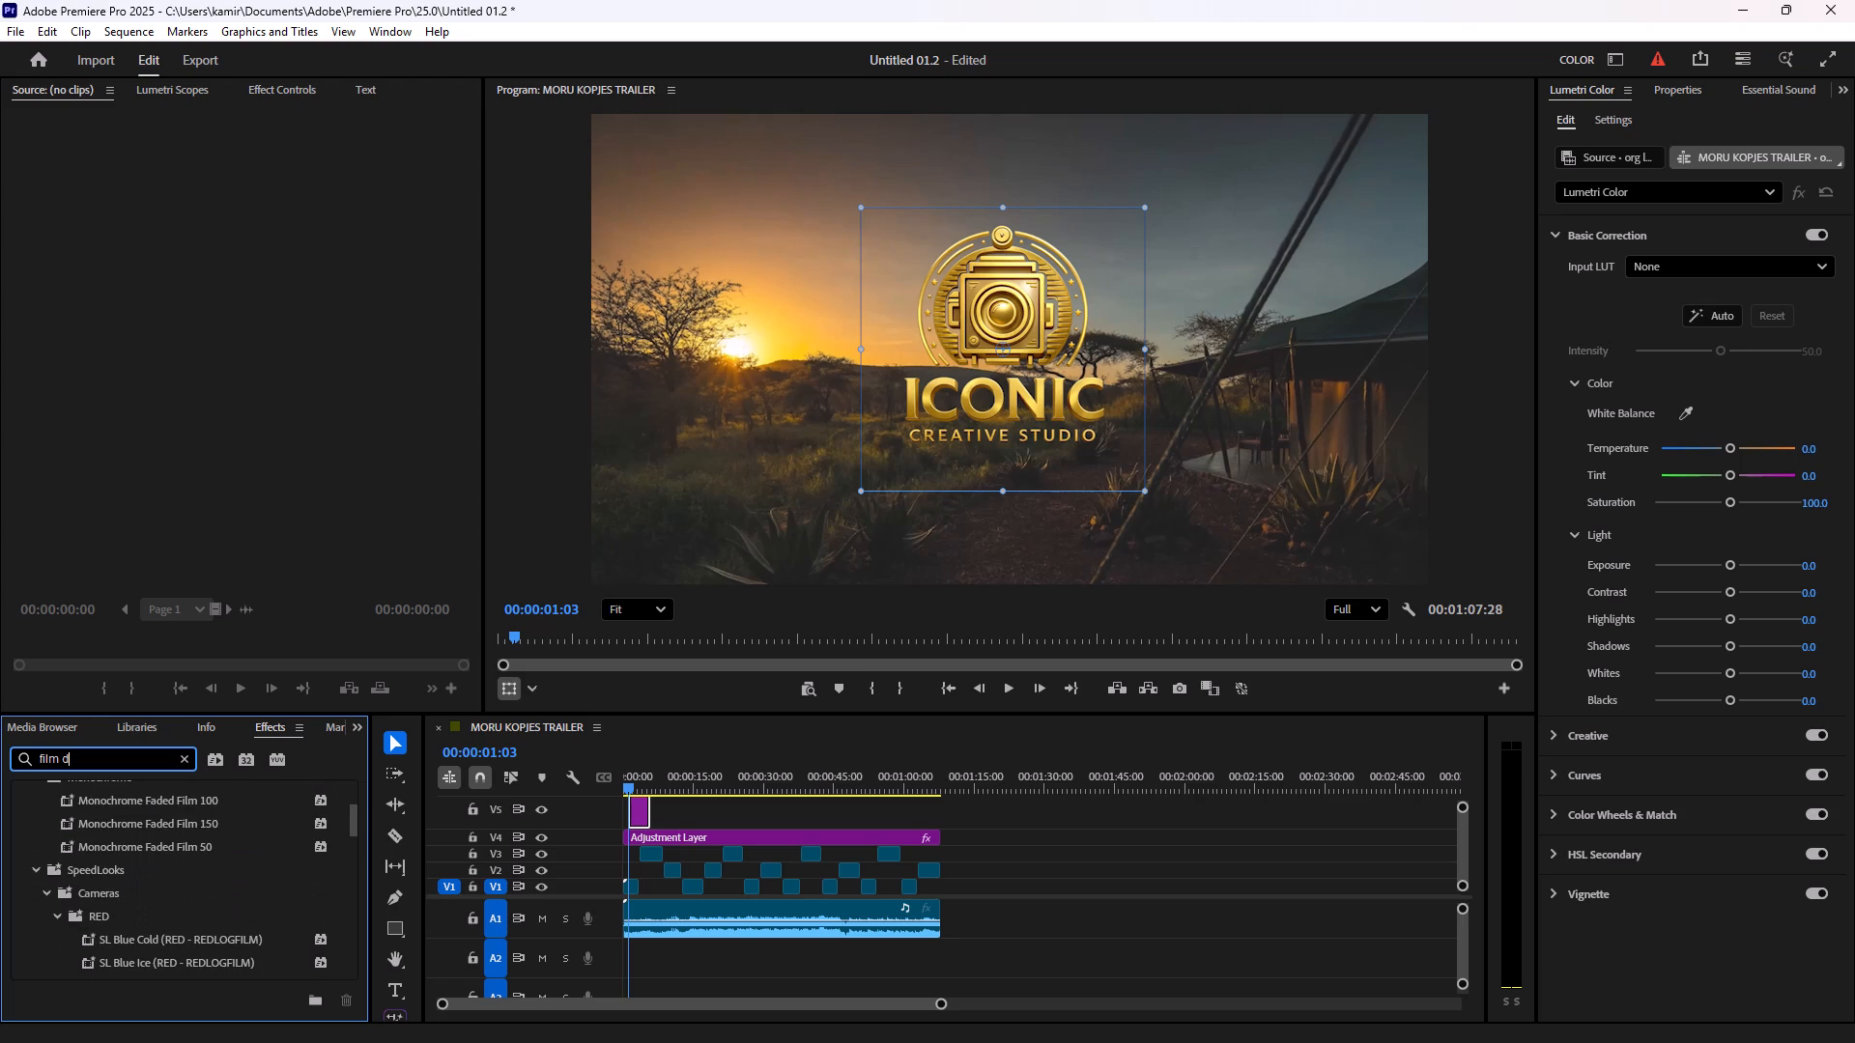
scroll(134, 874, up, 5)
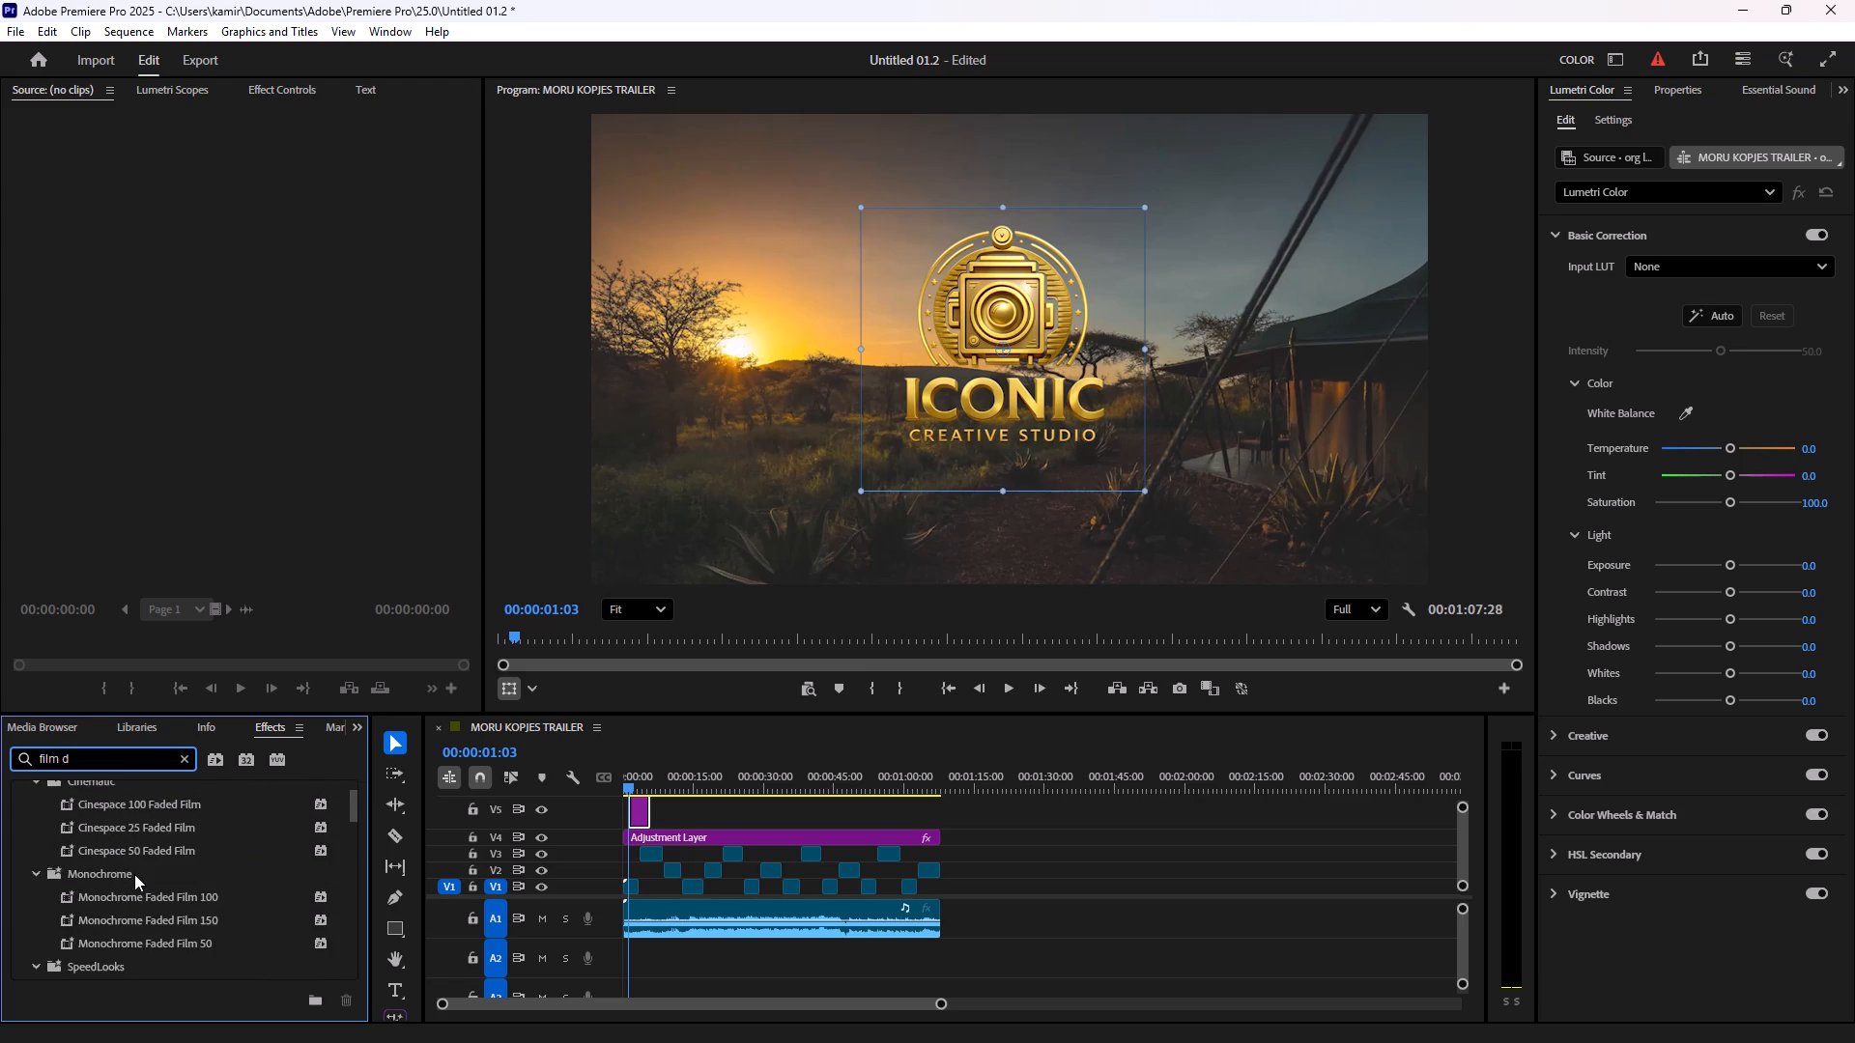
scroll(134, 874, up, 2)
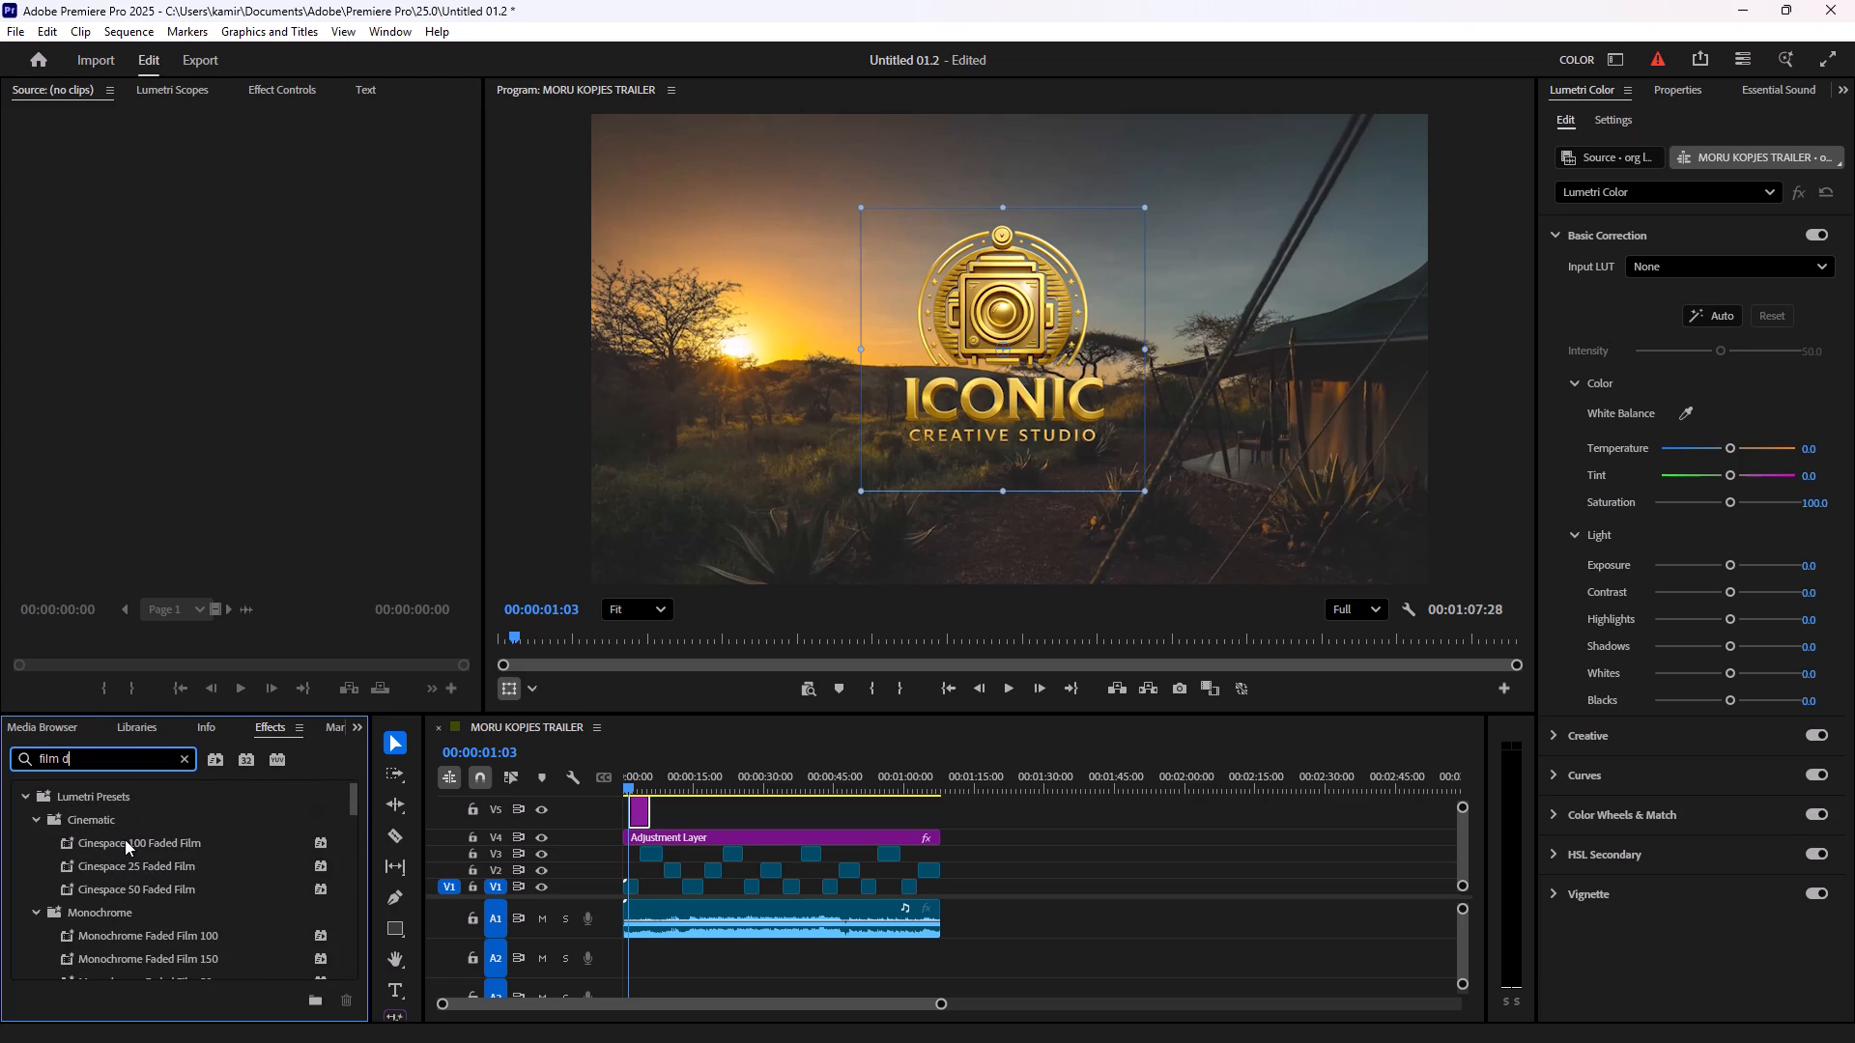
drag(125, 839, 241, 837)
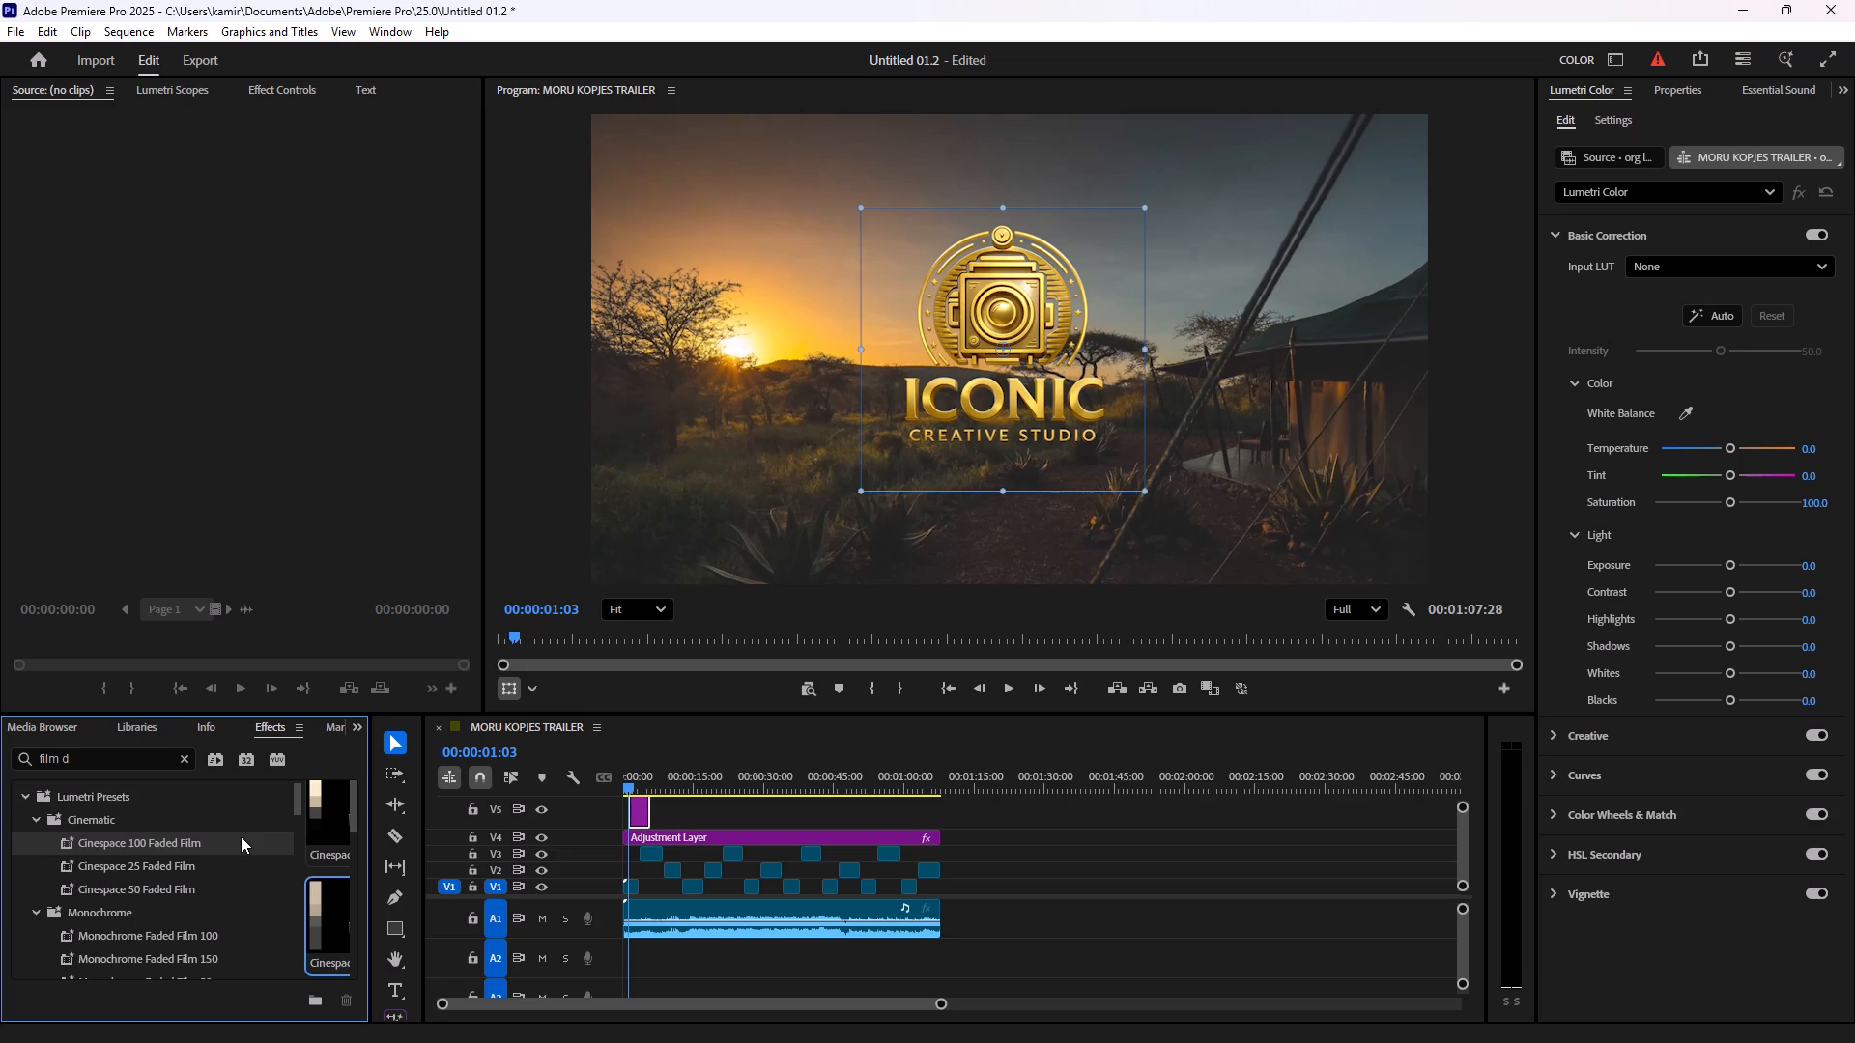
scroll(118, 850, up, 5)
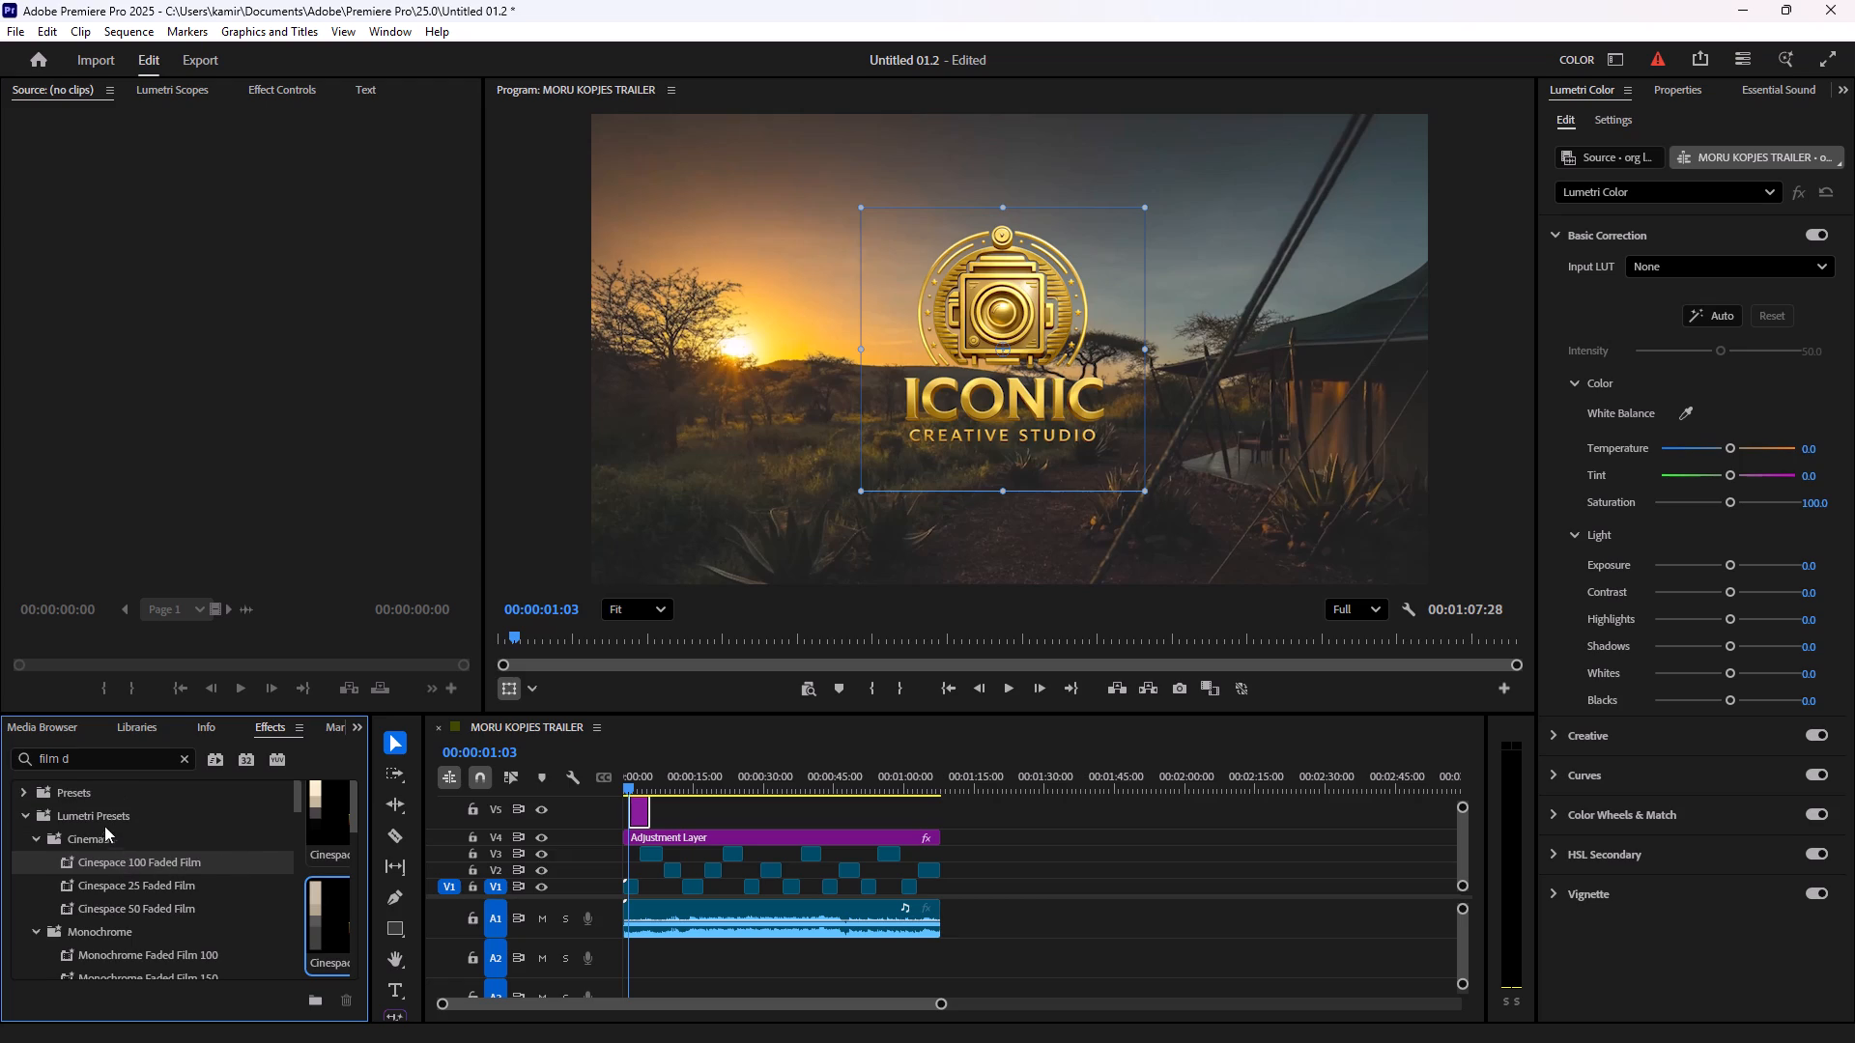
Refine the effects search to "film di" and look through the Film Impact Distortions video transitions.
click(98, 764)
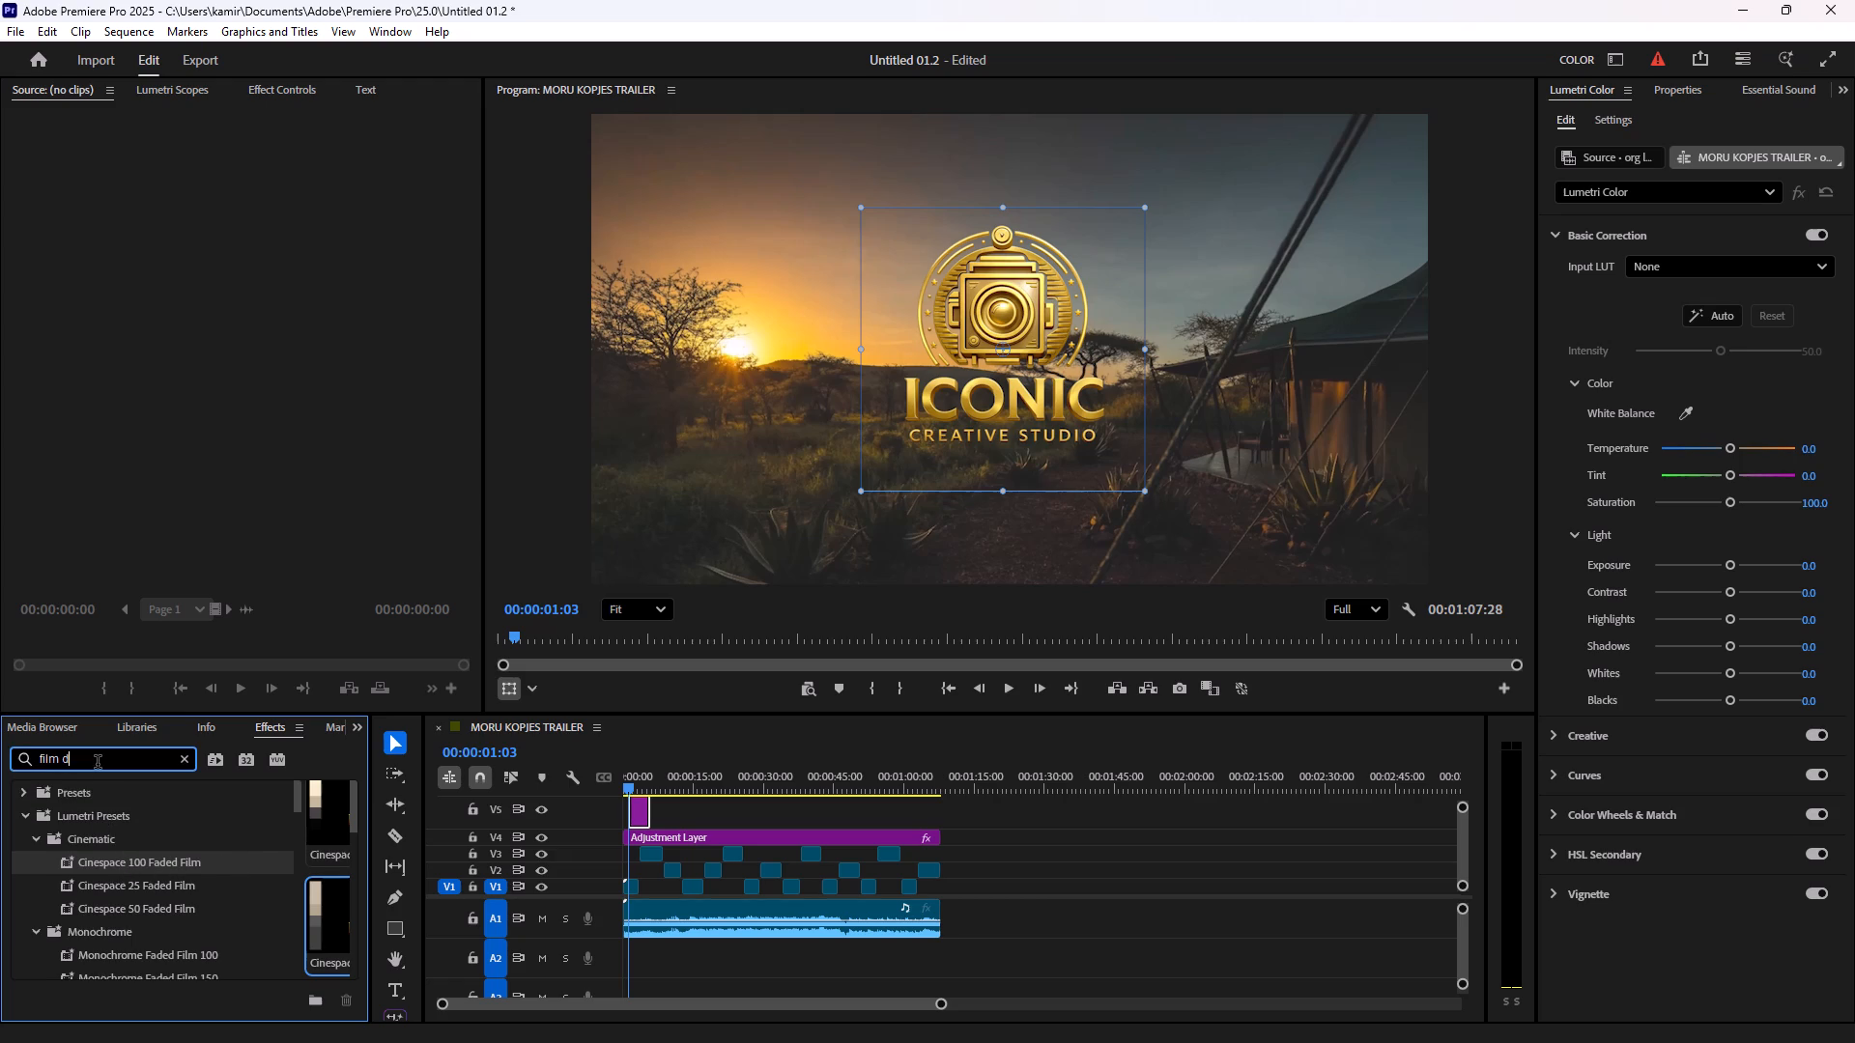
text(id)
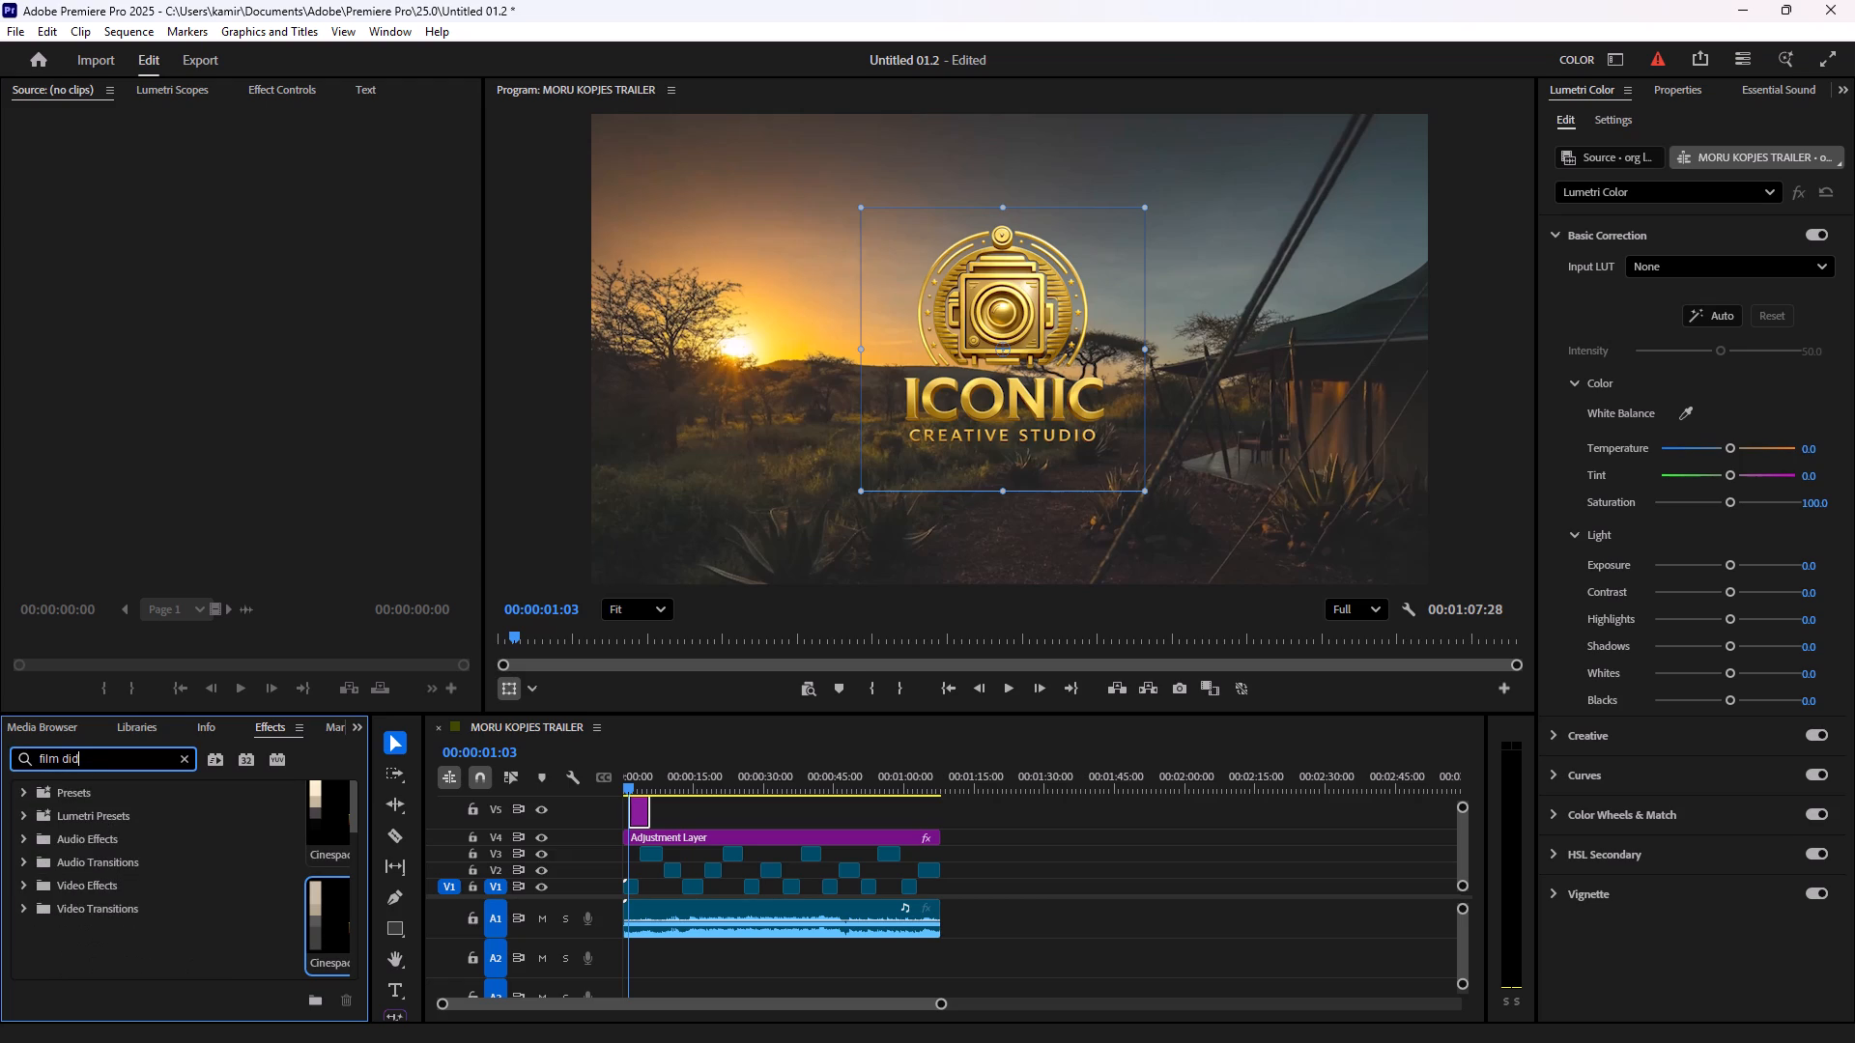
key(BackSpace)
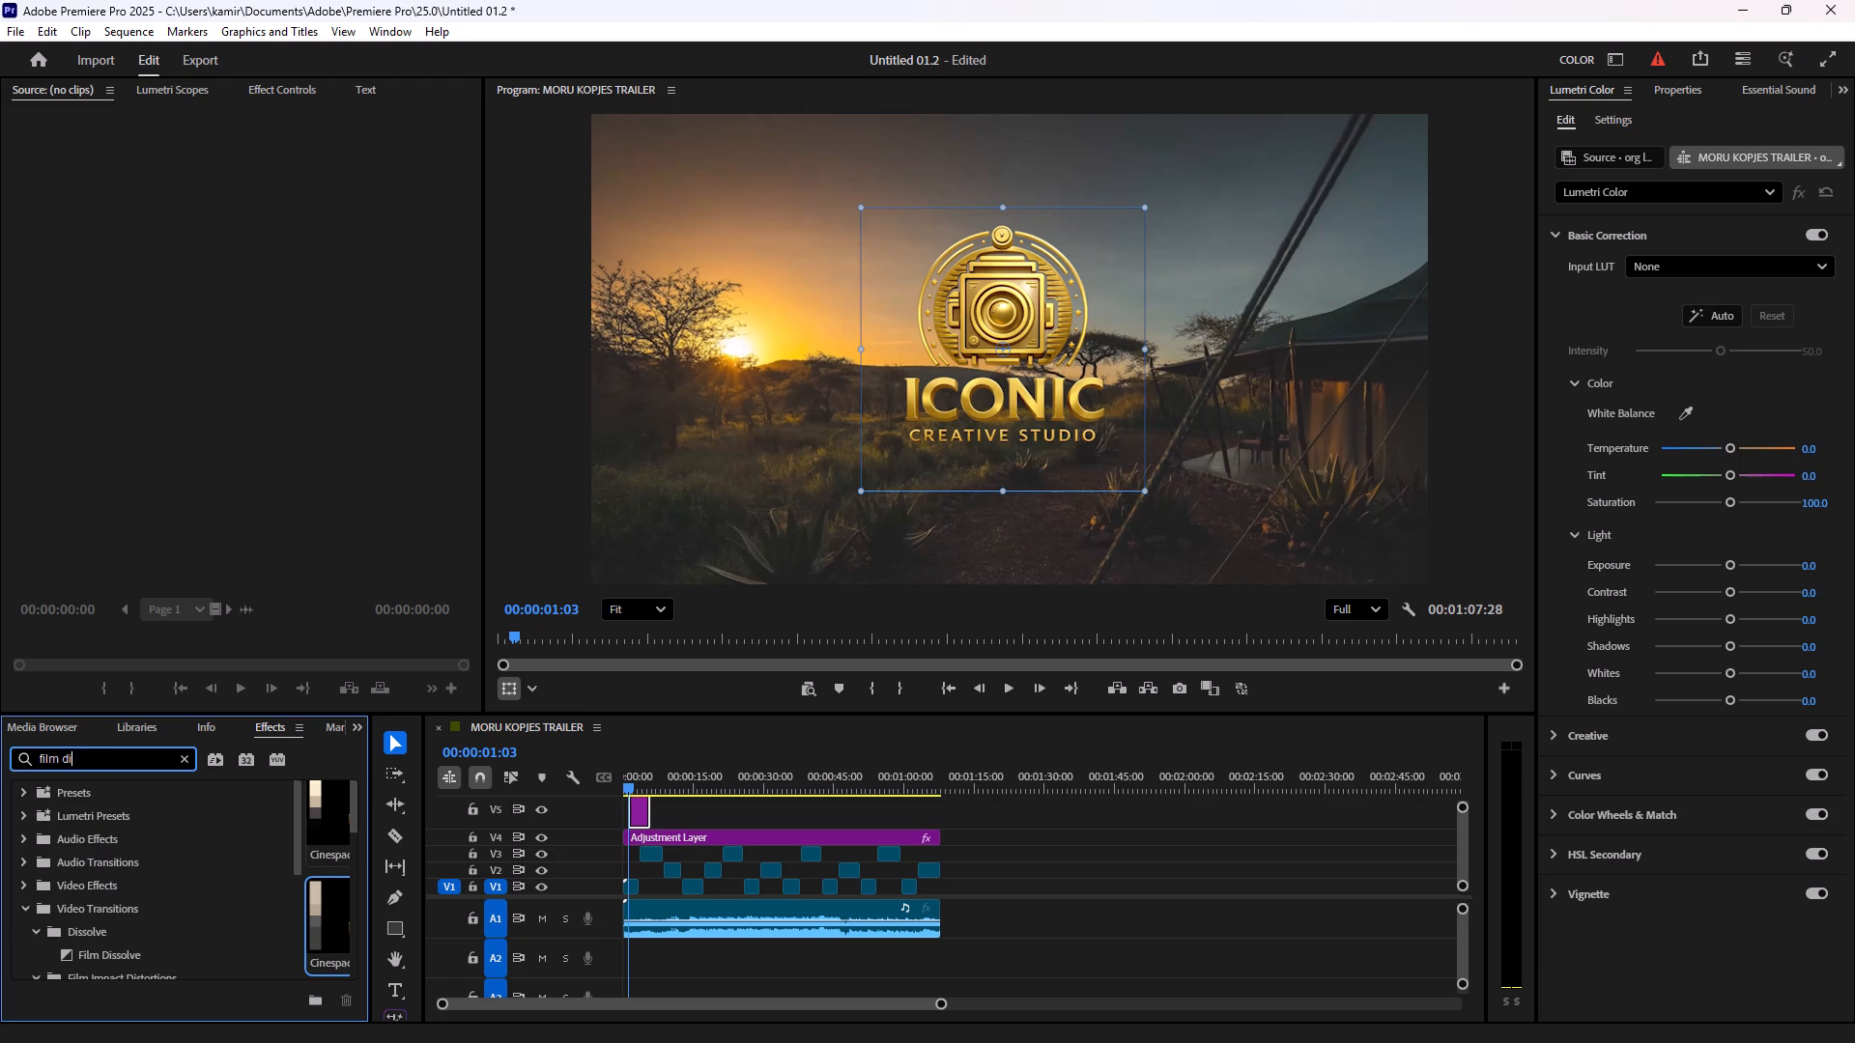
scroll(203, 875, down, 3)
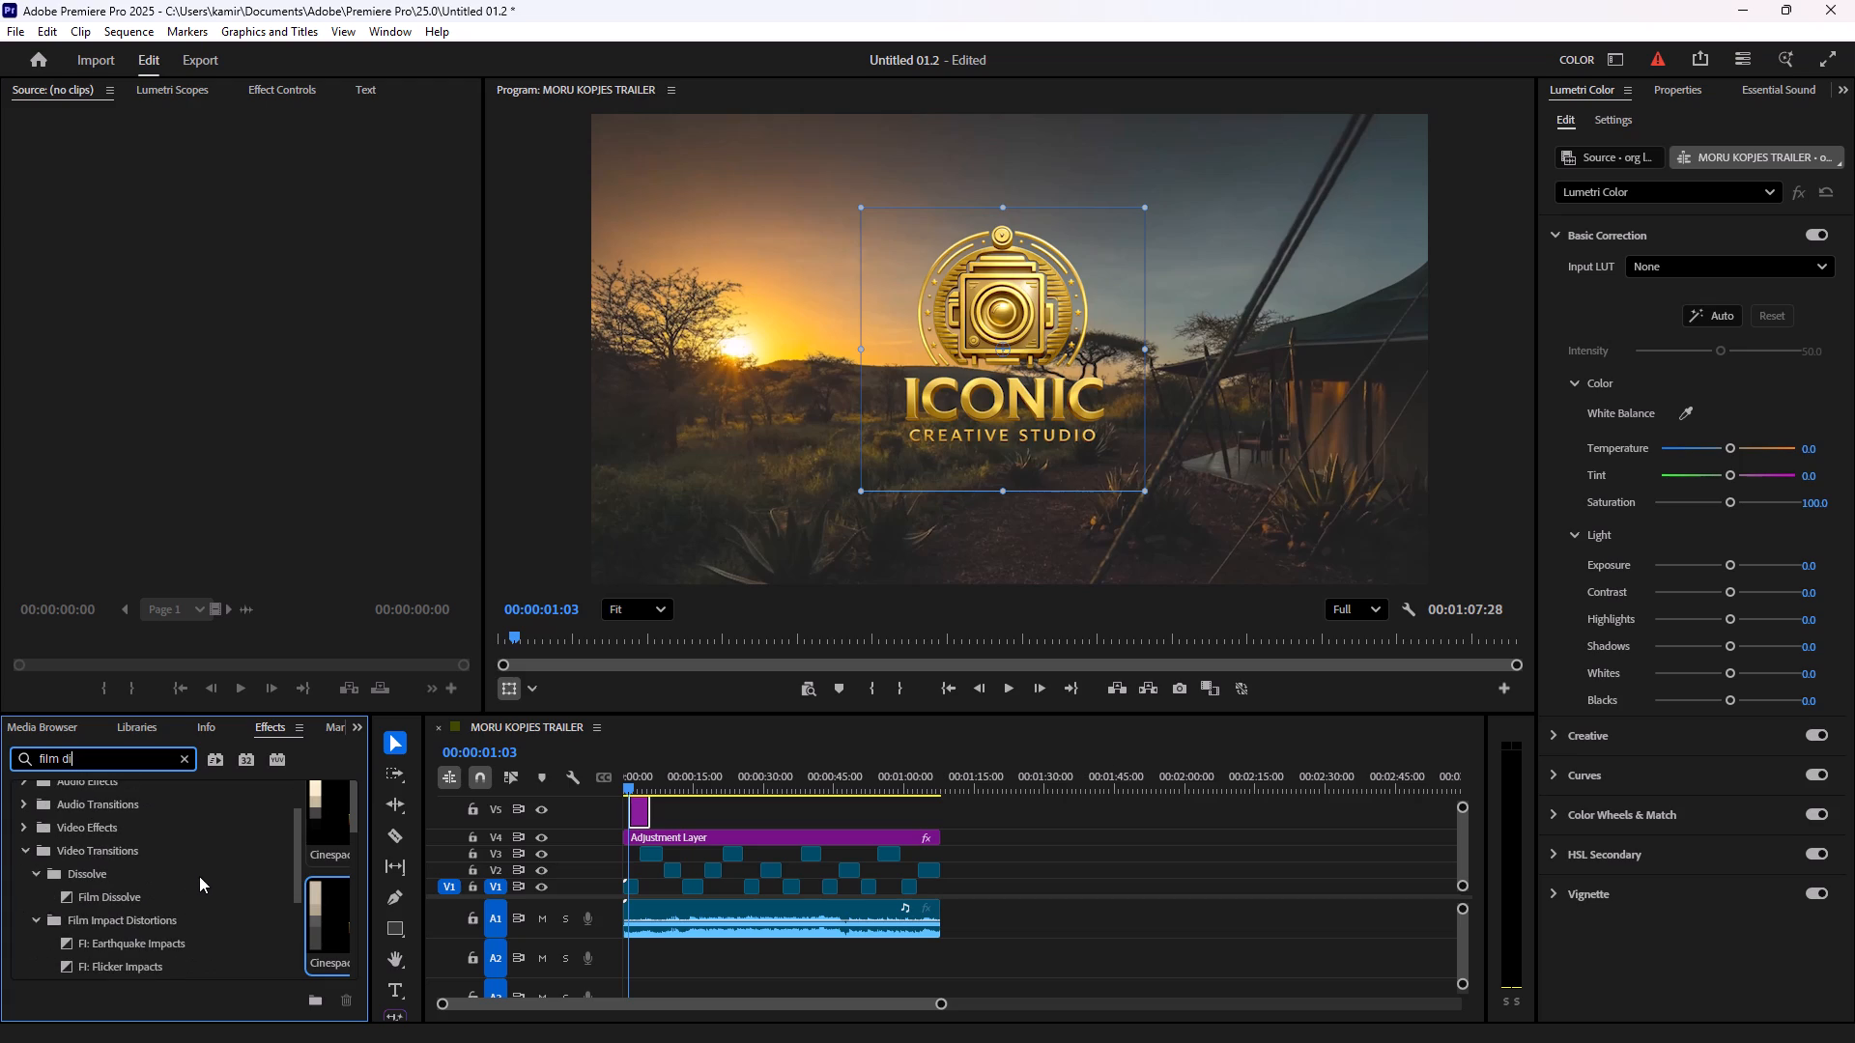
scroll(152, 883, down, 2)
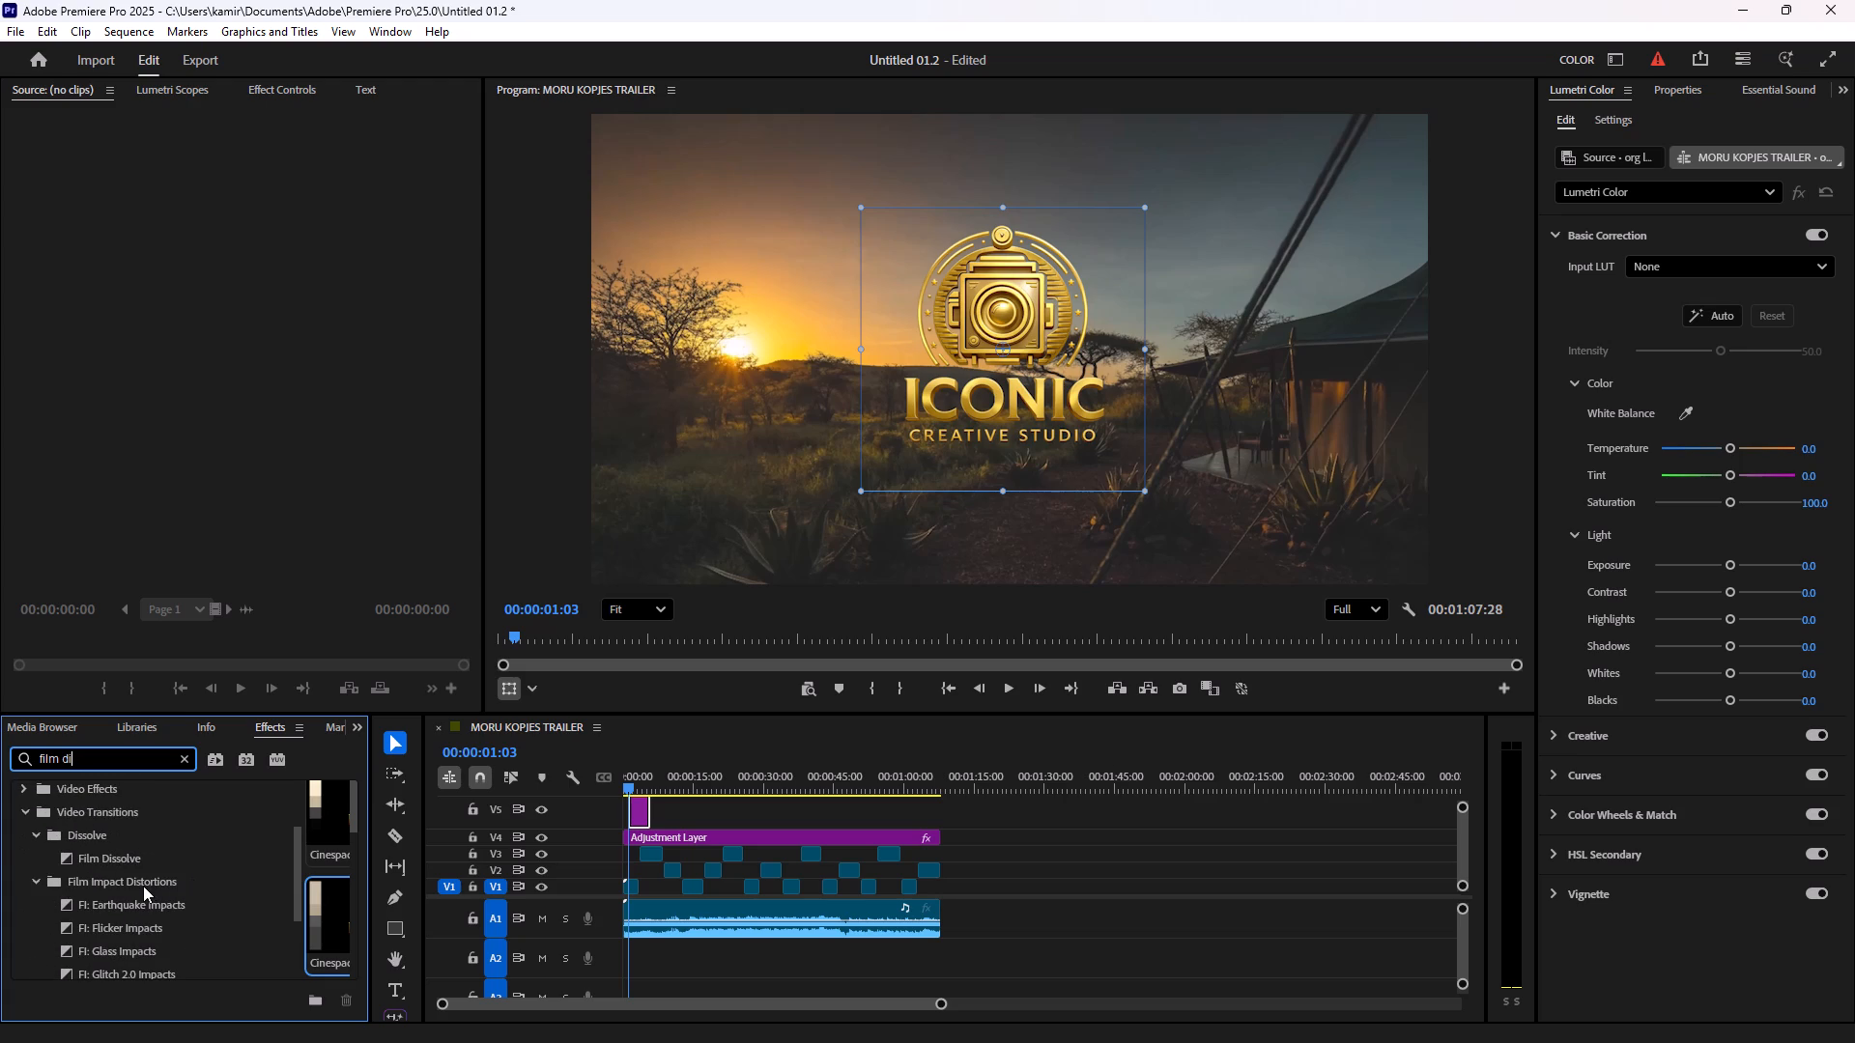
scroll(128, 890, down, 2)
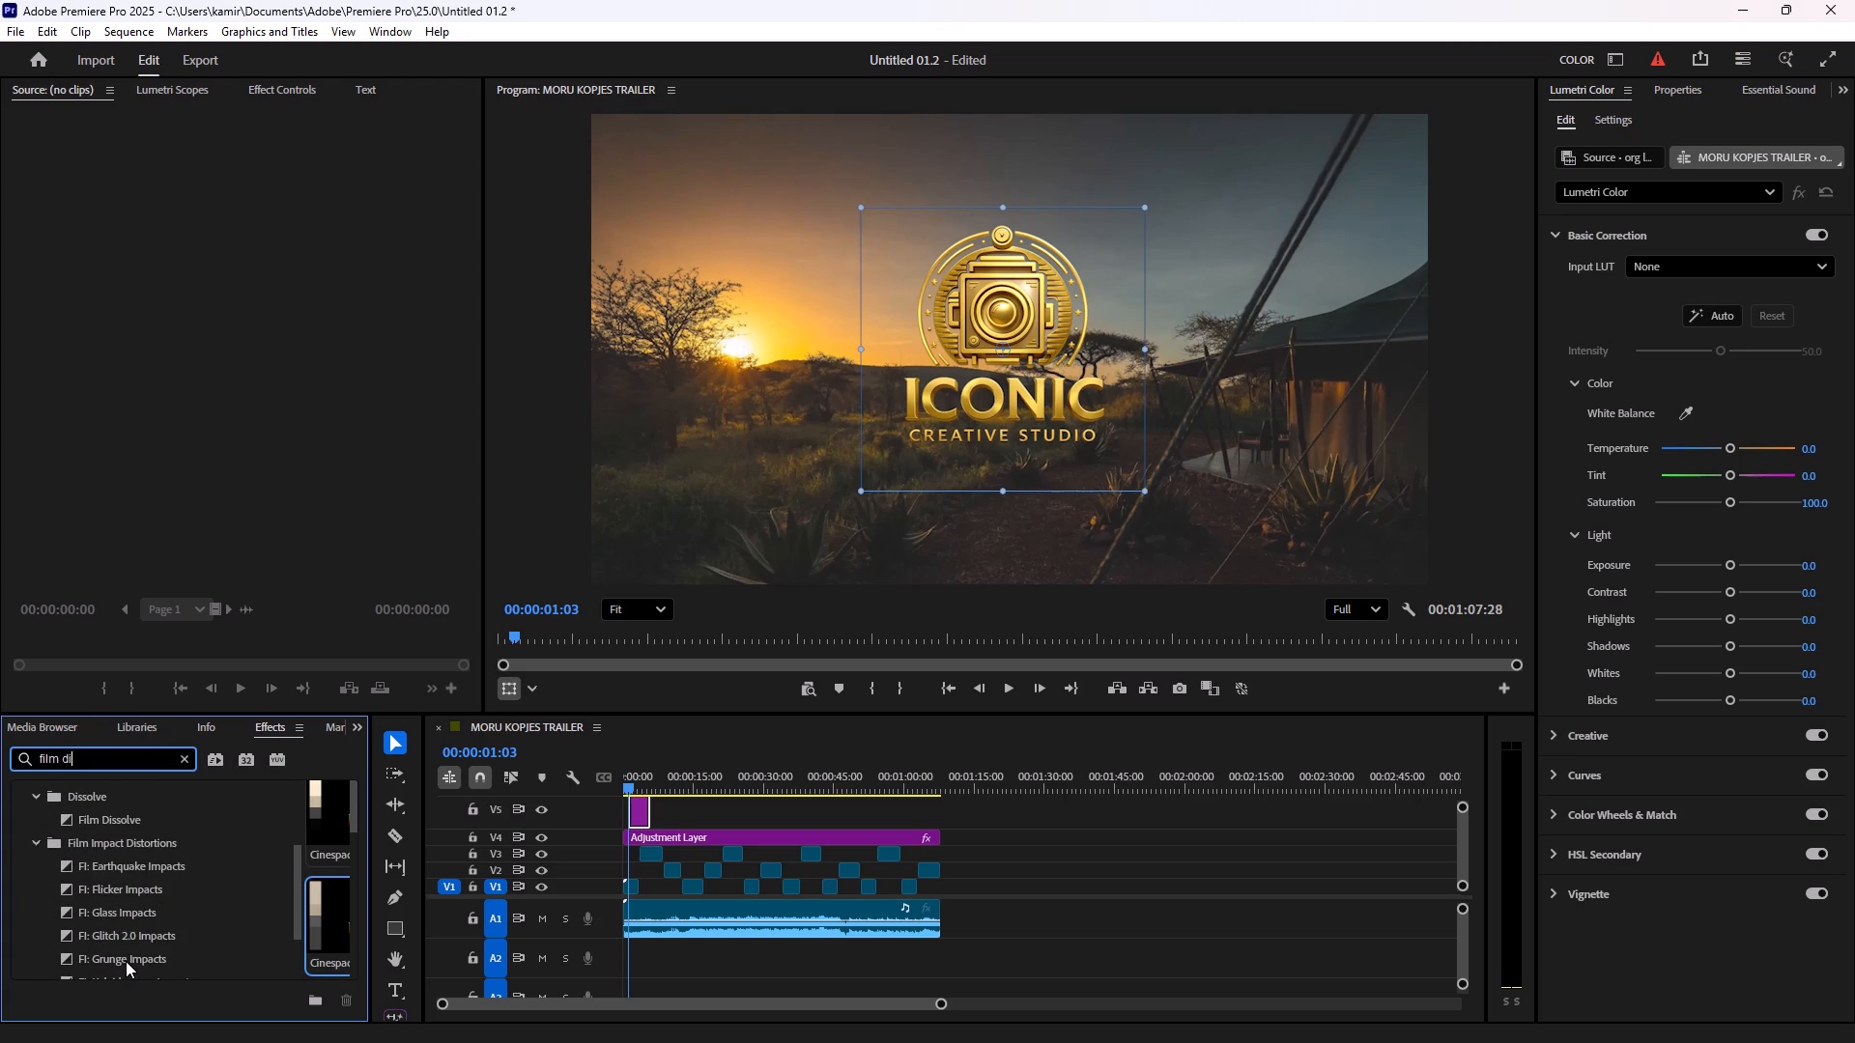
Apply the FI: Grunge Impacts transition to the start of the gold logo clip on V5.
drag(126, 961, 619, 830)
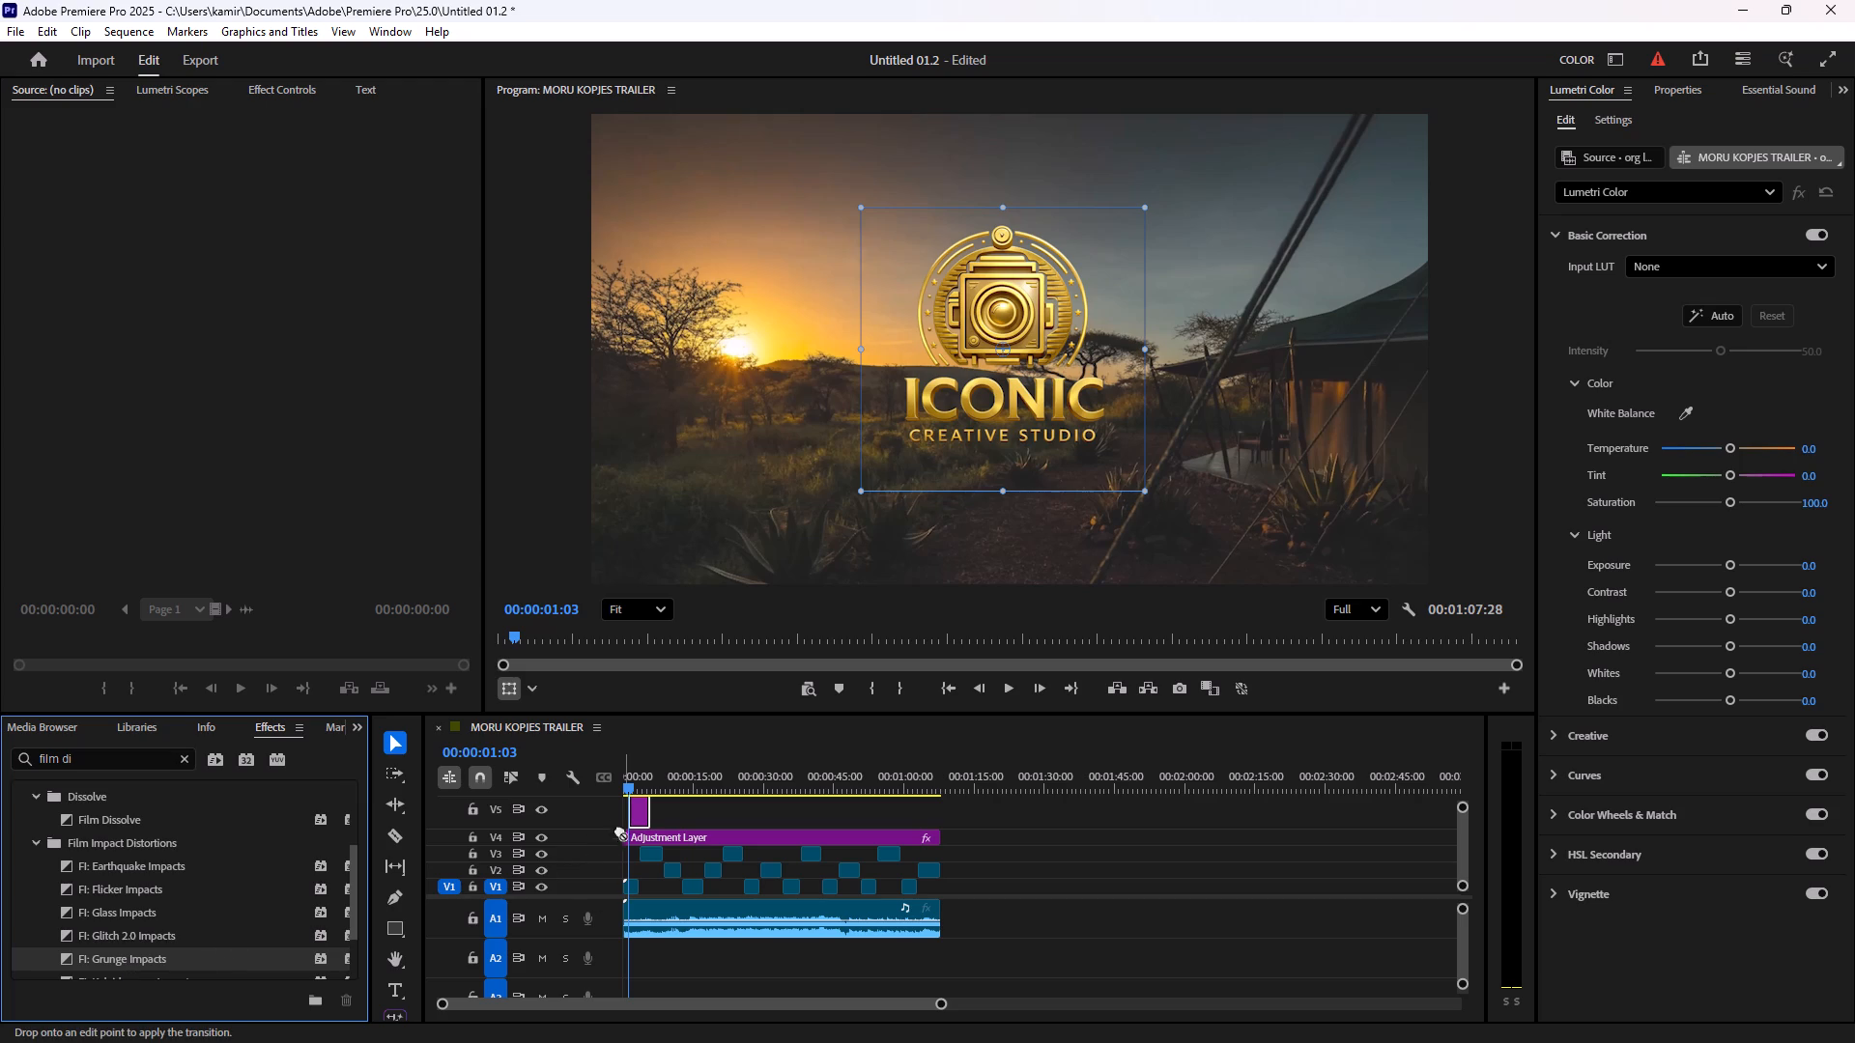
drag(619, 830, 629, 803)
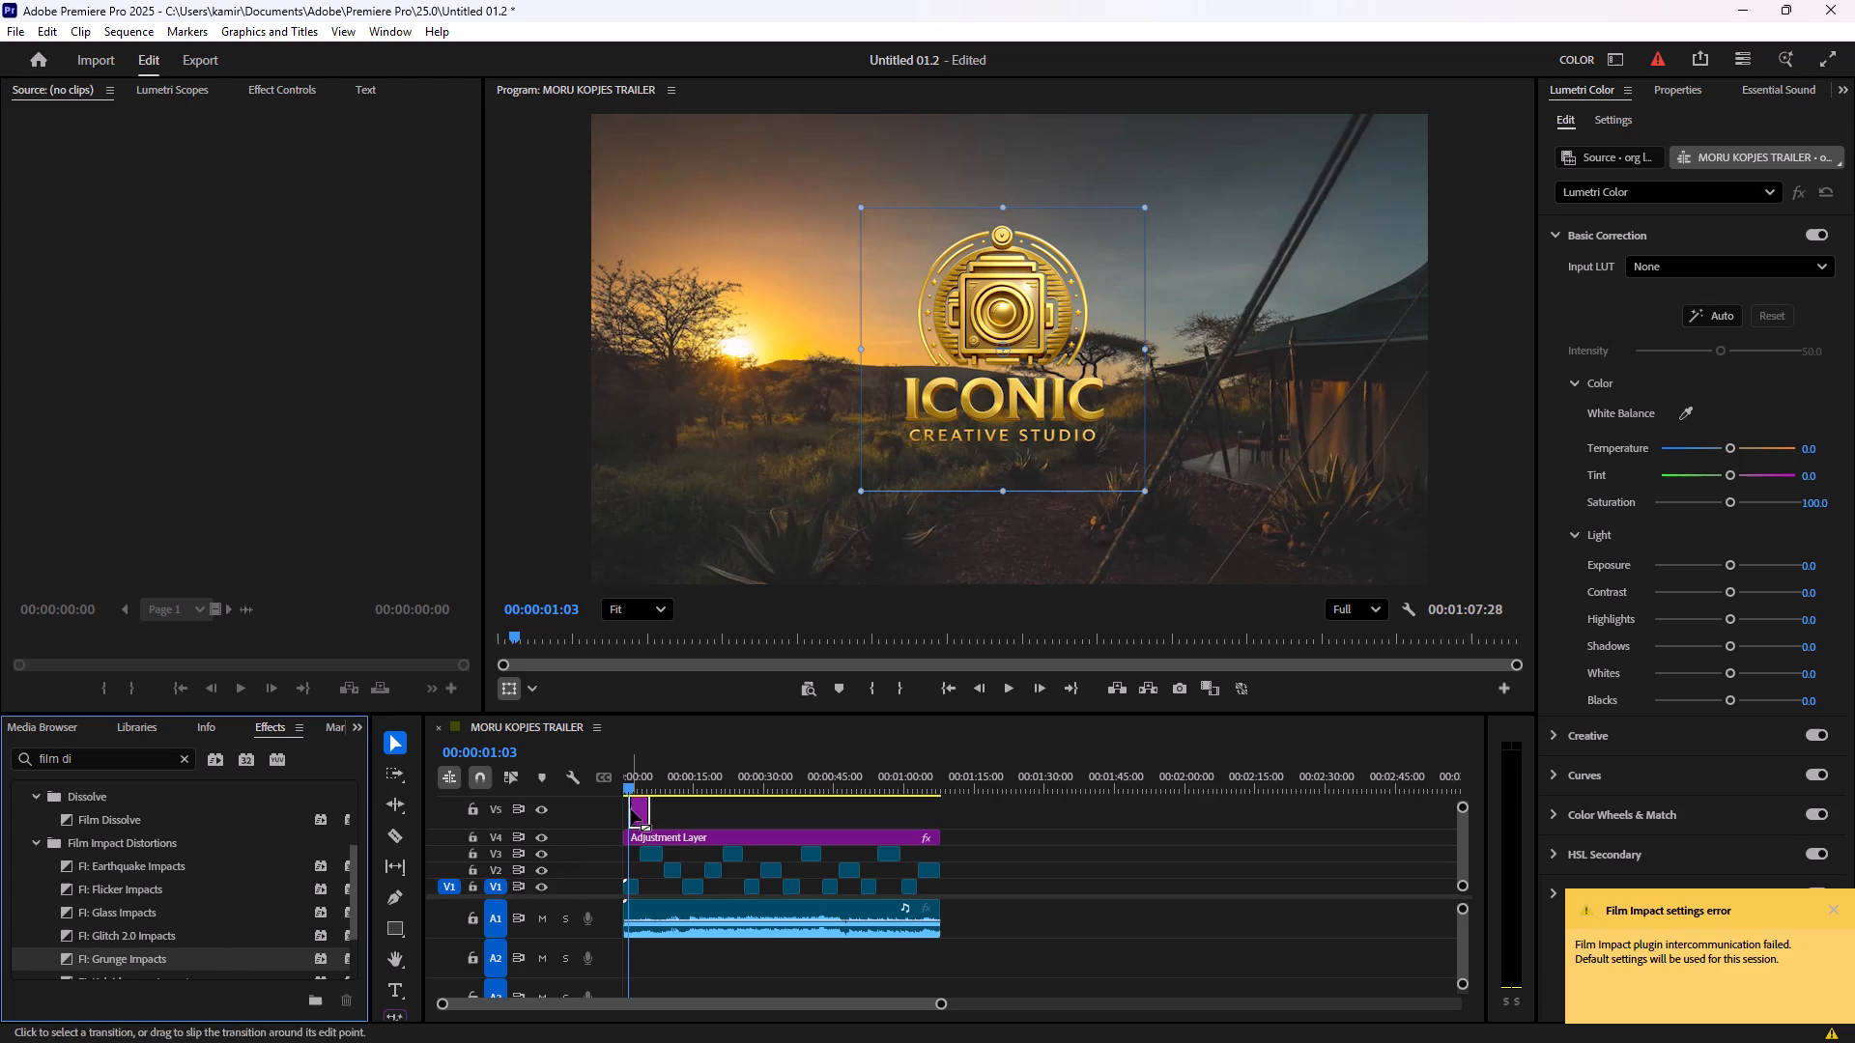
Play the opening seconds twice from just before the logo clip's start to review the Grunge Impacts transition.
drag(938, 1006, 986, 1011)
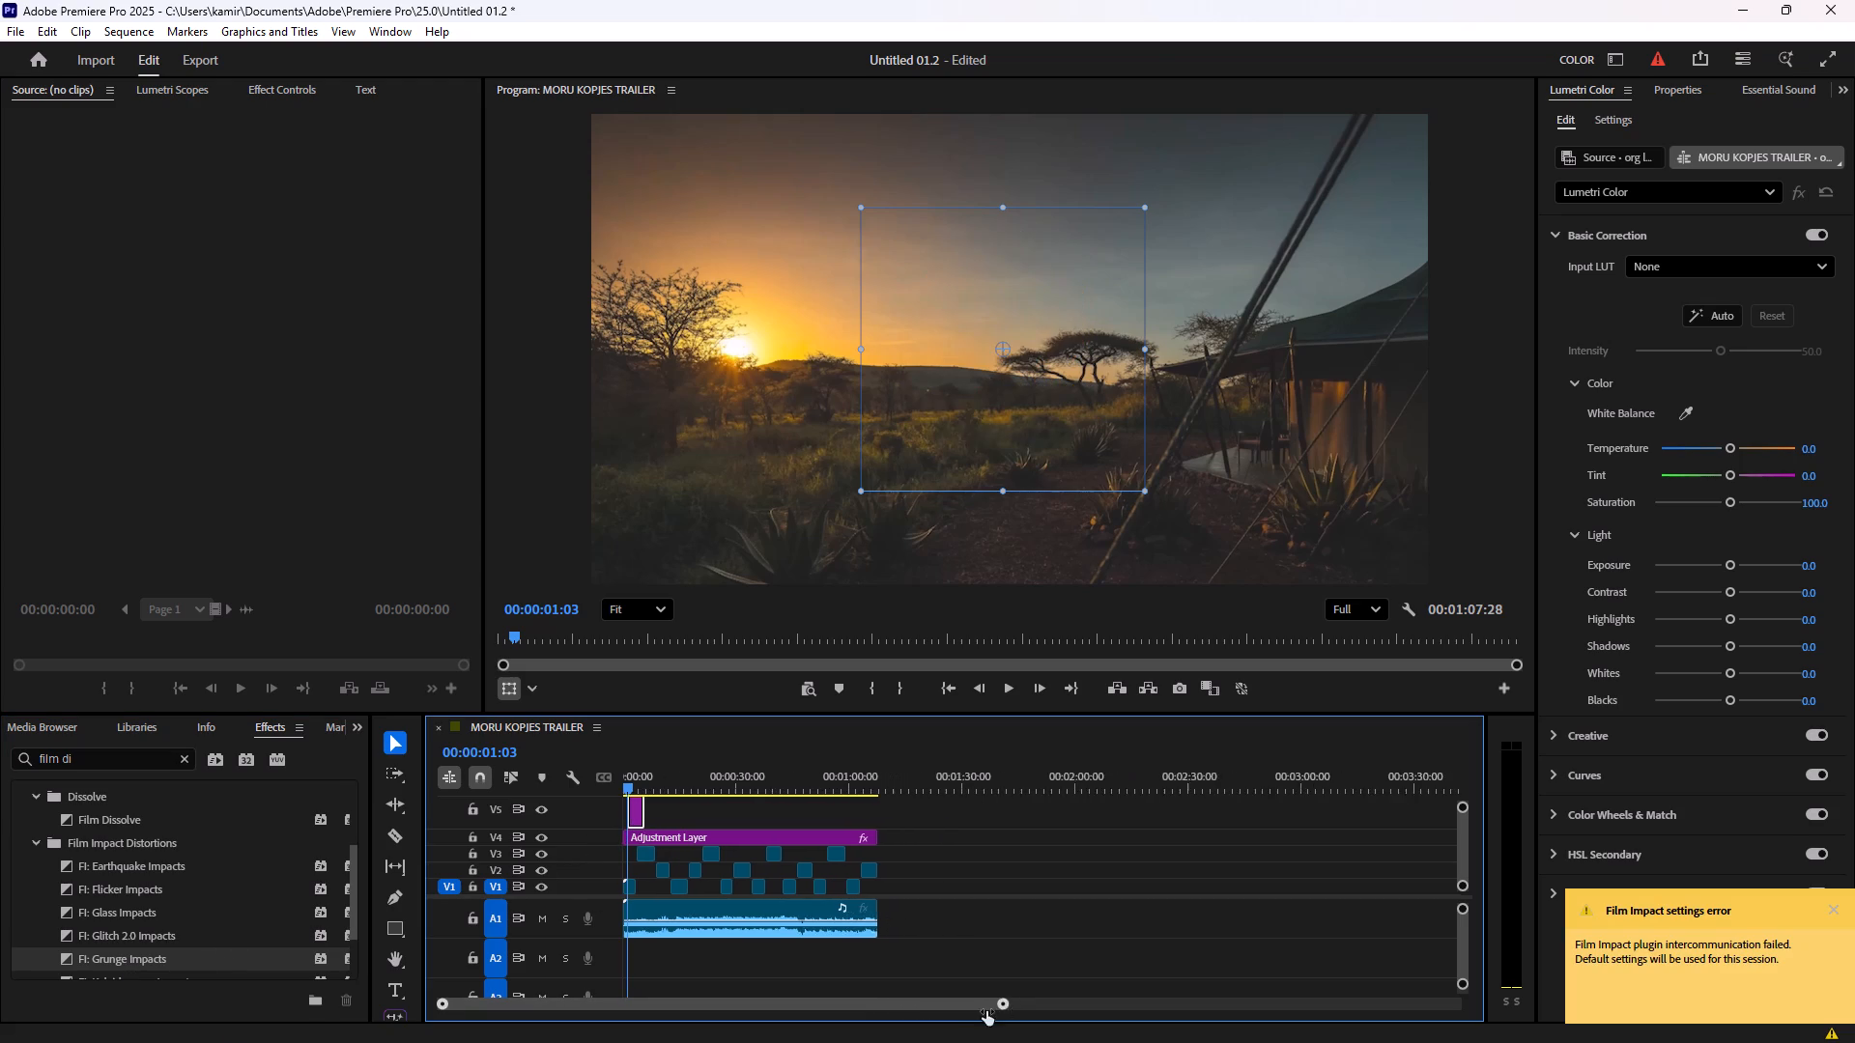
drag(986, 1011, 763, 1011)
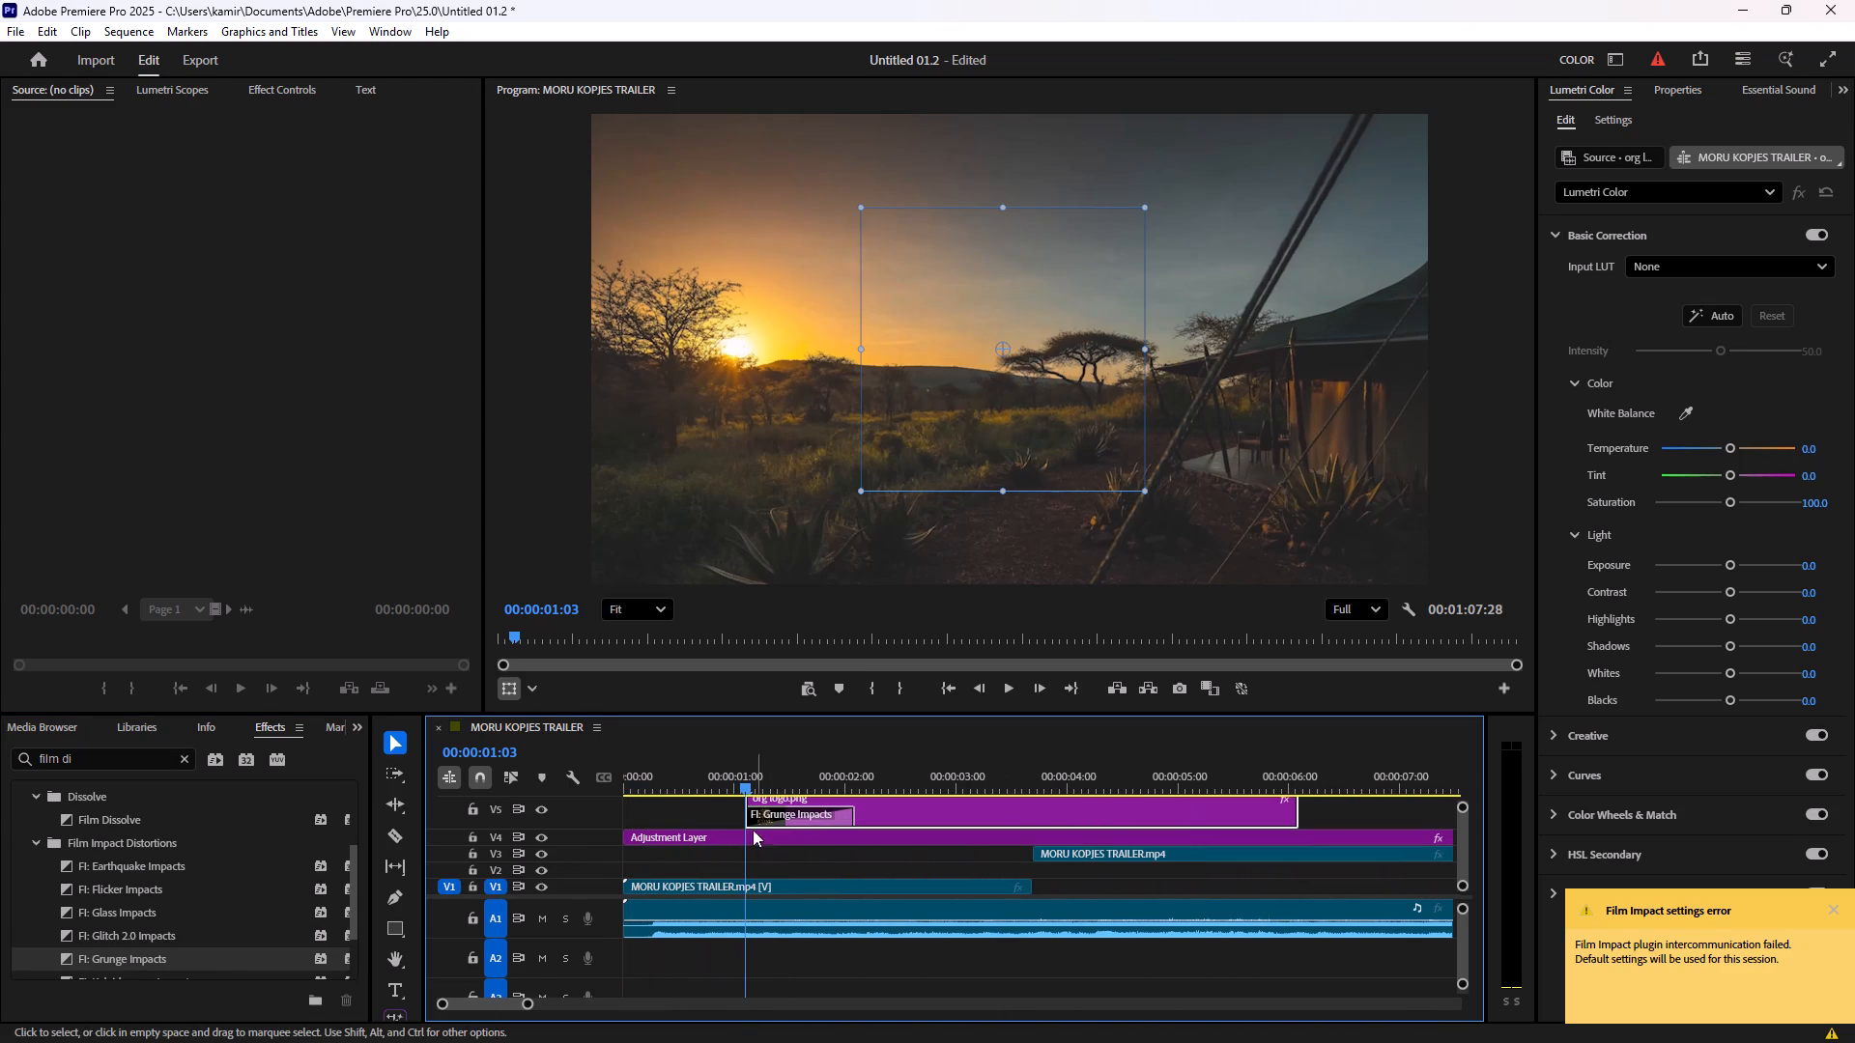
drag(743, 788, 687, 781)
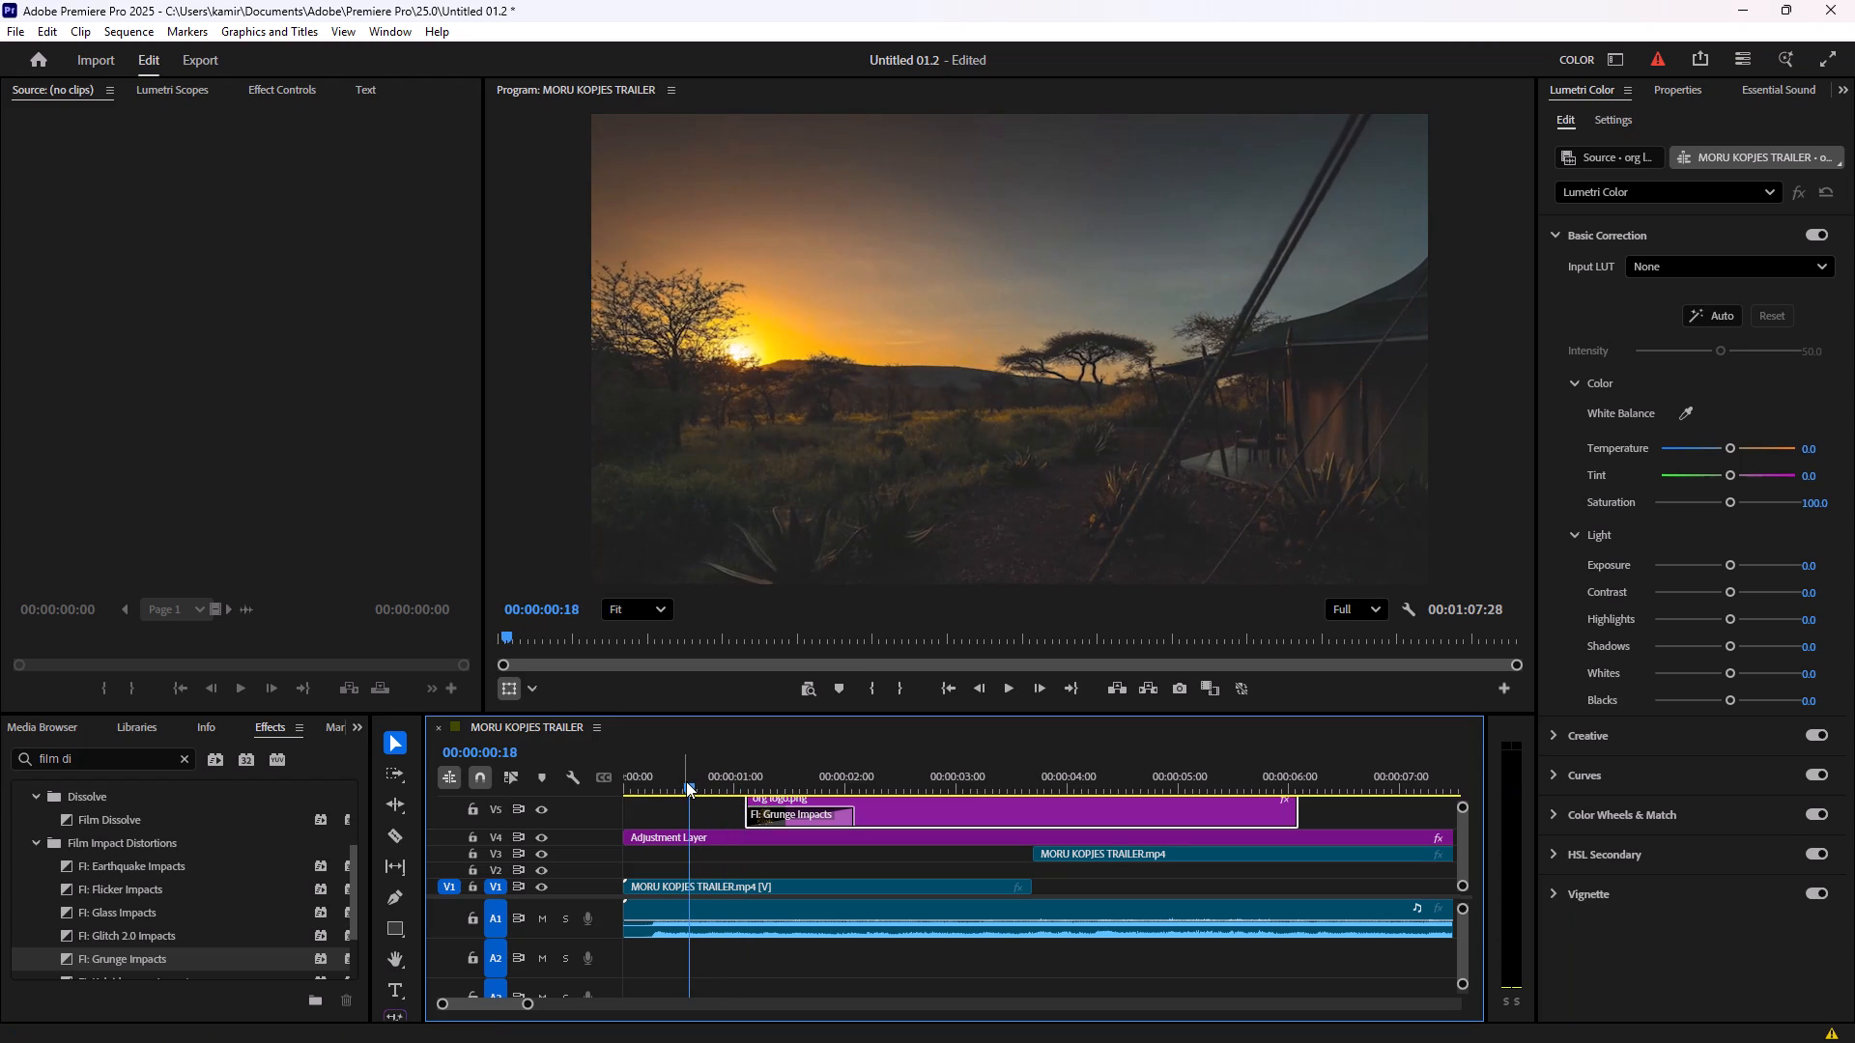
key(space)
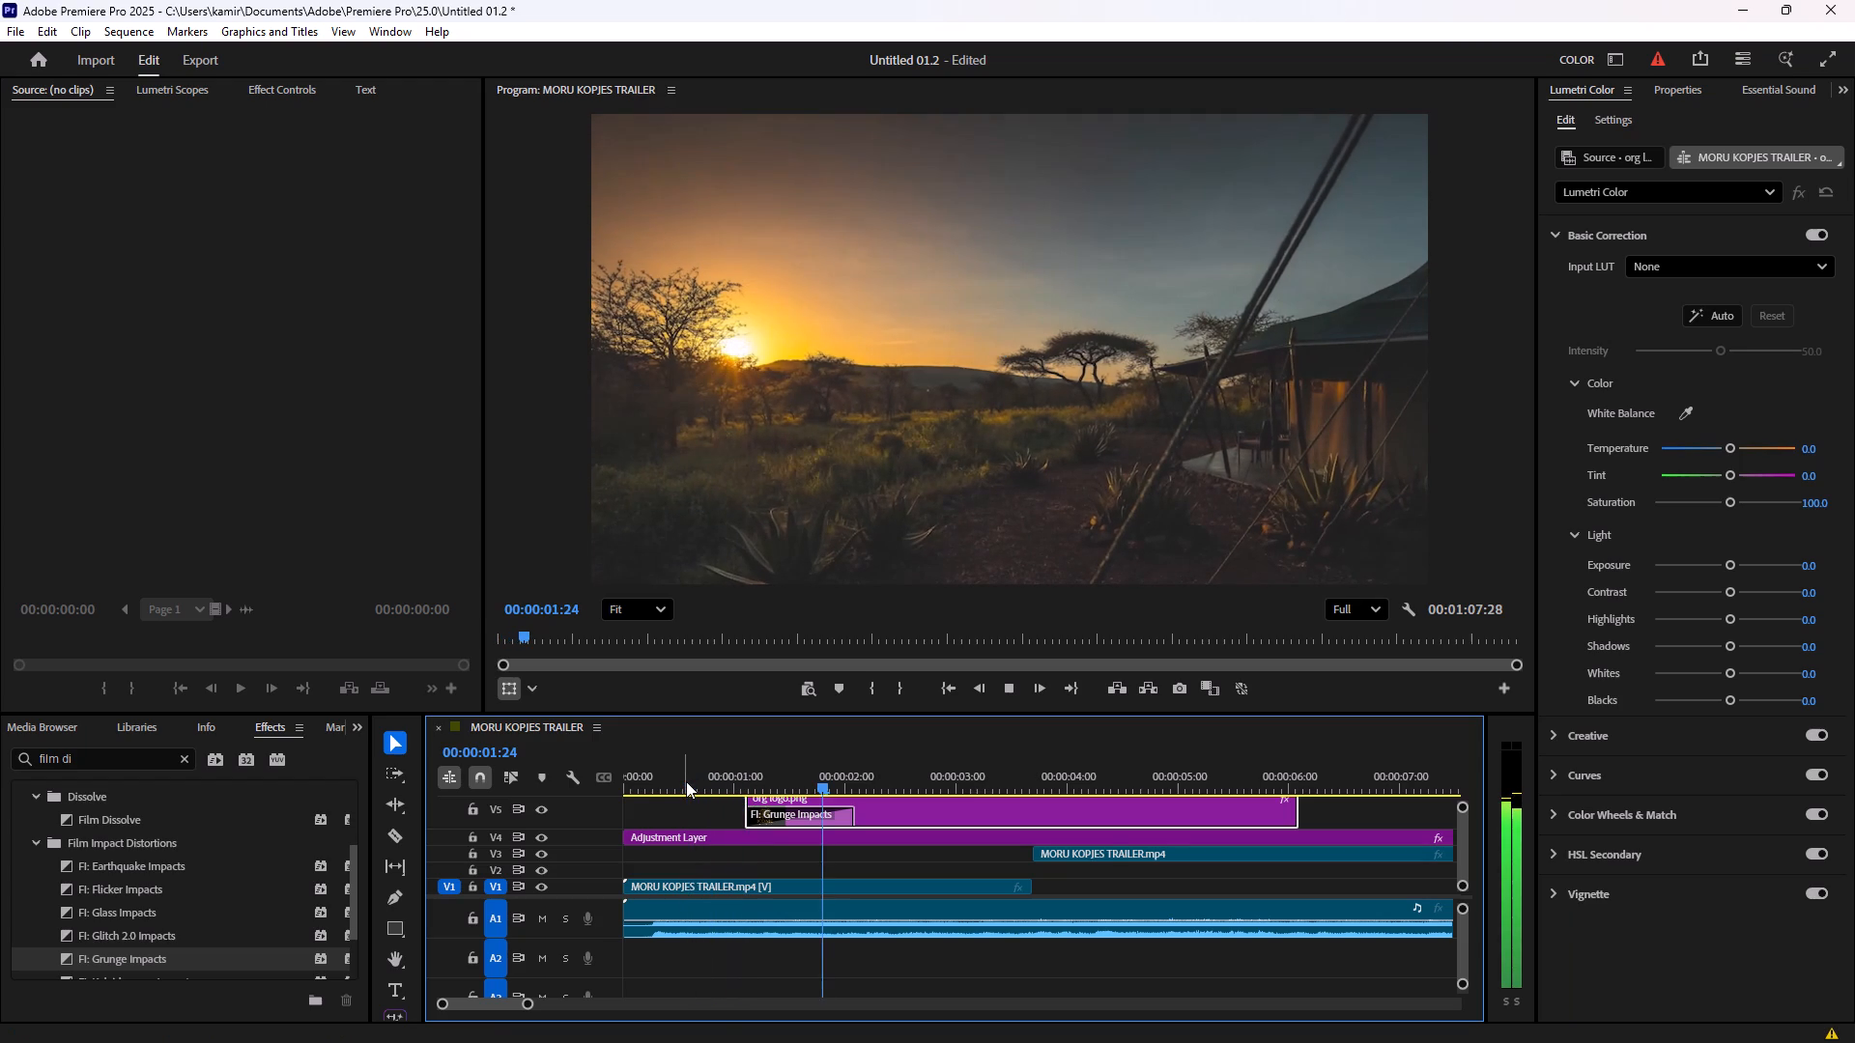
key(space)
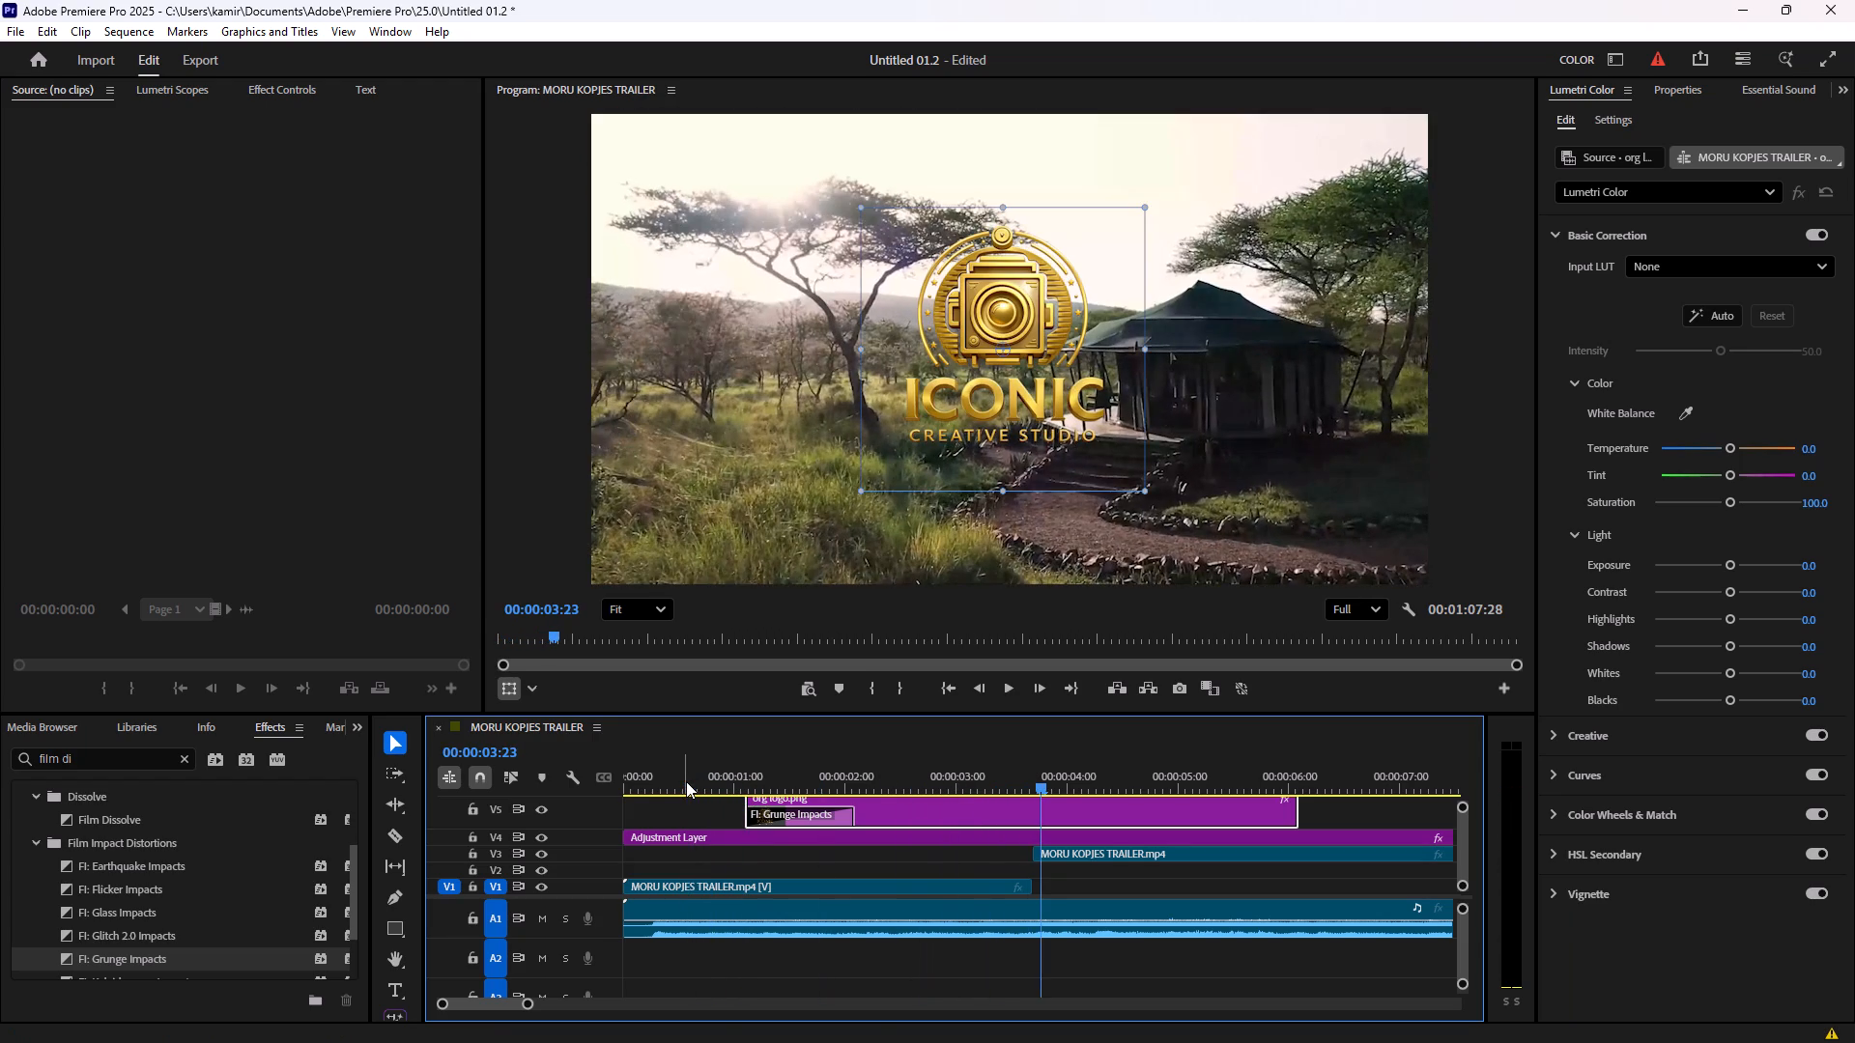
drag(1042, 785, 760, 759)
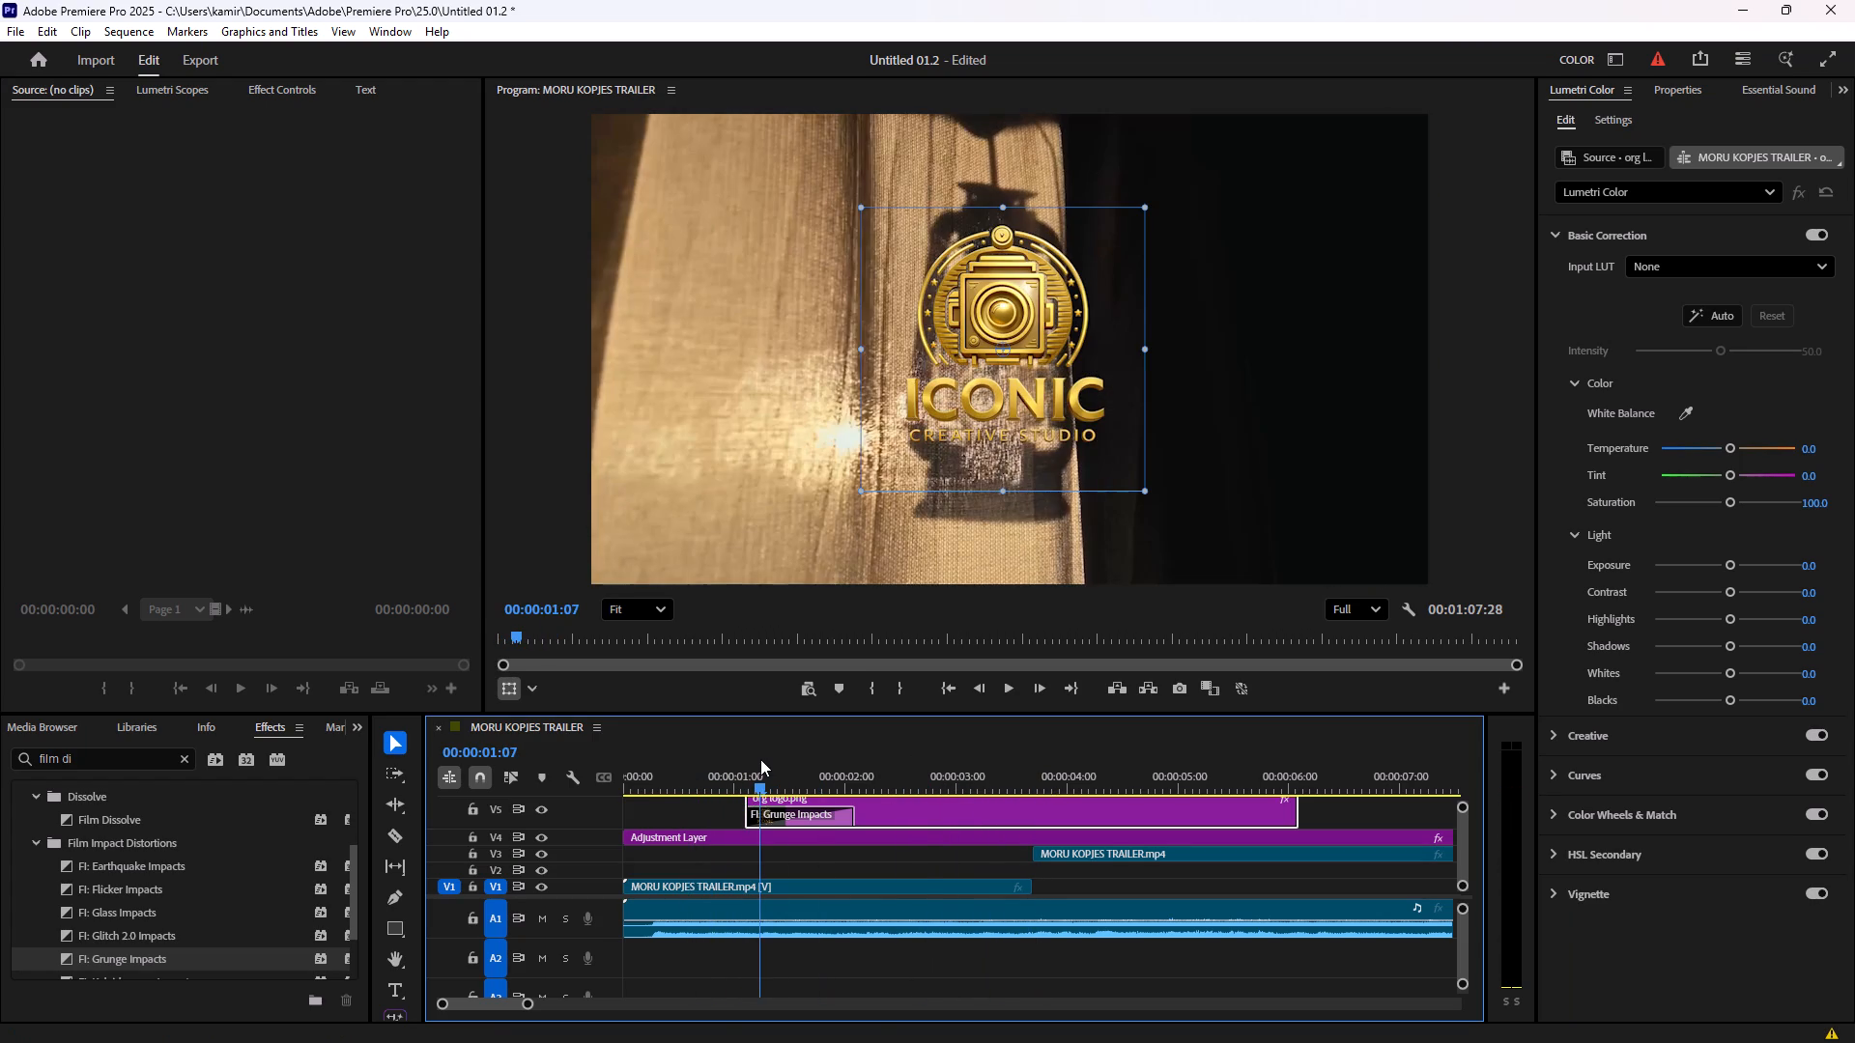
drag(760, 759, 728, 767)
key(space)
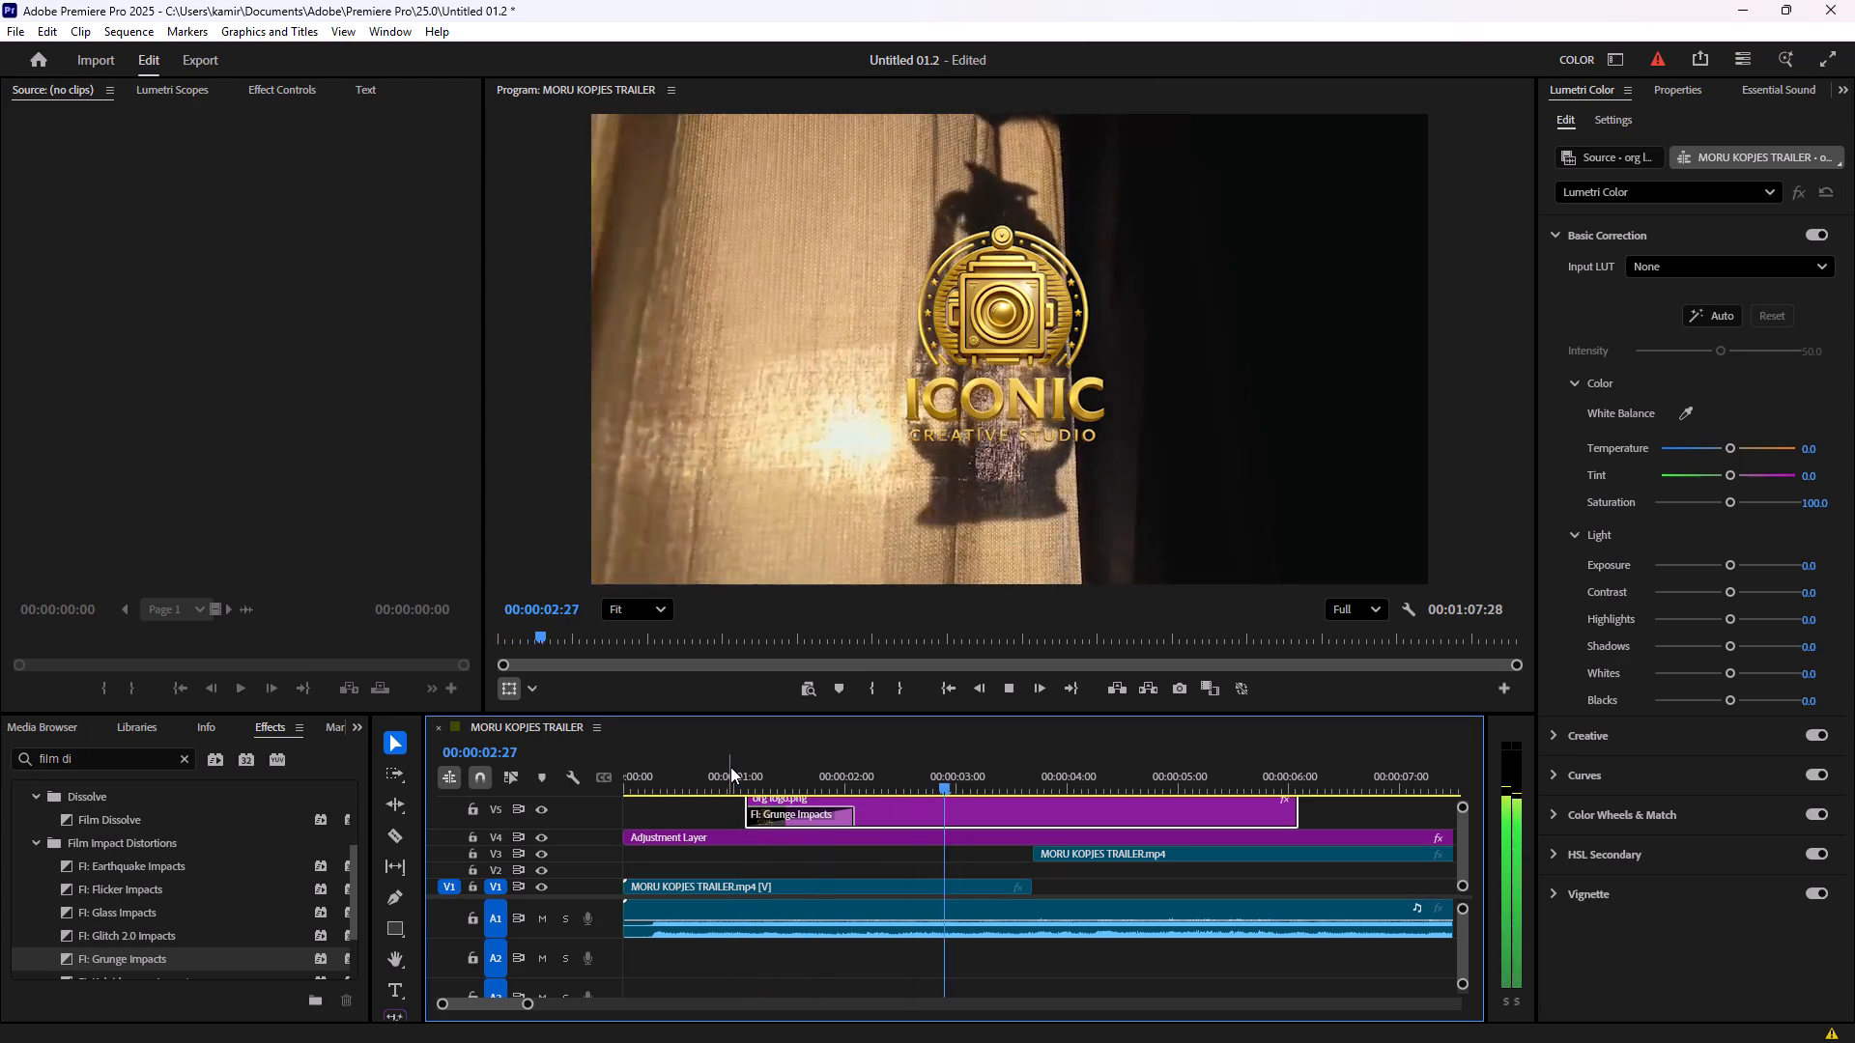
key(space)
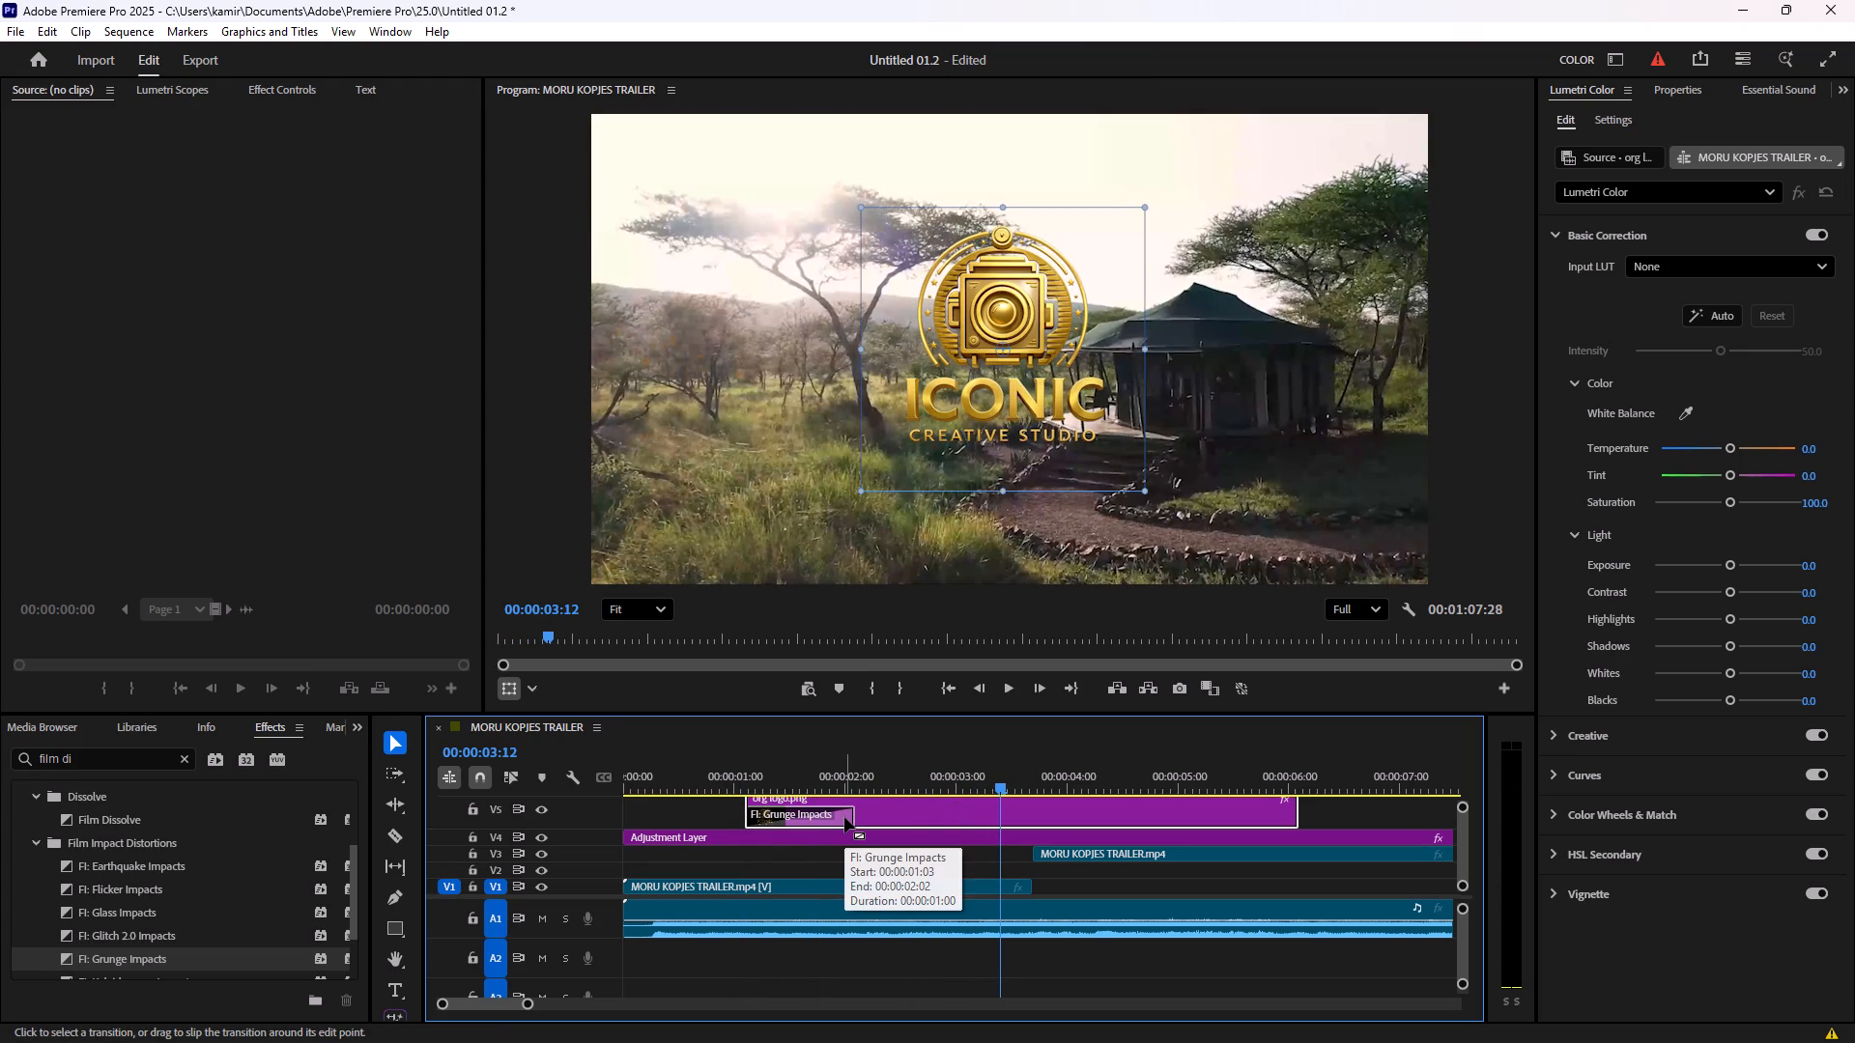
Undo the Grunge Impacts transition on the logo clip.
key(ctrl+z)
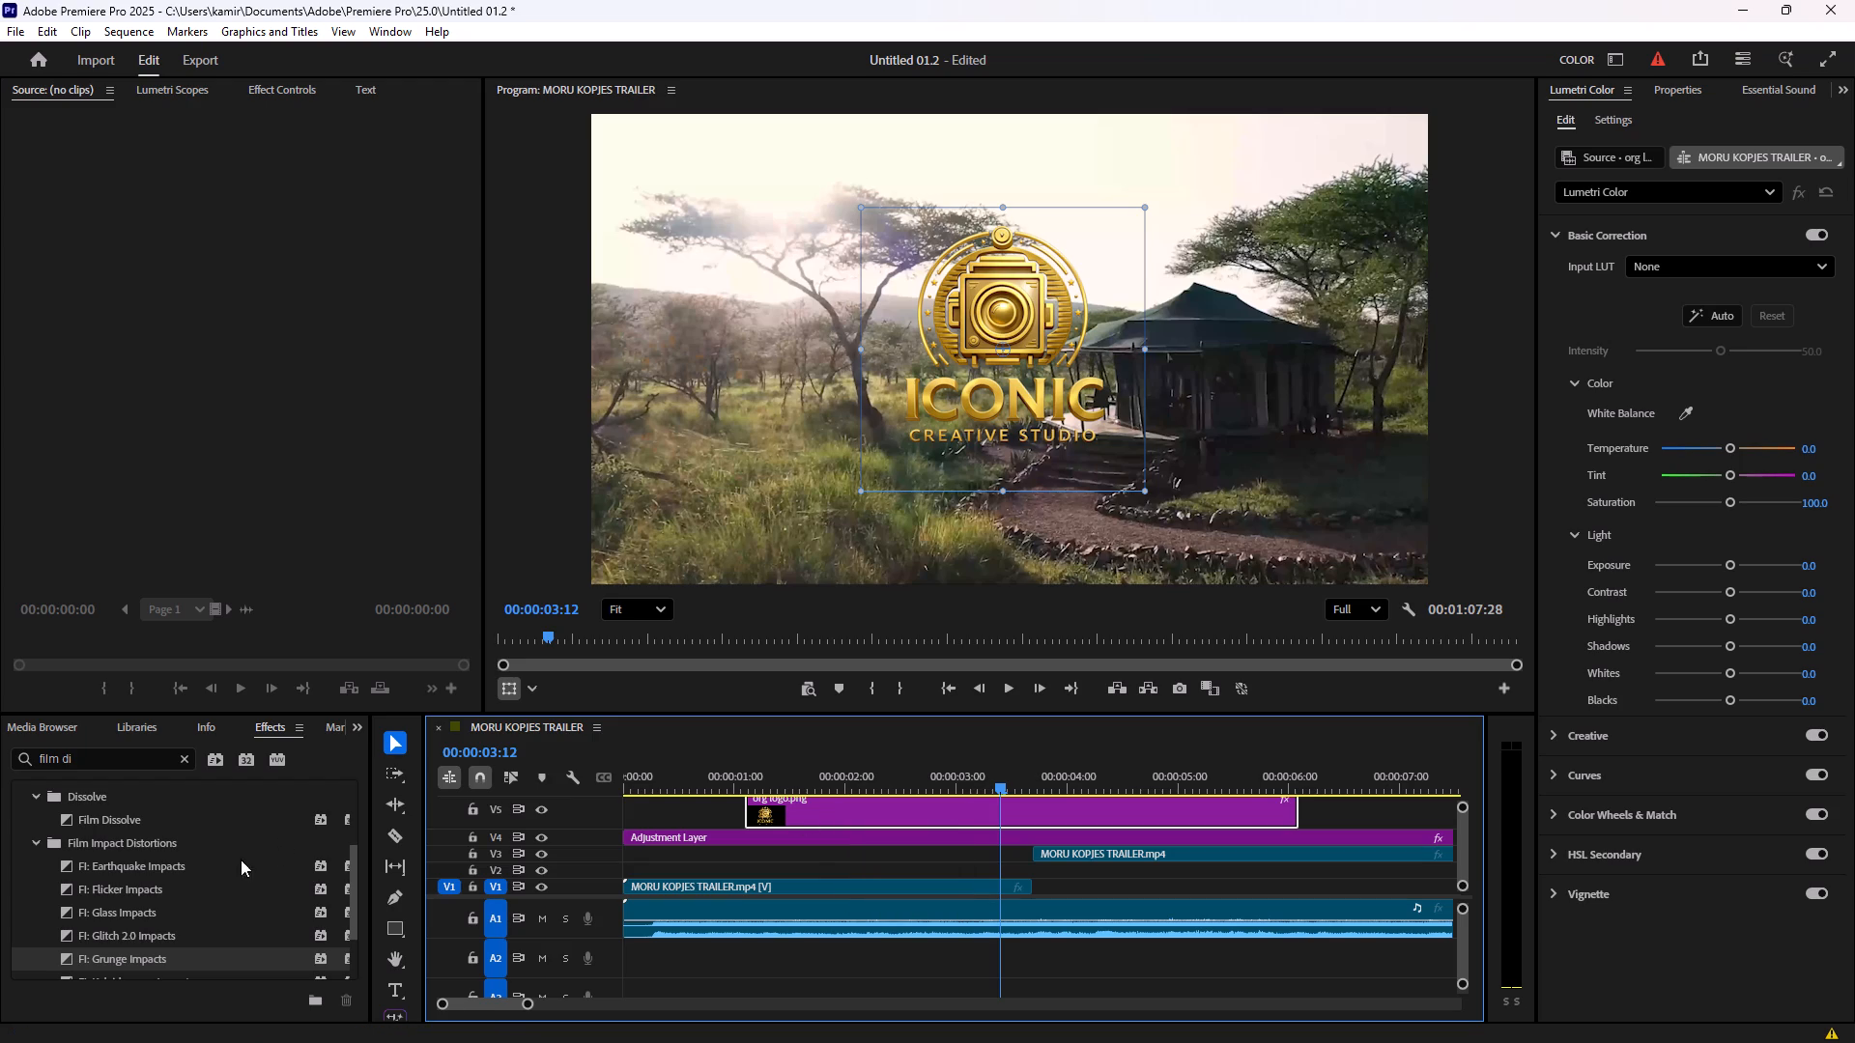
Apply the FI: TV Power Impacts transition to the start of the gold logo clip on V5.
scroll(127, 901, down, 2)
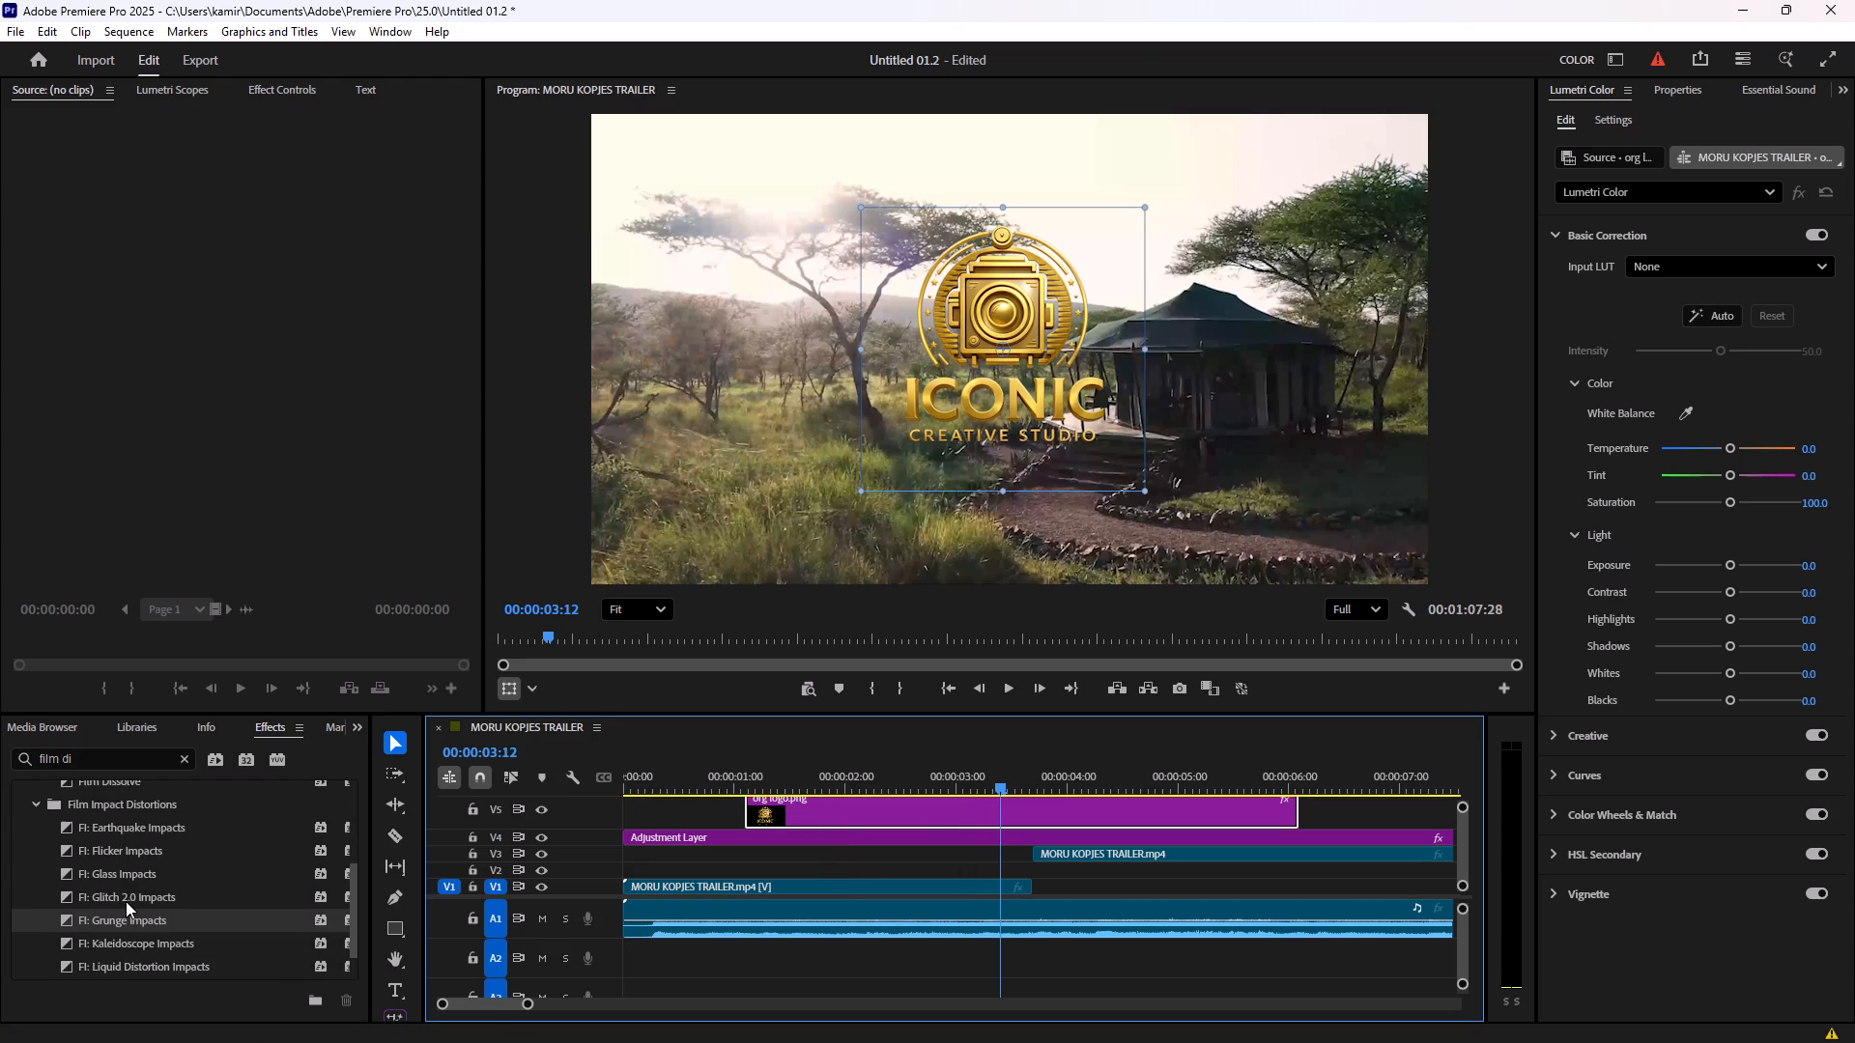
scroll(126, 901, down, 2)
click(138, 929)
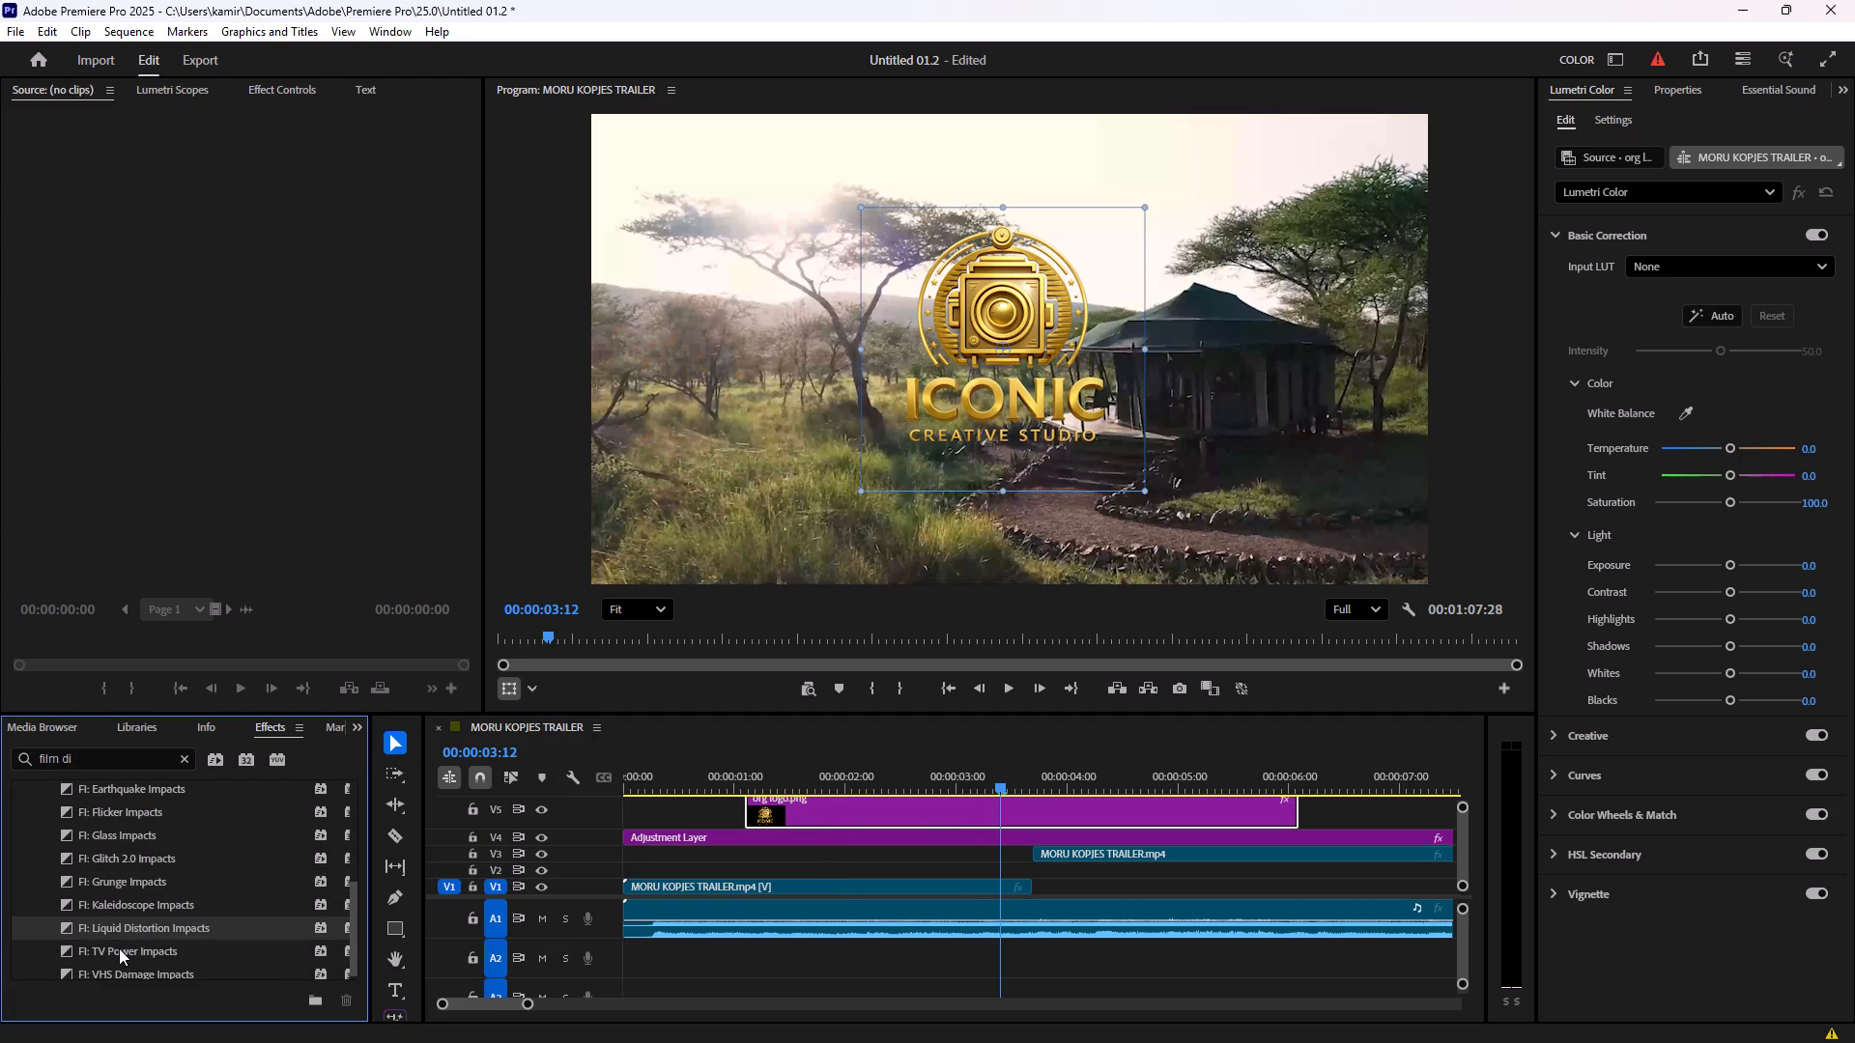
drag(118, 948, 772, 810)
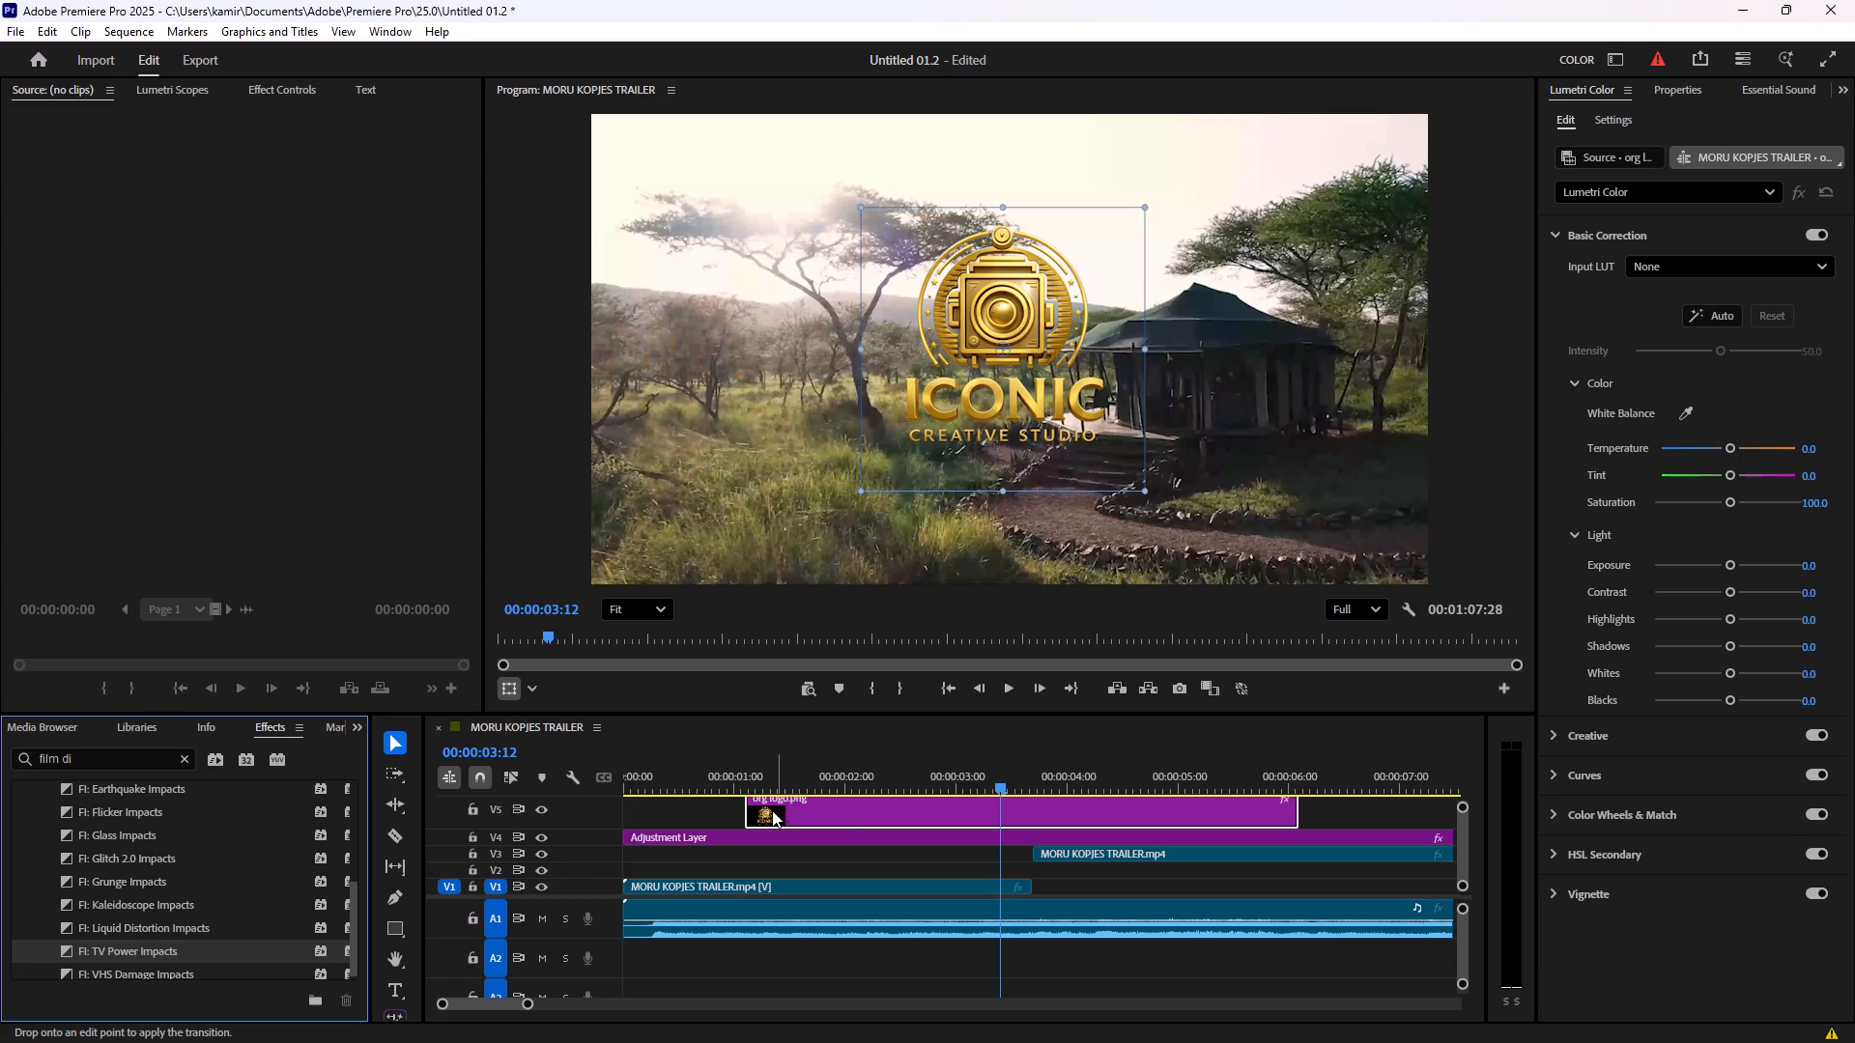
drag(772, 810, 757, 814)
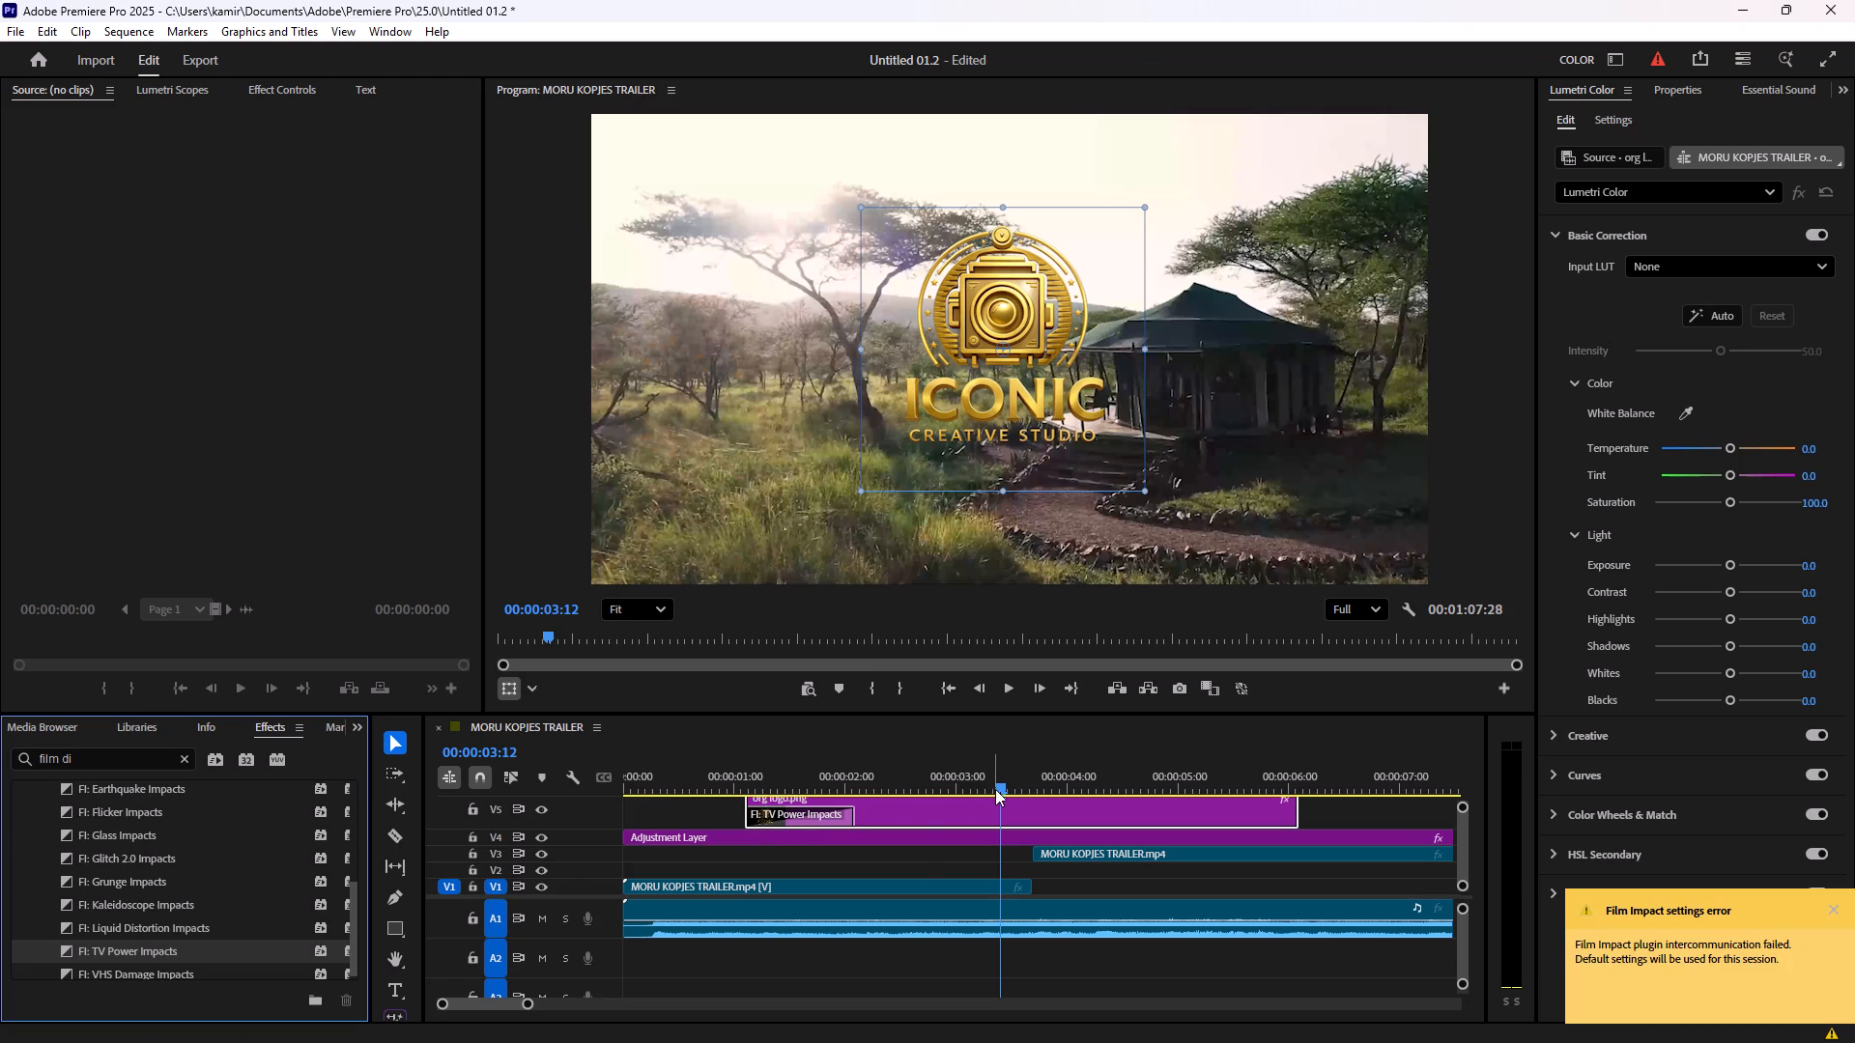
Play the sequence from the start of the gold logo clip to review the TV Power Impacts transition.
drag(995, 789, 742, 801)
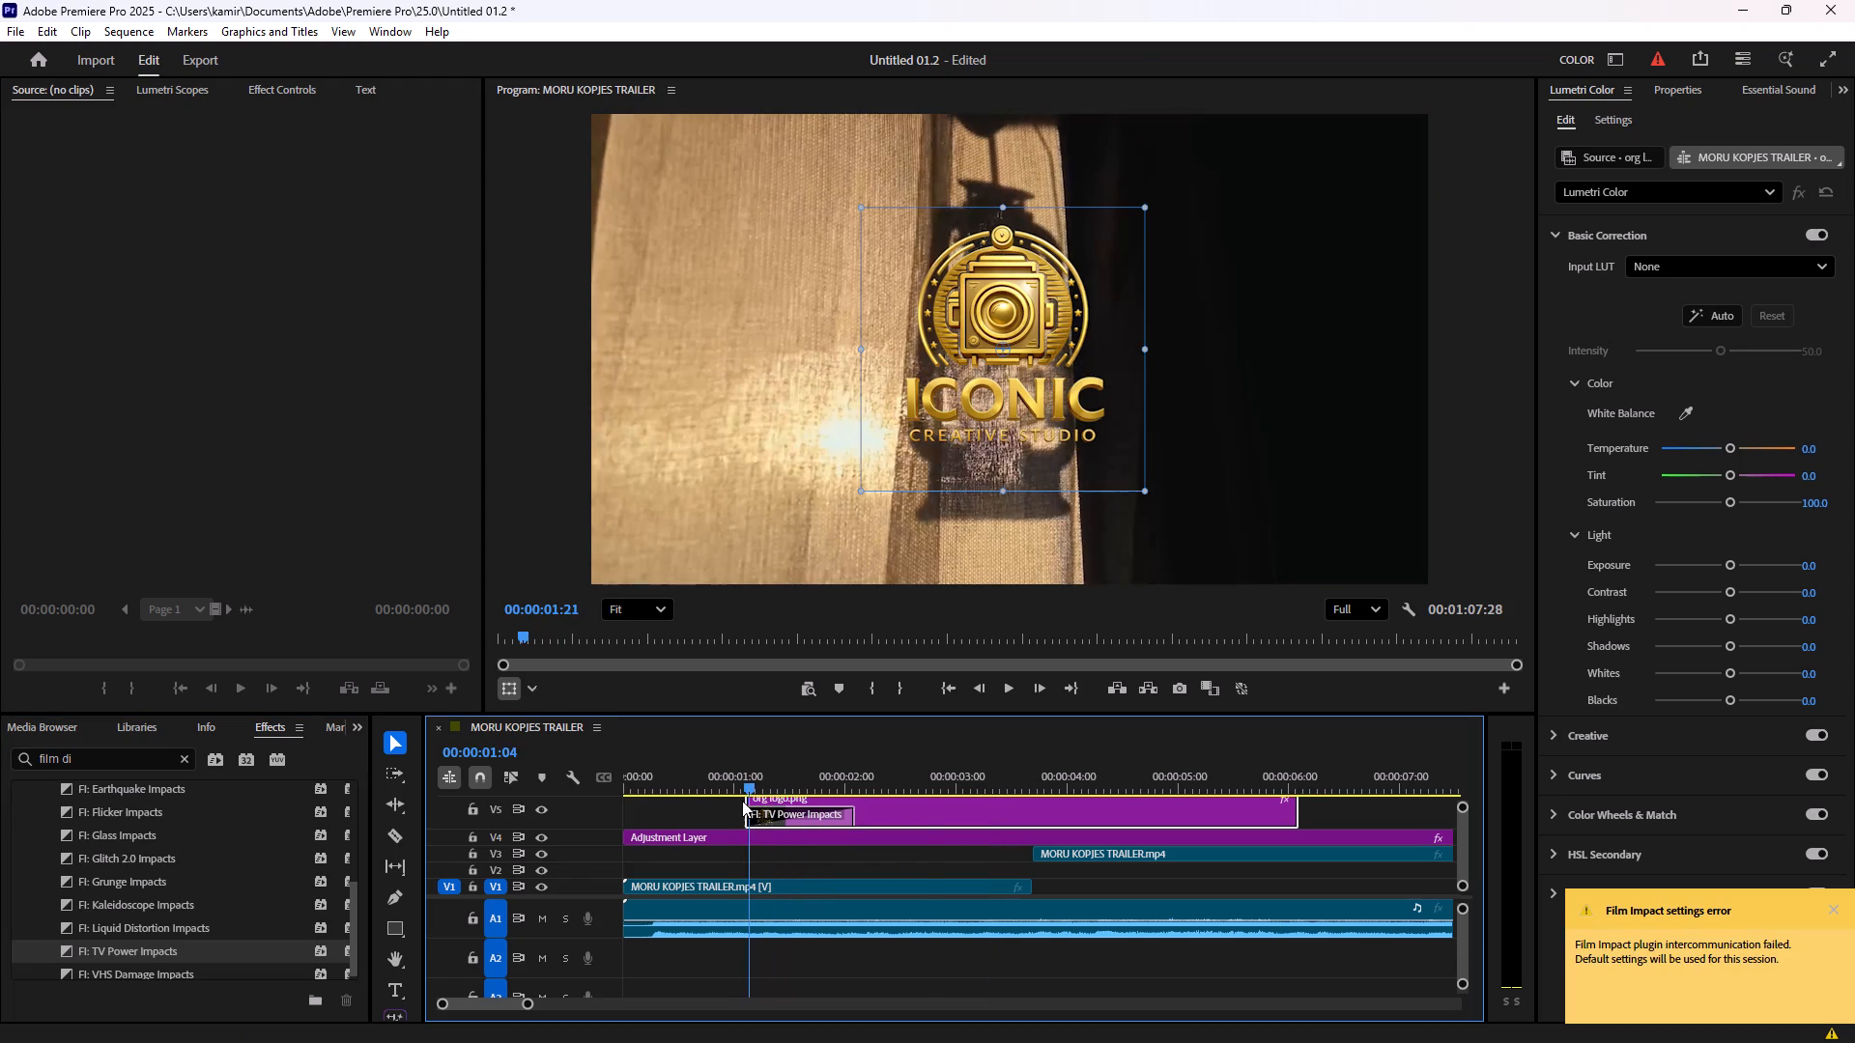
drag(742, 801, 735, 803)
key(space)
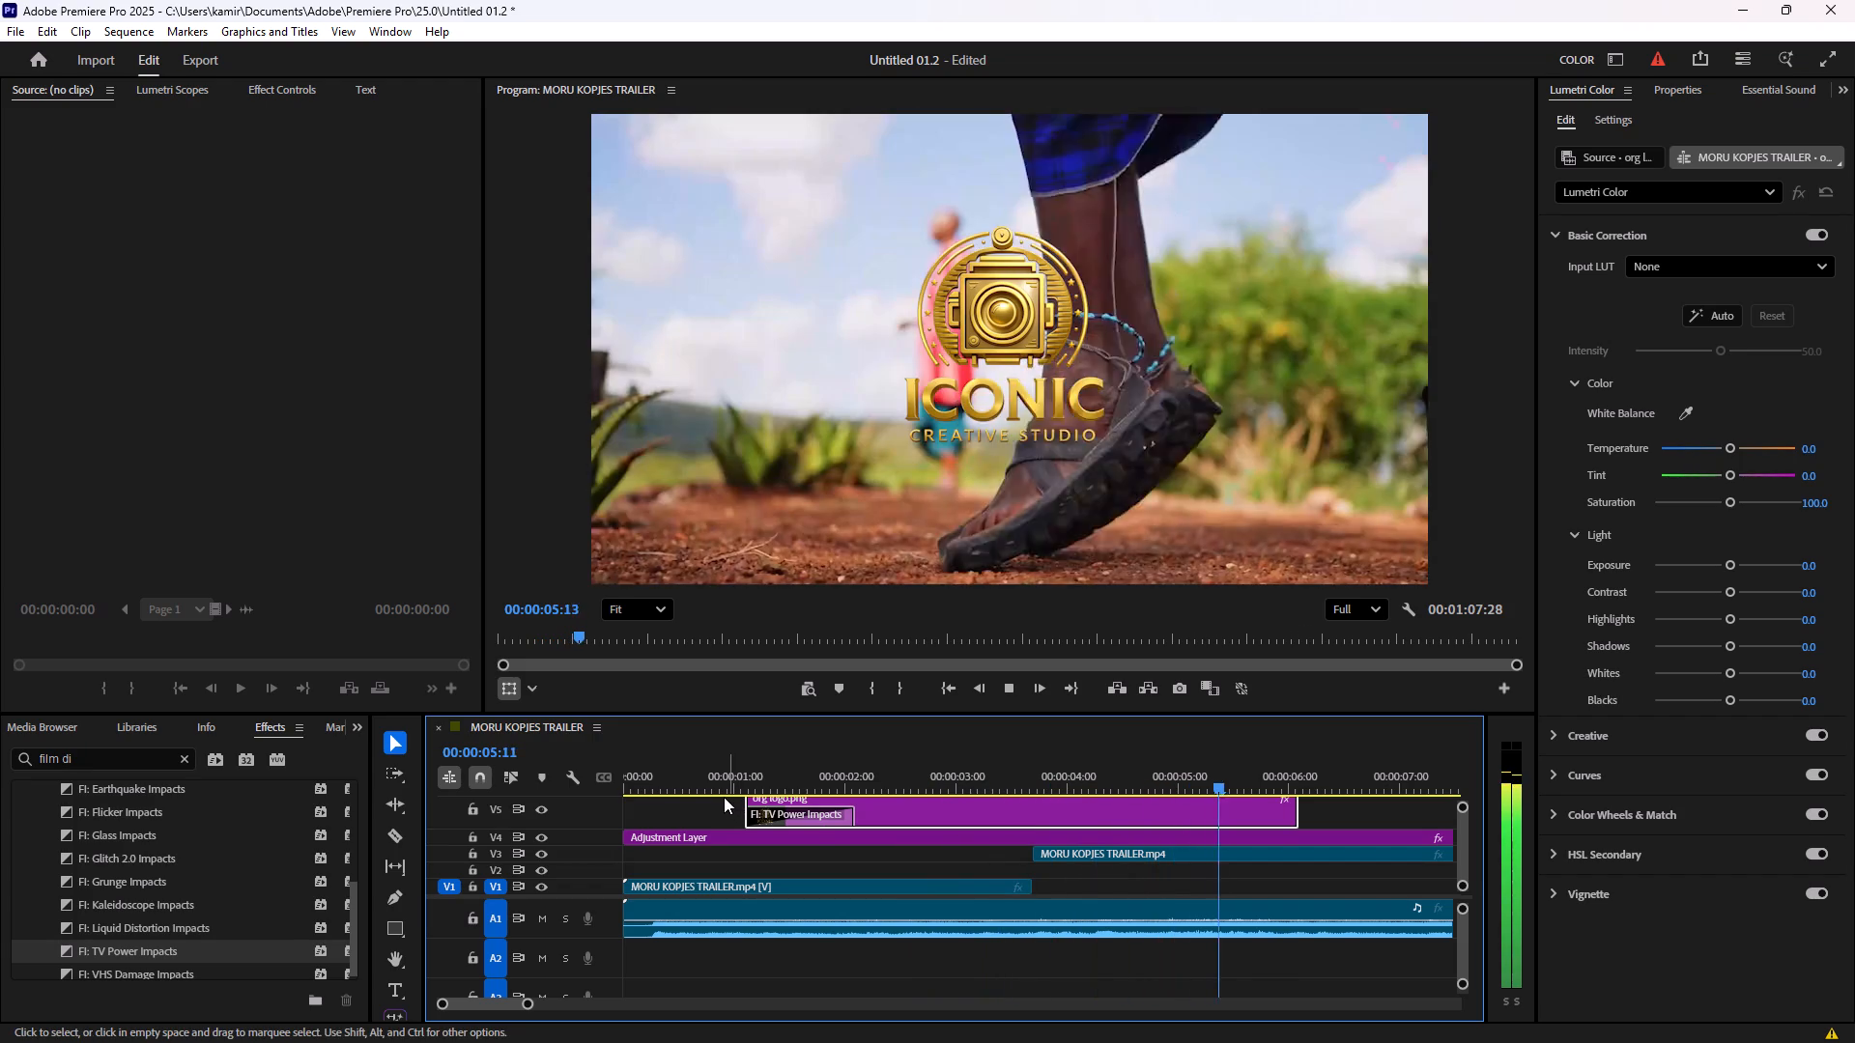
key(space)
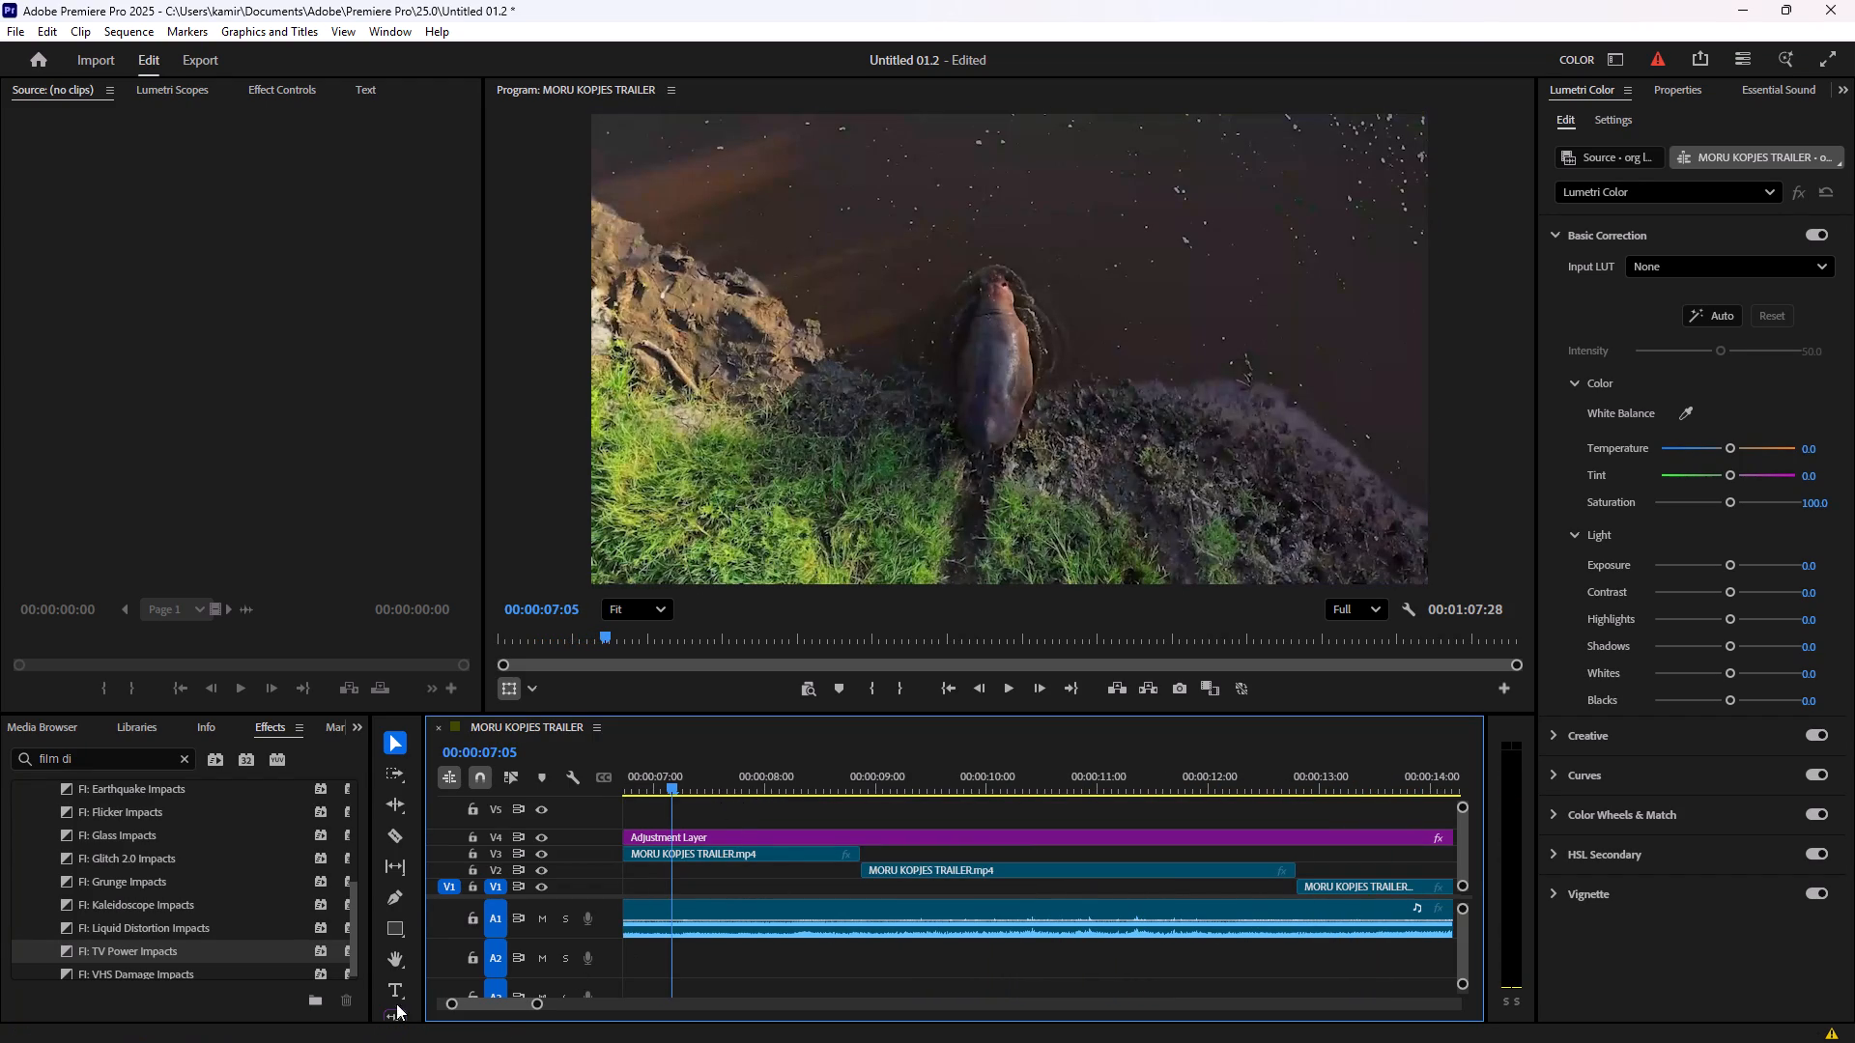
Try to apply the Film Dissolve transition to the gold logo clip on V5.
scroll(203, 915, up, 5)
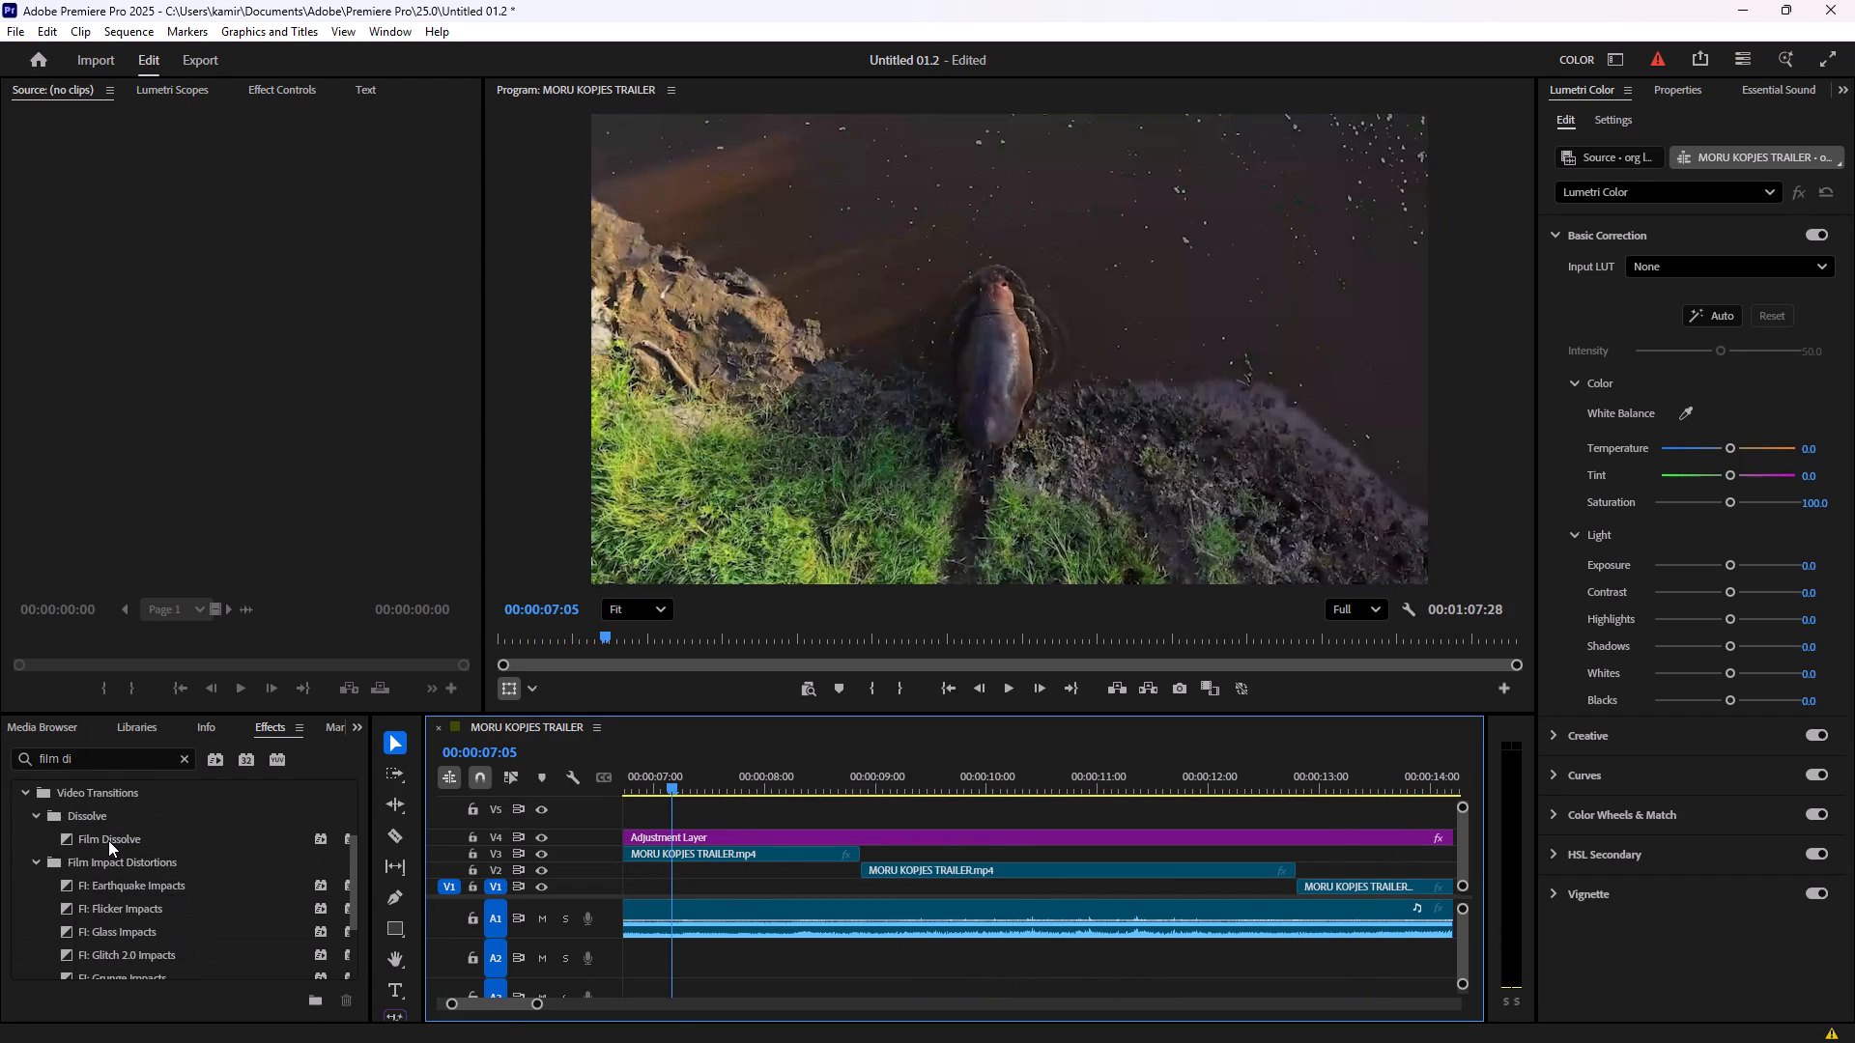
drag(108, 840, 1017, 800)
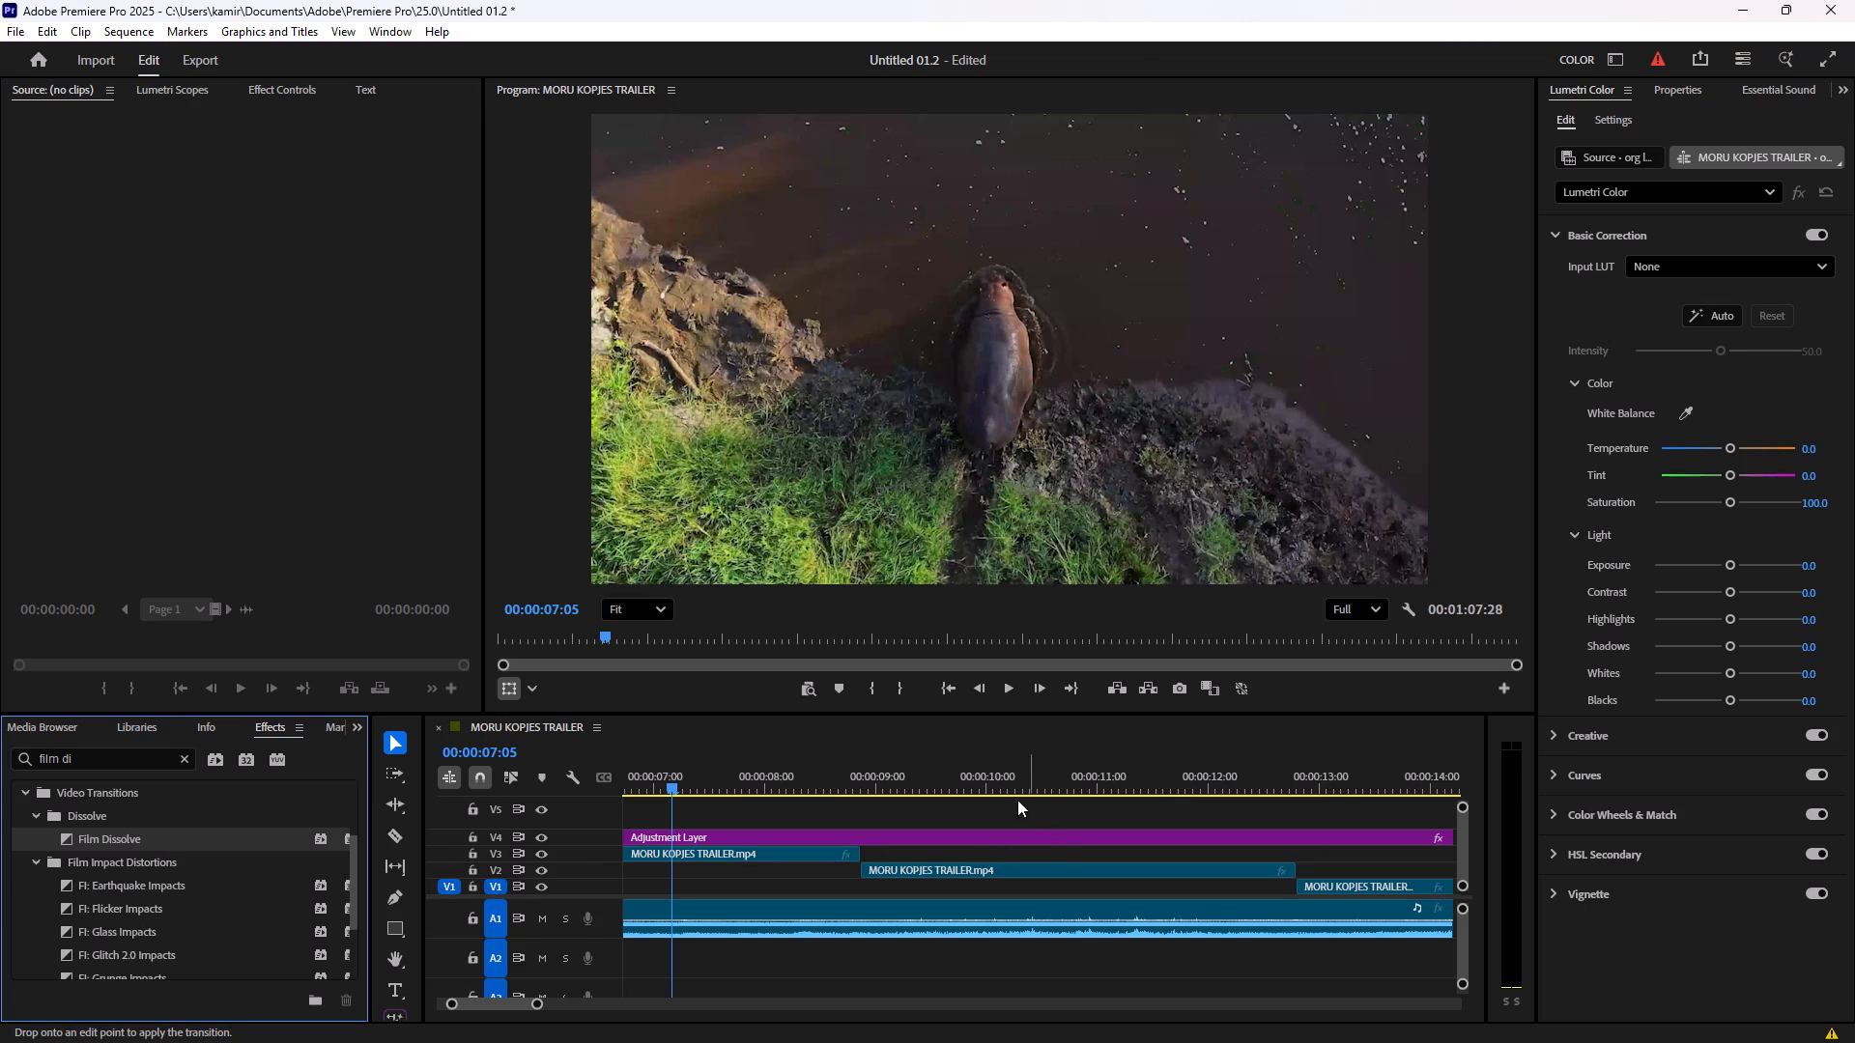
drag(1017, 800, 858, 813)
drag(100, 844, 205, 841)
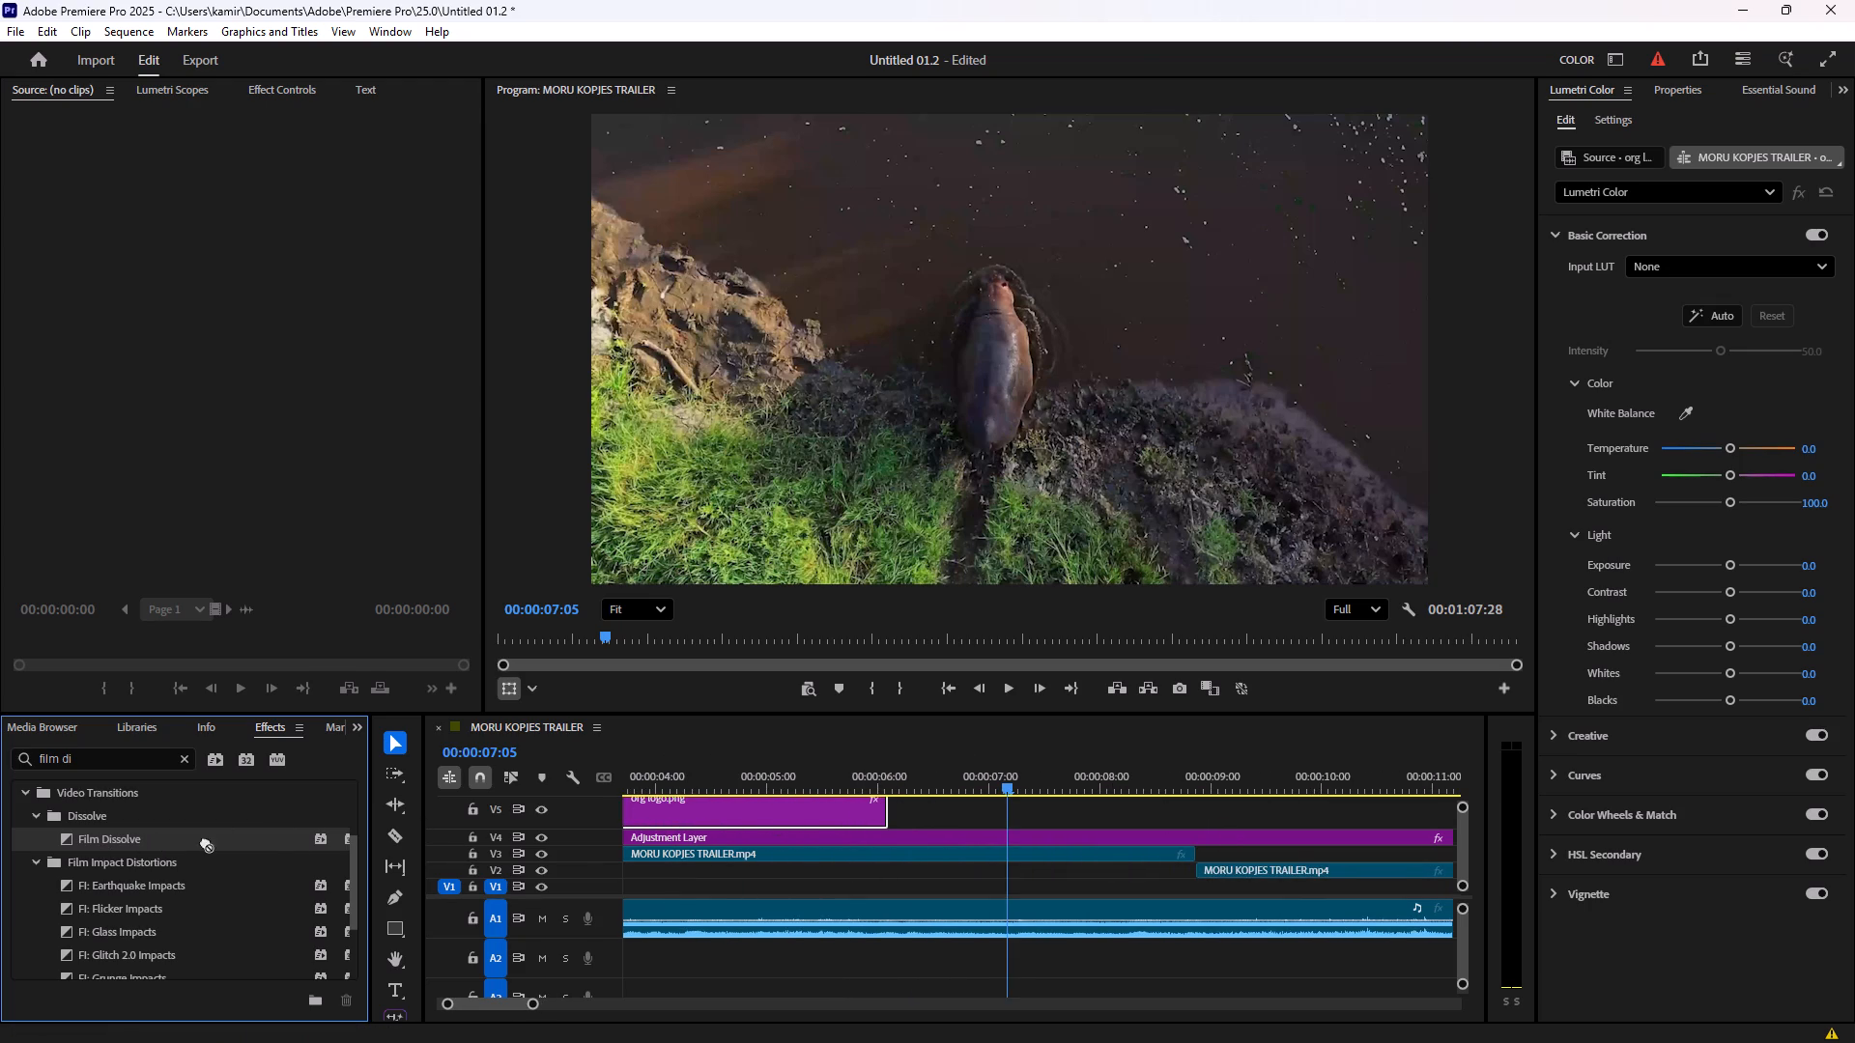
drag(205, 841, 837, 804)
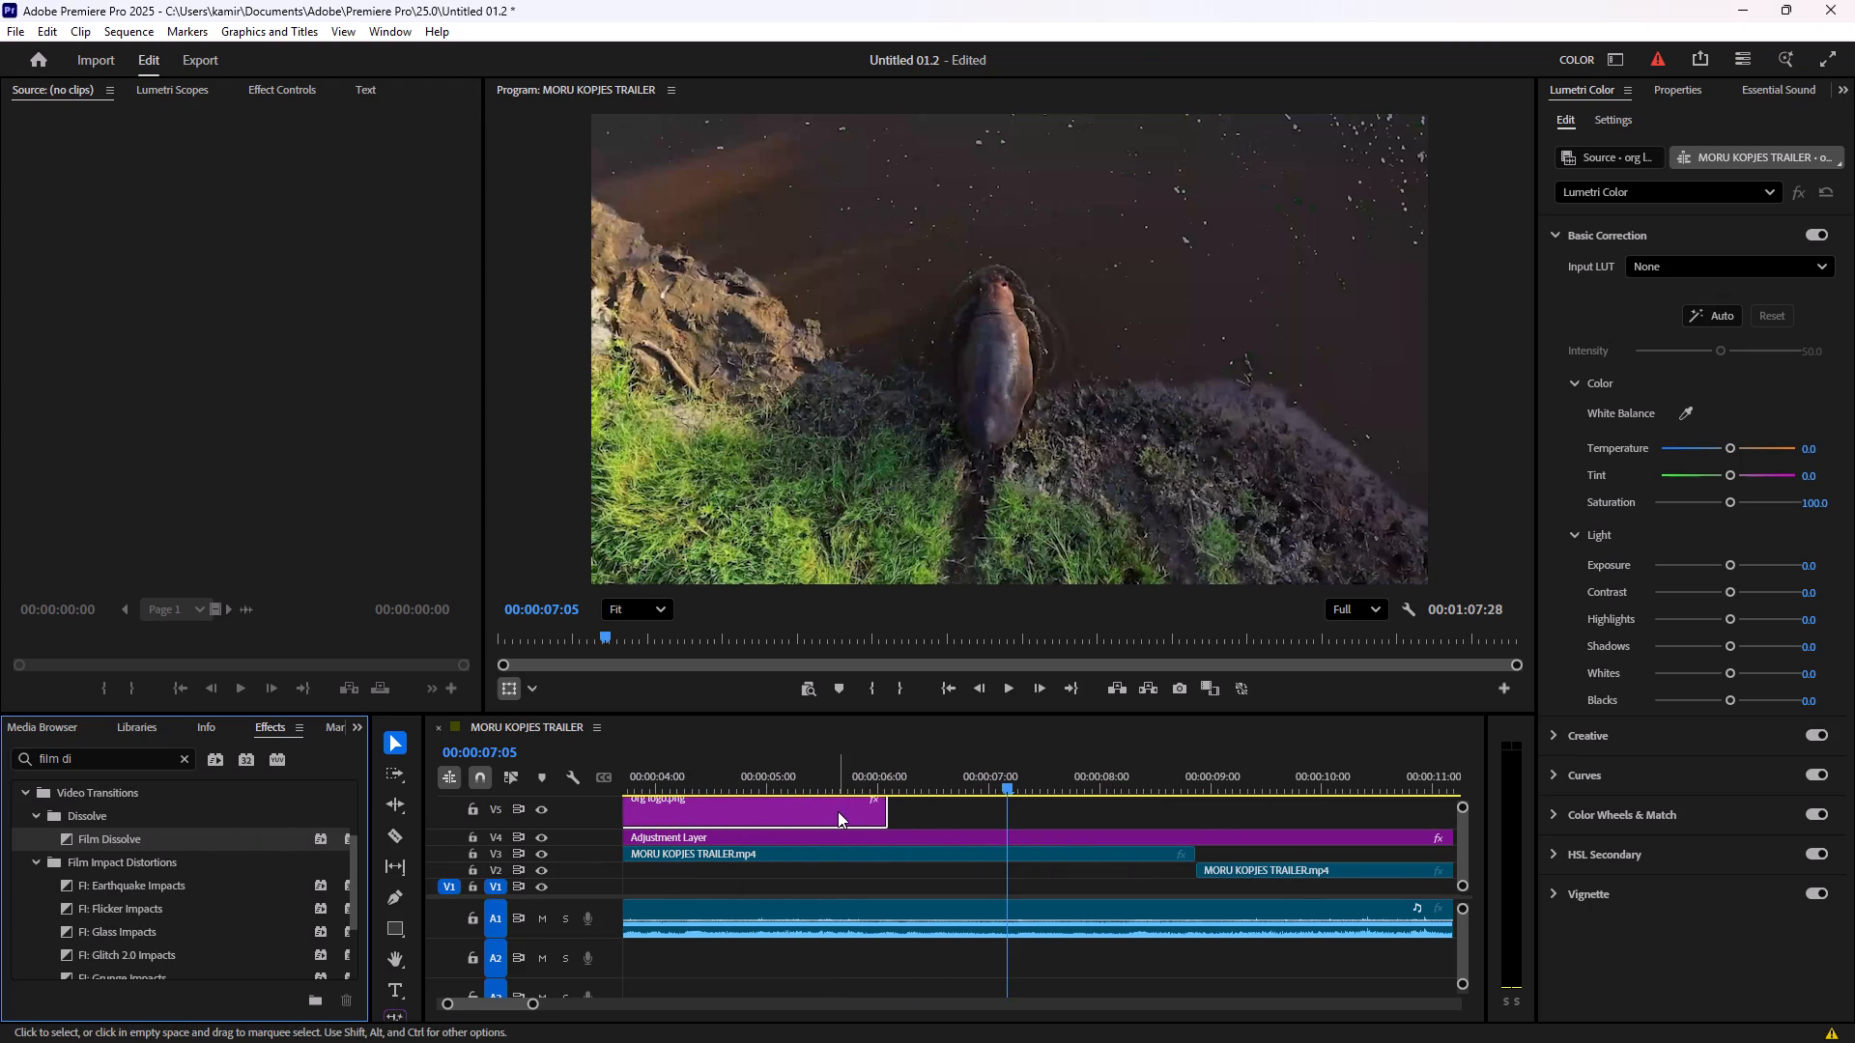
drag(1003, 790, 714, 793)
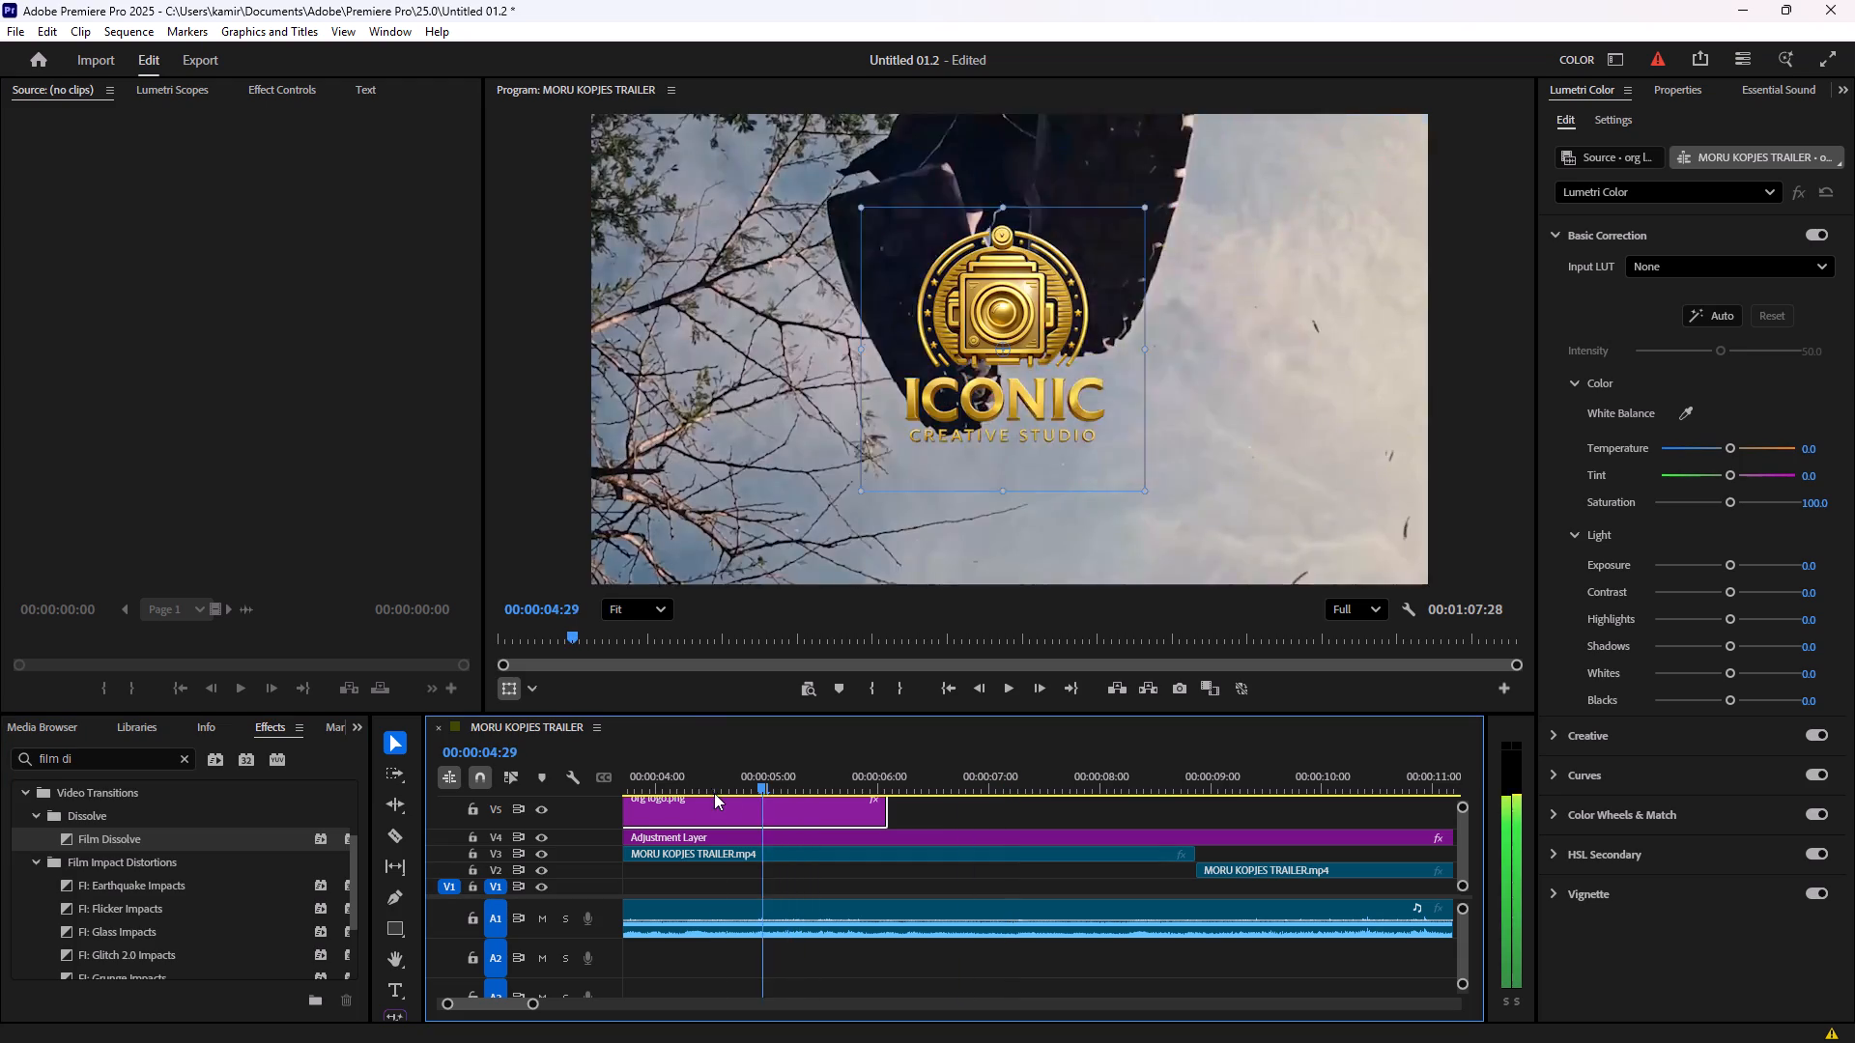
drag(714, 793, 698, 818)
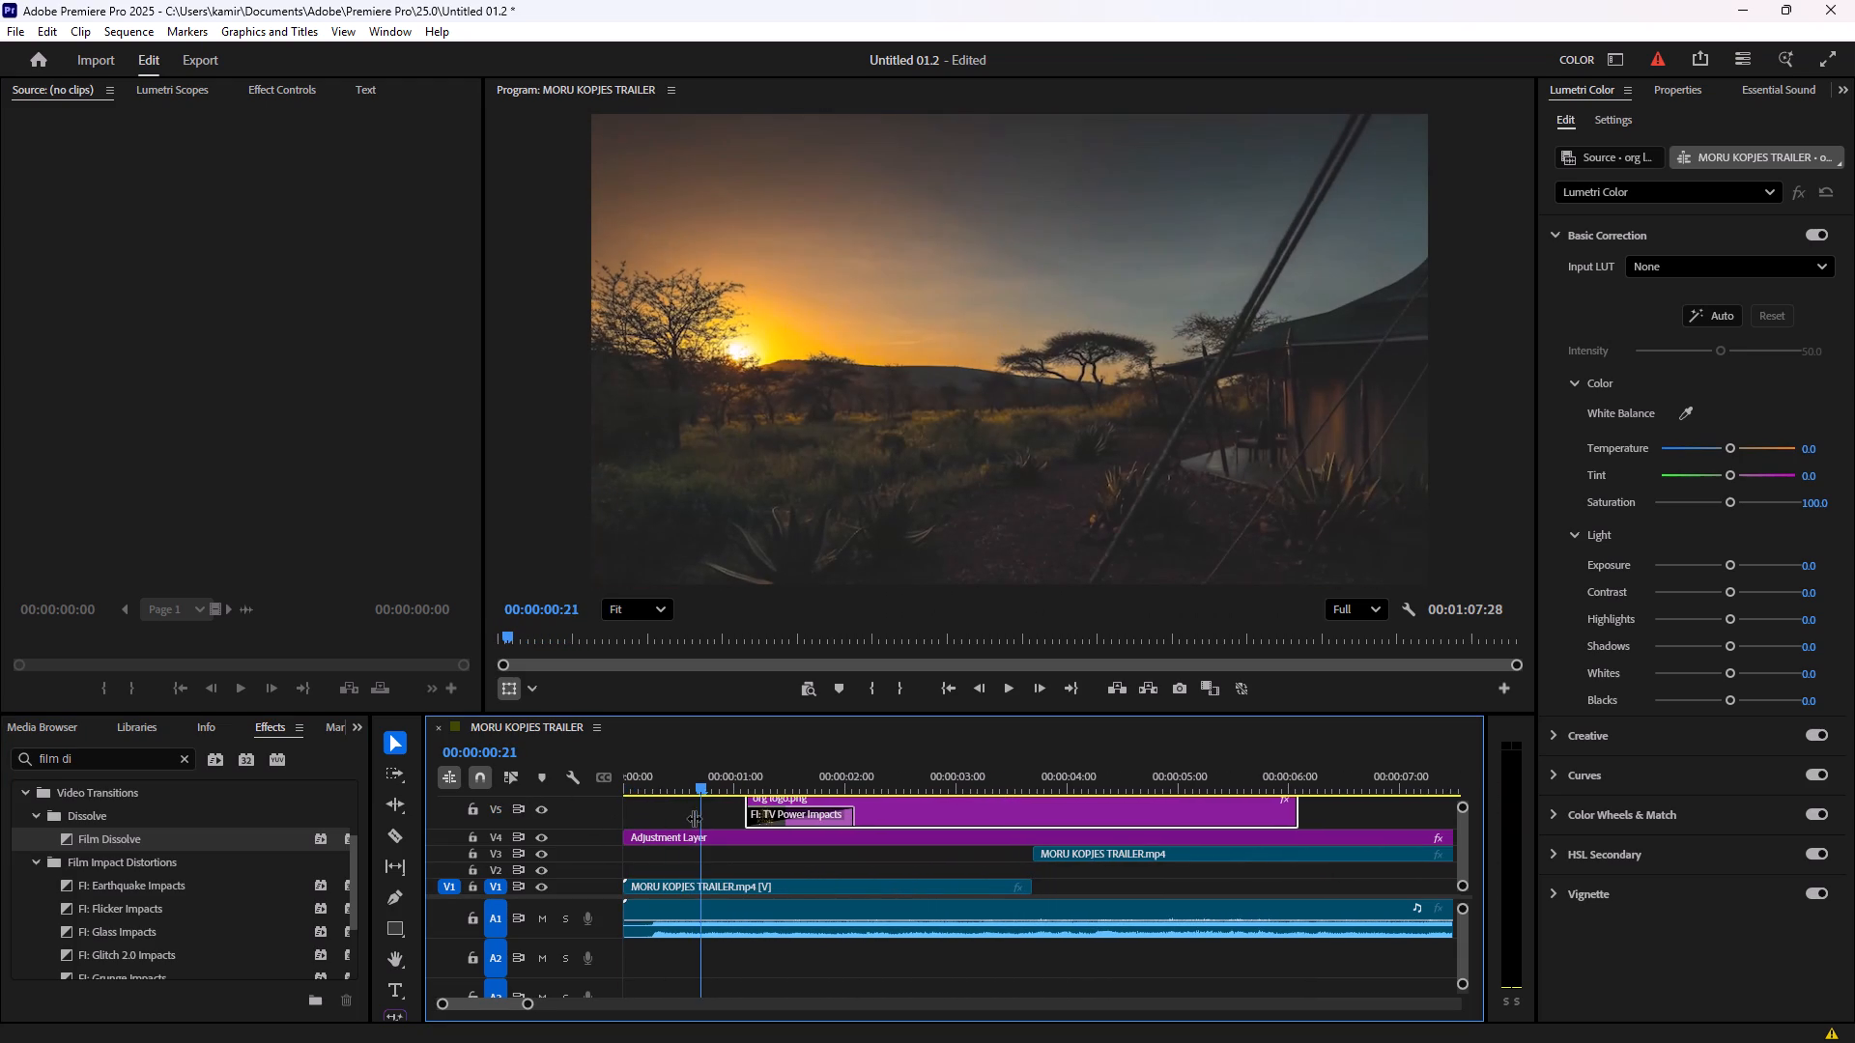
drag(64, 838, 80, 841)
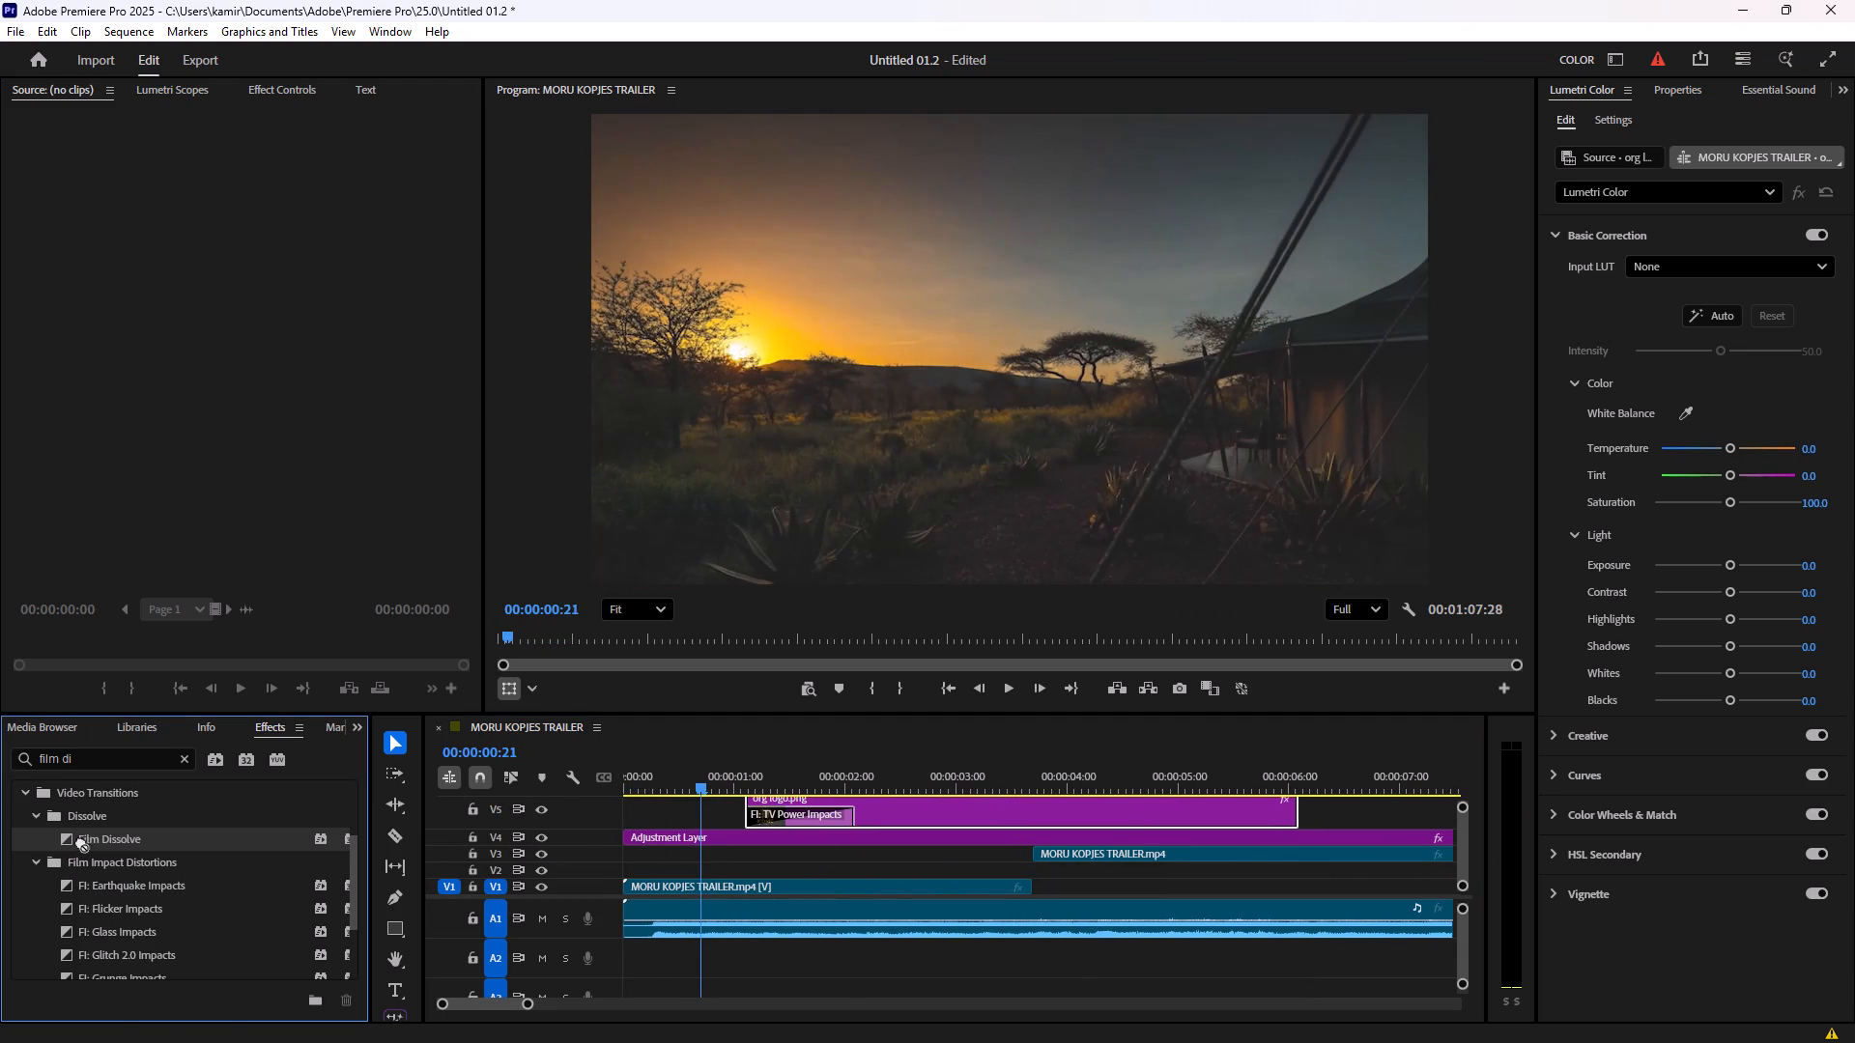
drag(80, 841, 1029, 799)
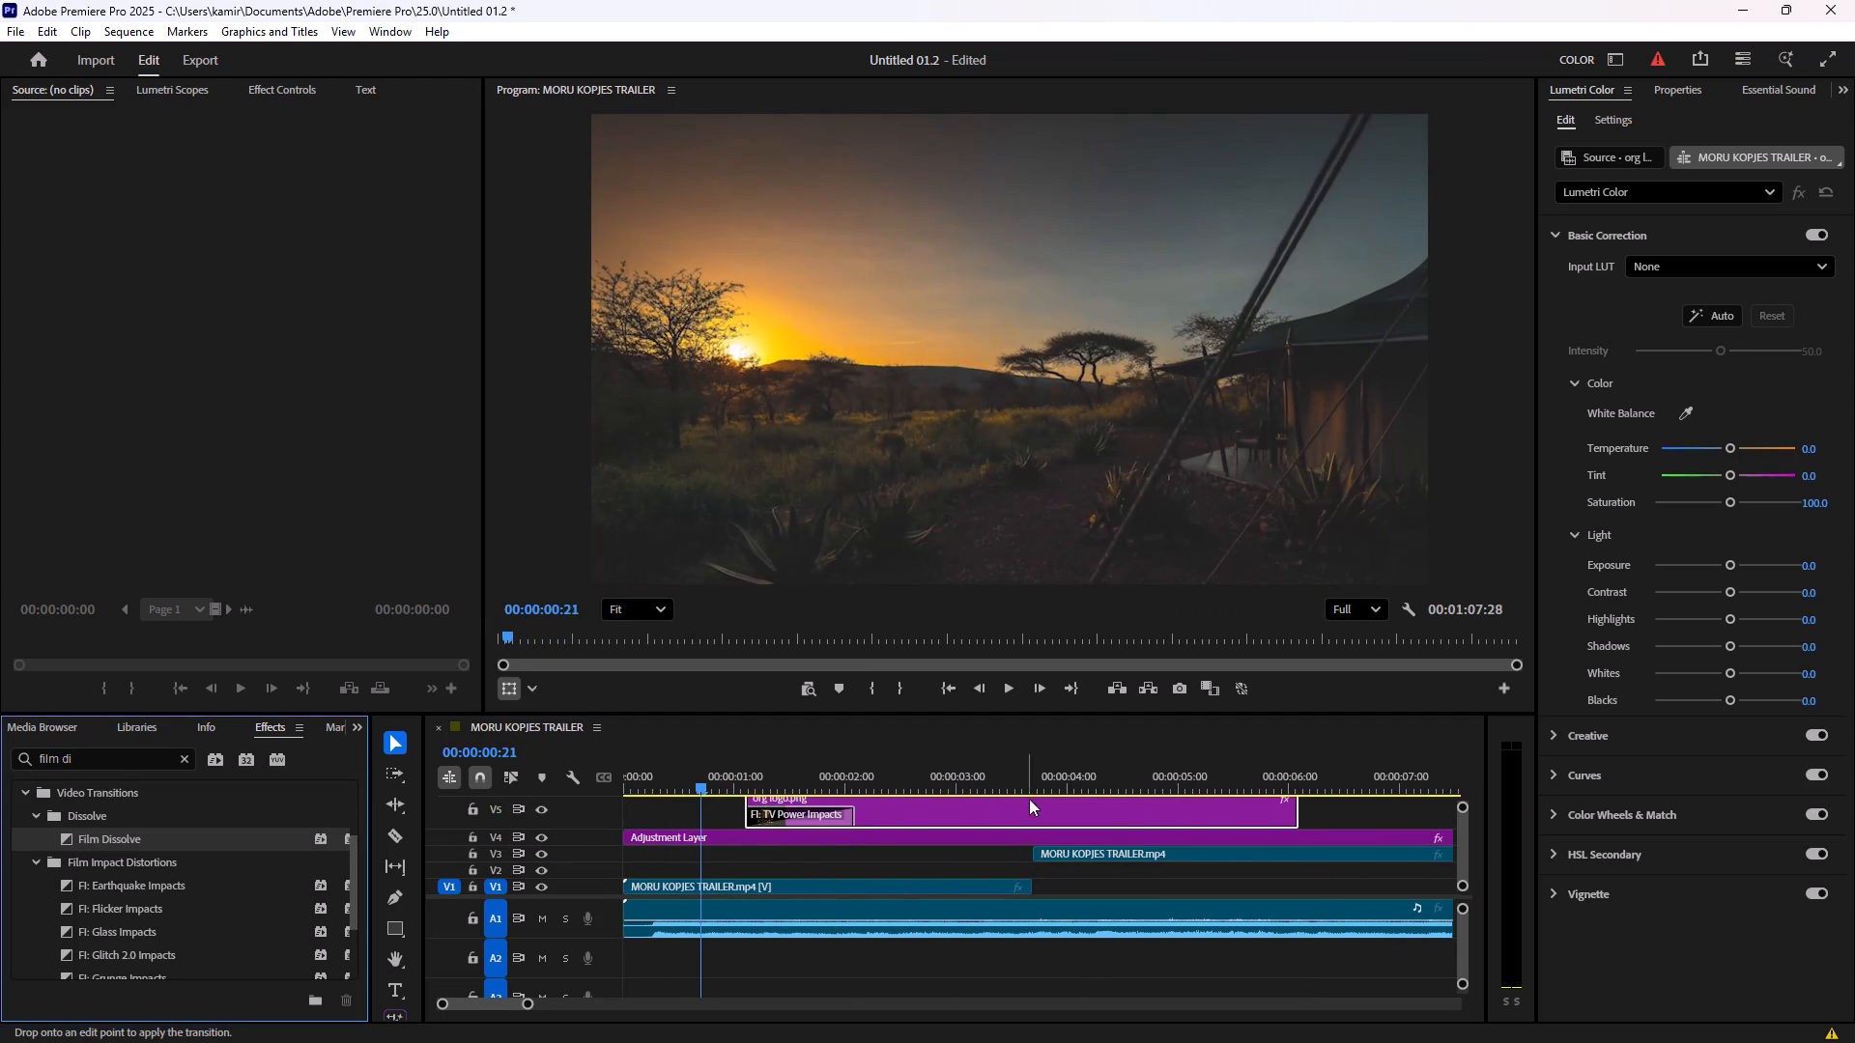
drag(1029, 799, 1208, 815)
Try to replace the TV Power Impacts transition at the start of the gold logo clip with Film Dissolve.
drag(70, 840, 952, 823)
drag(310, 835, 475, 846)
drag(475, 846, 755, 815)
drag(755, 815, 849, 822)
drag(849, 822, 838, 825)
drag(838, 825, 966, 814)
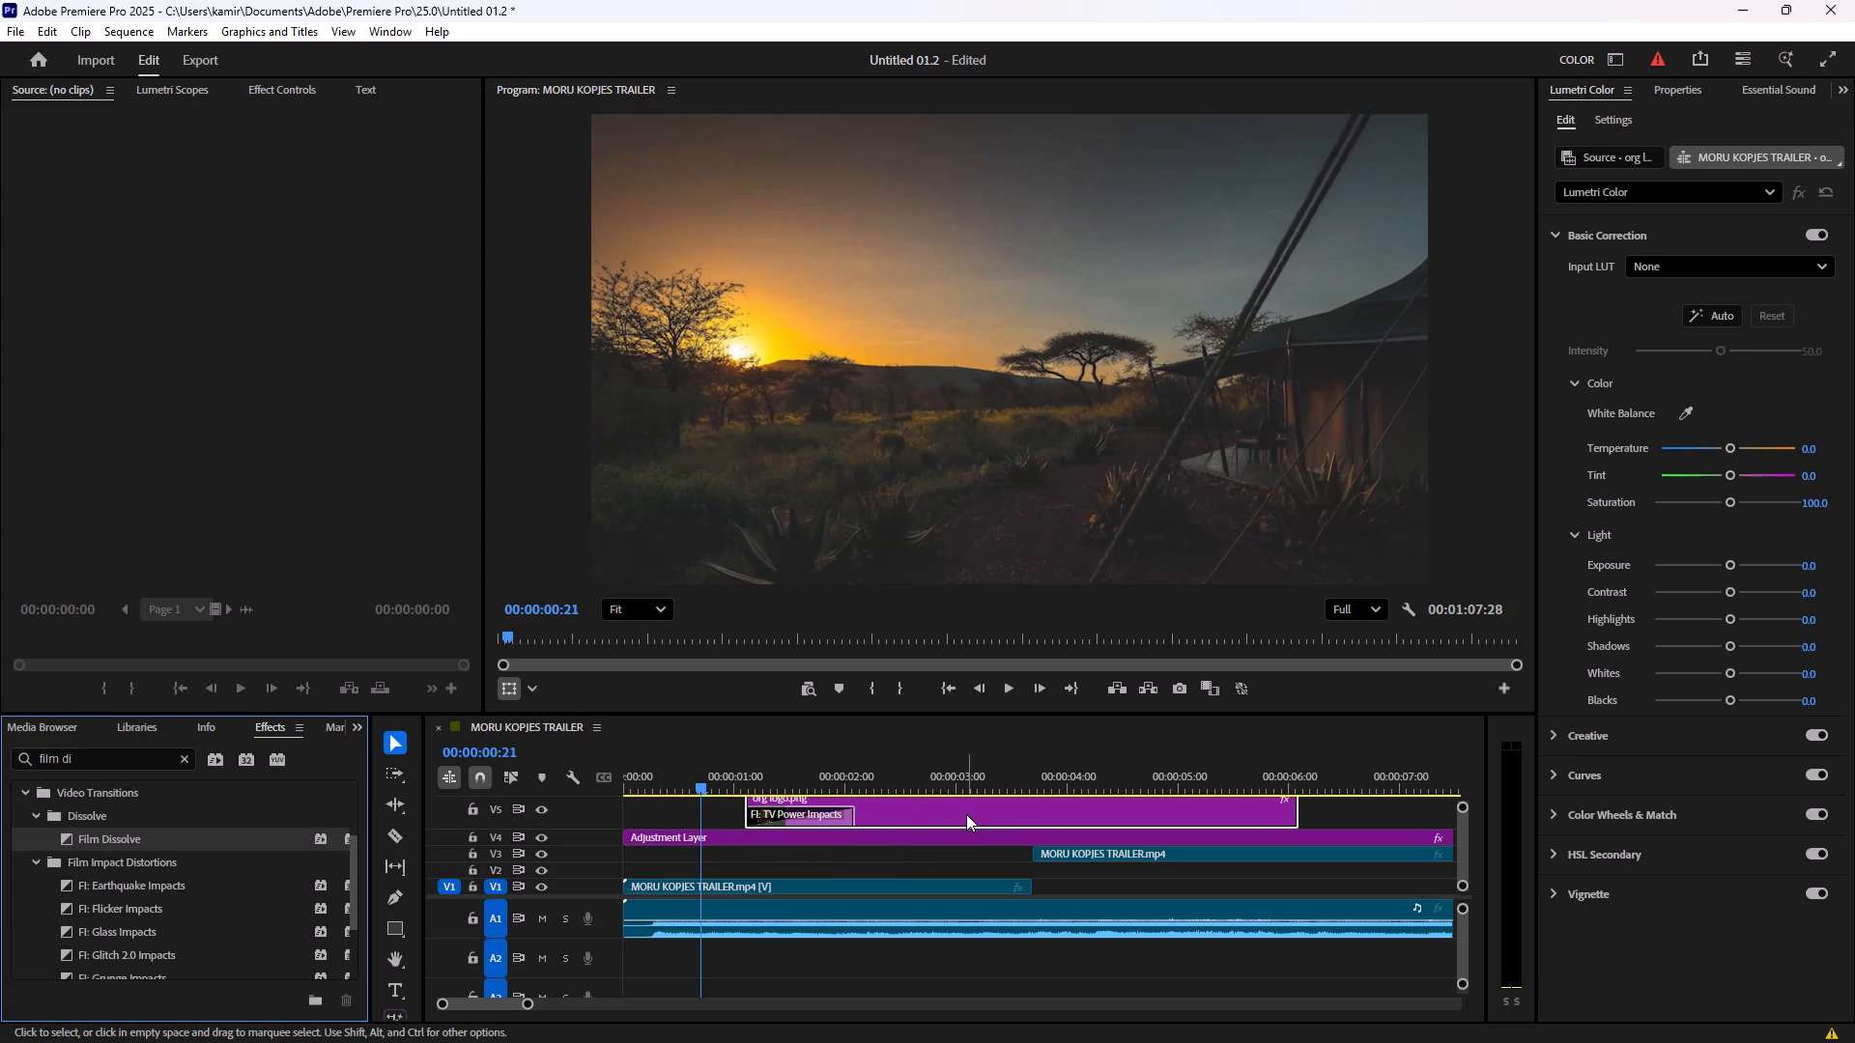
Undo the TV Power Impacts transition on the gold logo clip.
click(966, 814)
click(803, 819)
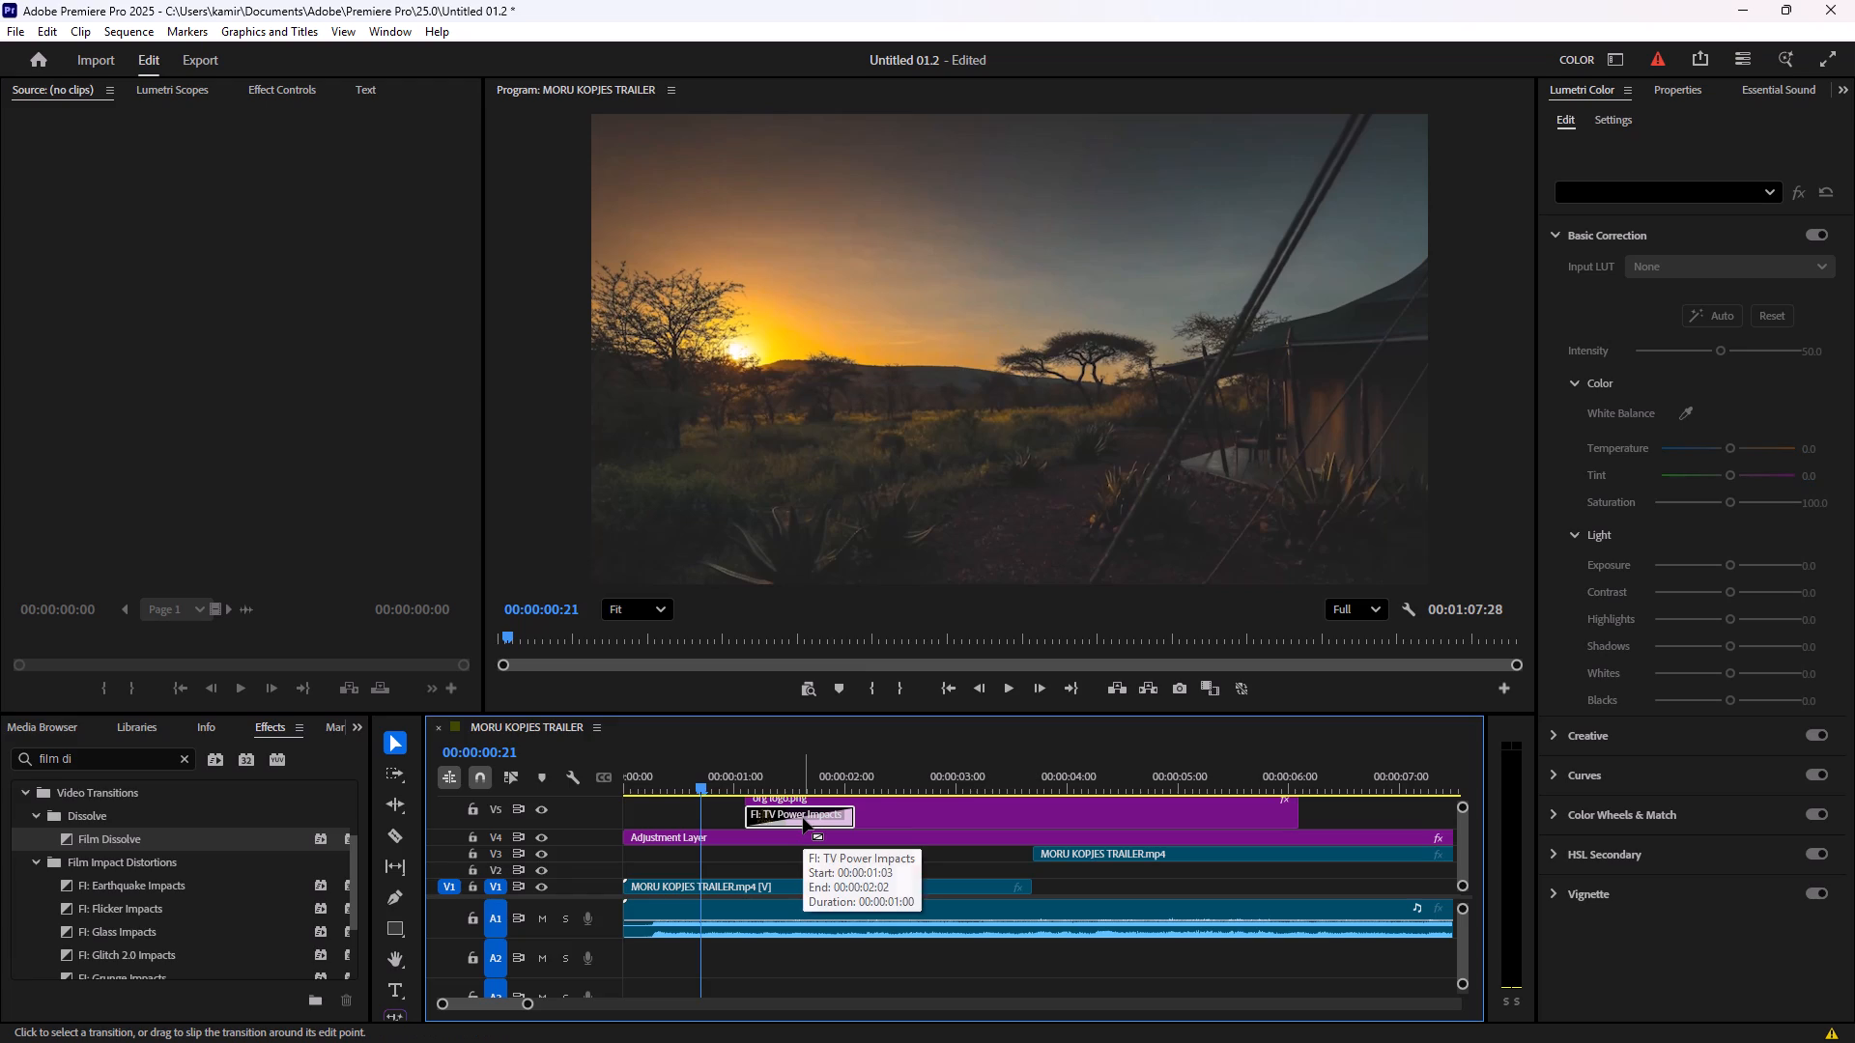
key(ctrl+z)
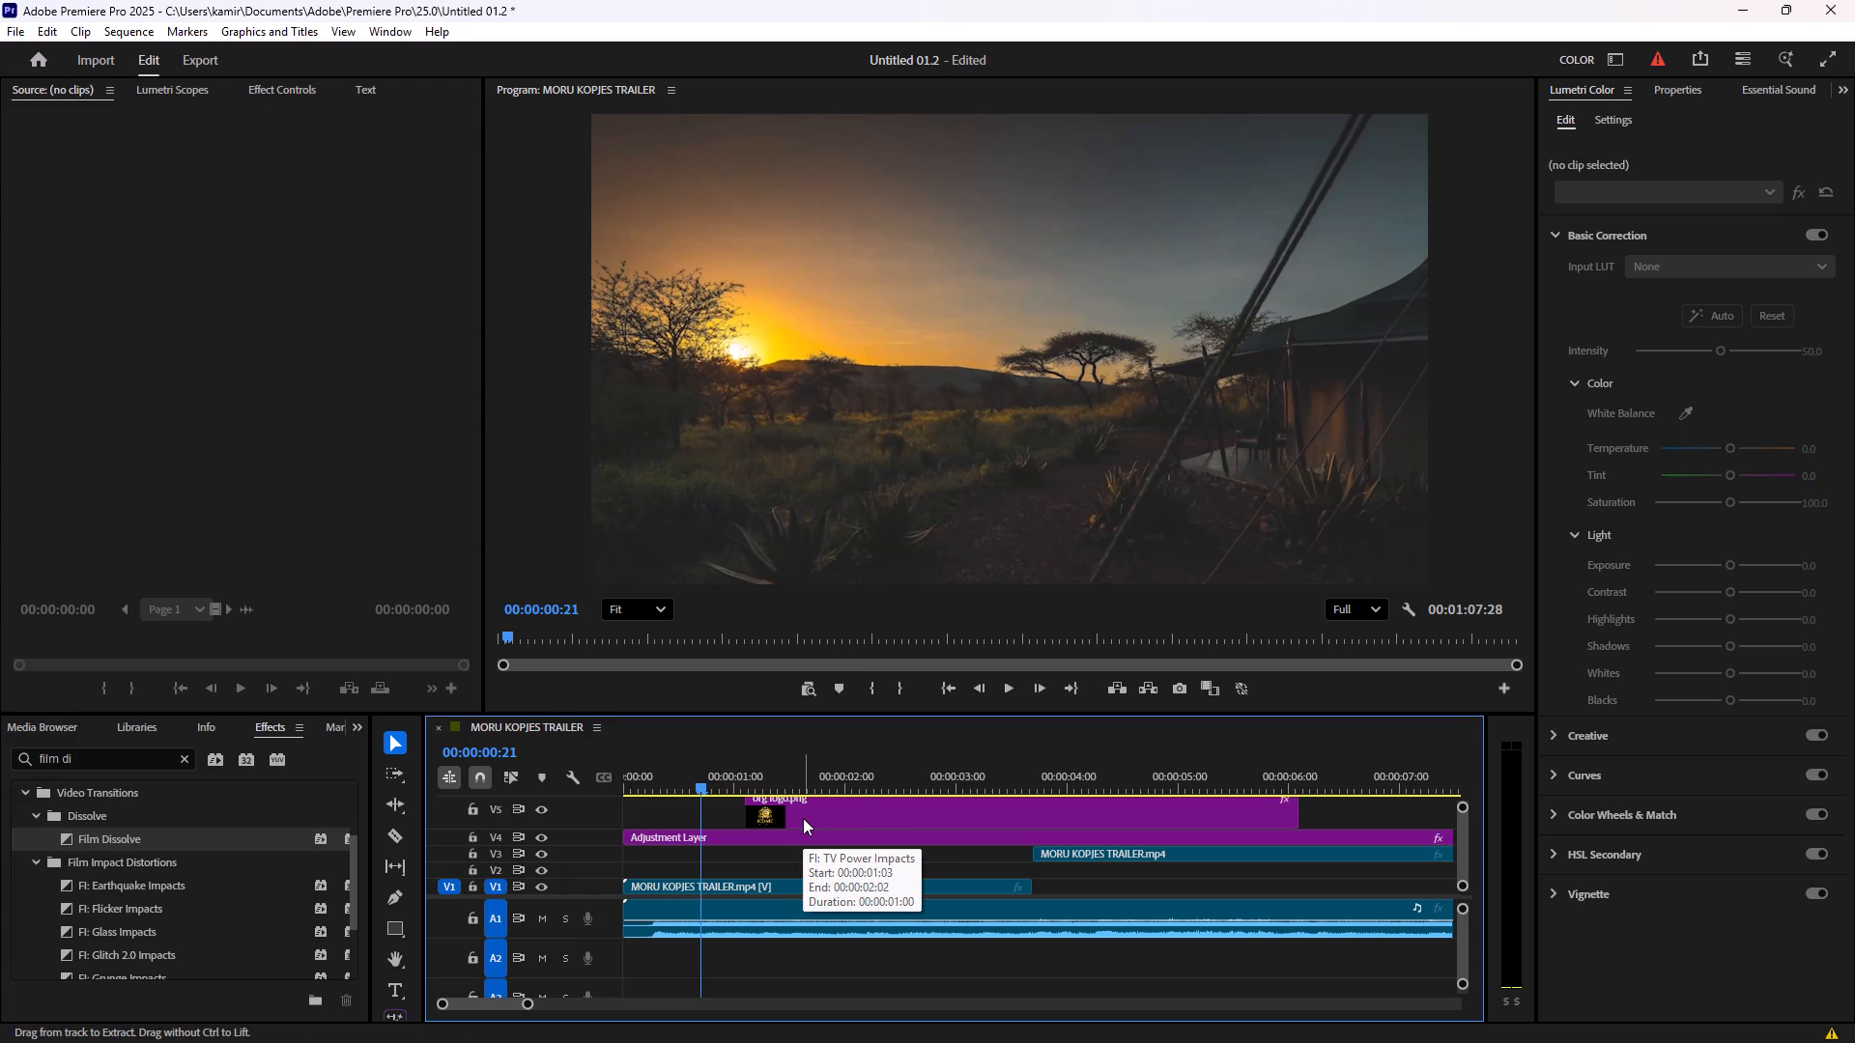
Apply the Film Dissolve transition to the end of the gold logo clip on V5.
drag(145, 837, 285, 841)
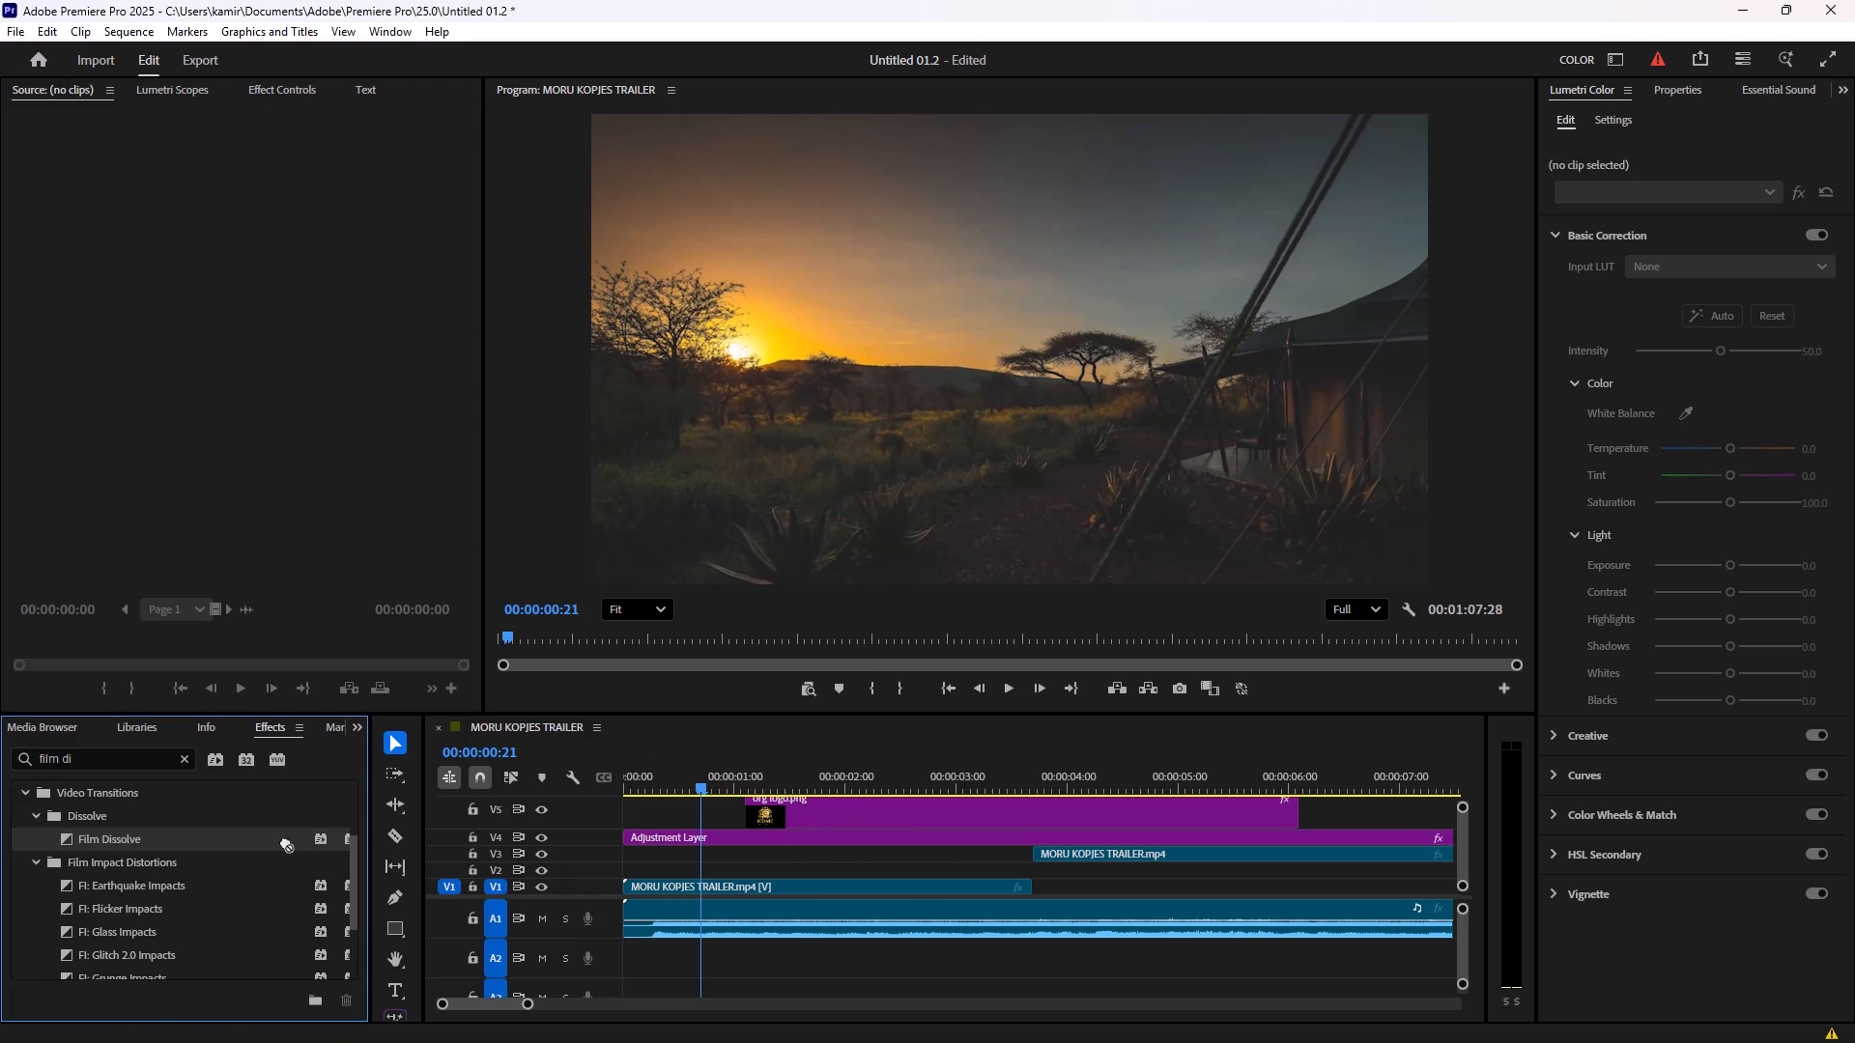
drag(285, 841, 1294, 803)
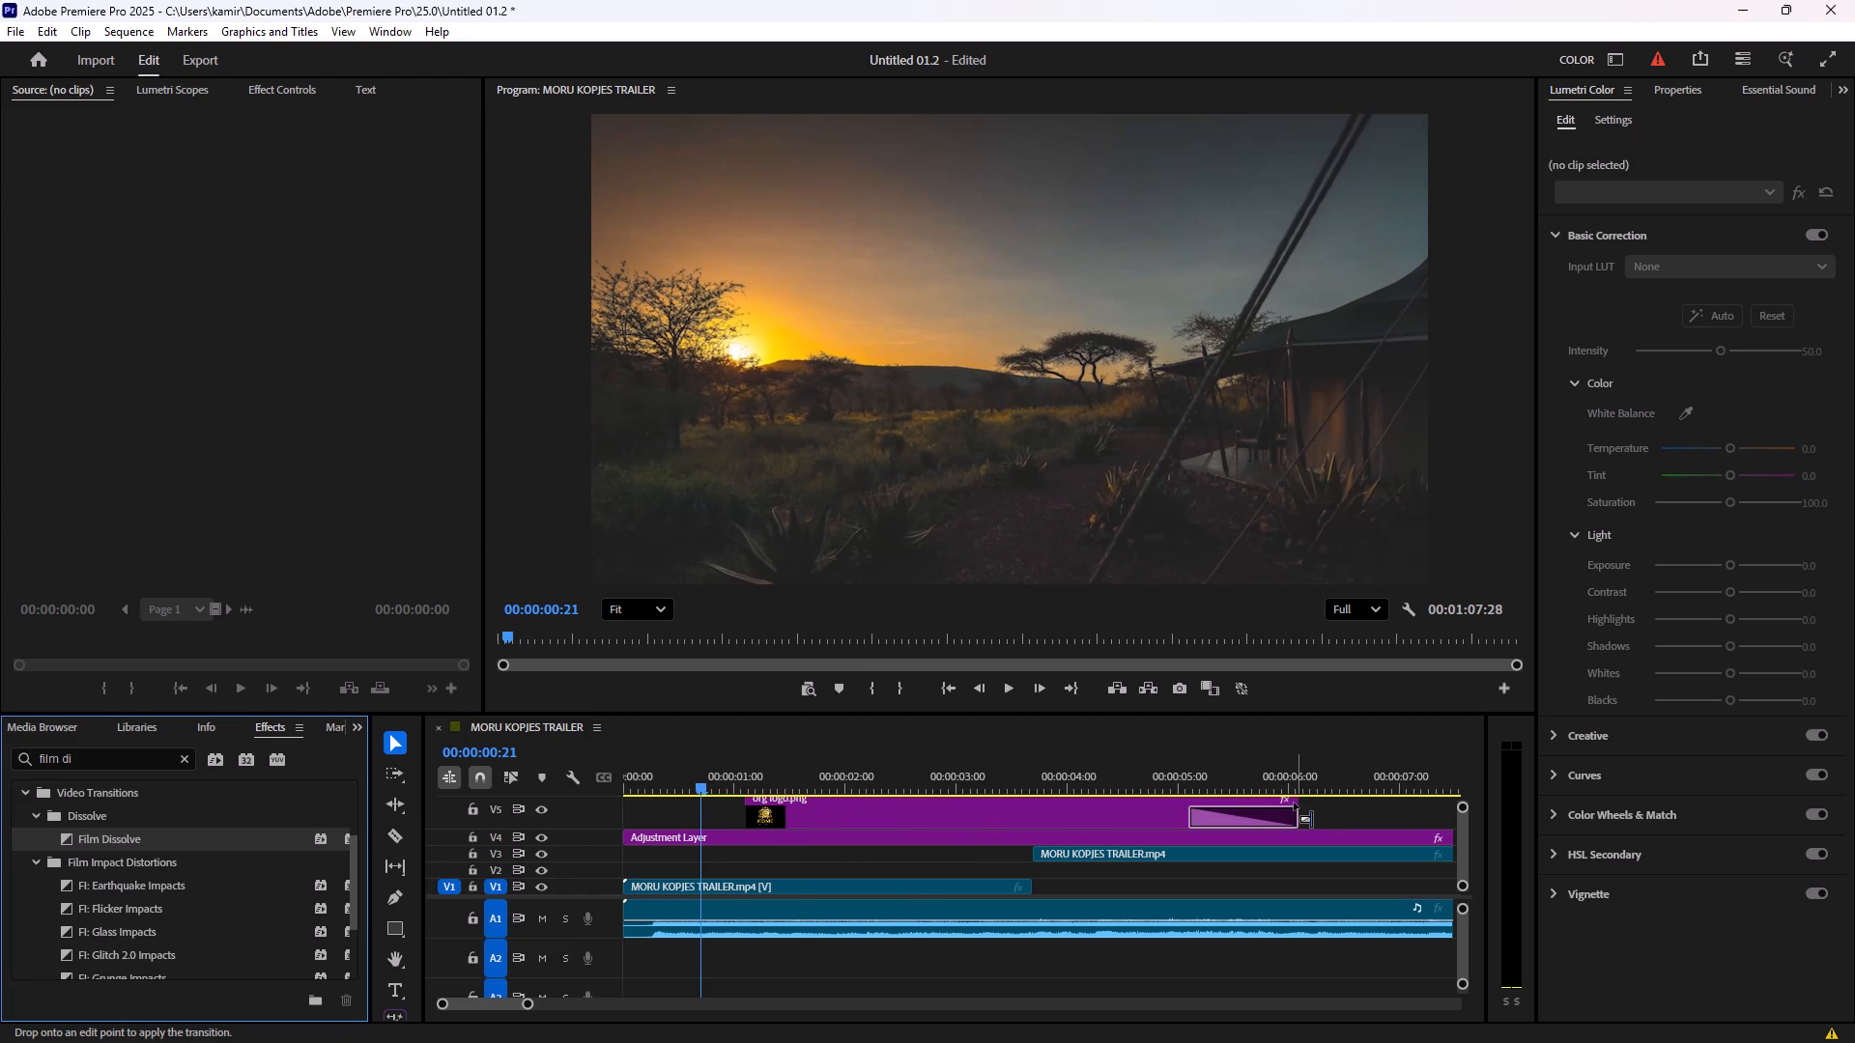
drag(1294, 803, 1292, 804)
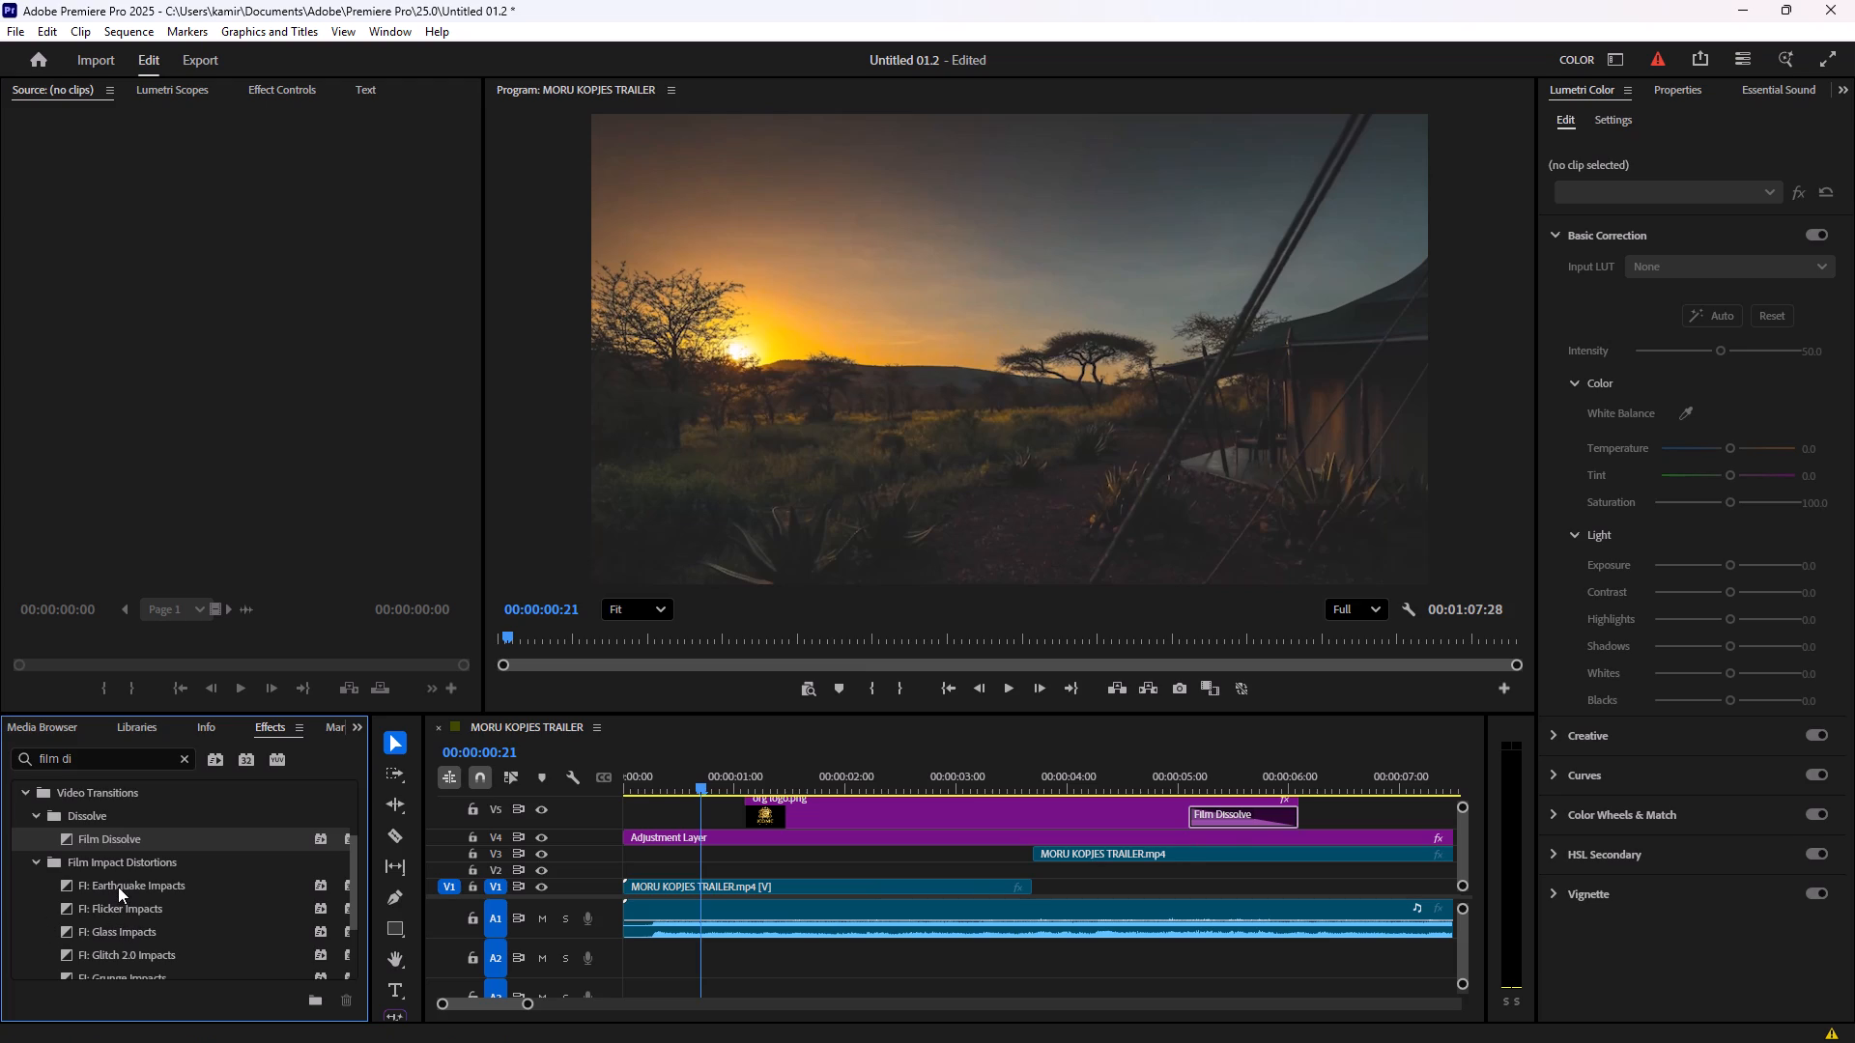
Apply the FI: Earthquake Impacts transition to the start of the gold logo clip on V5.
drag(118, 887, 761, 811)
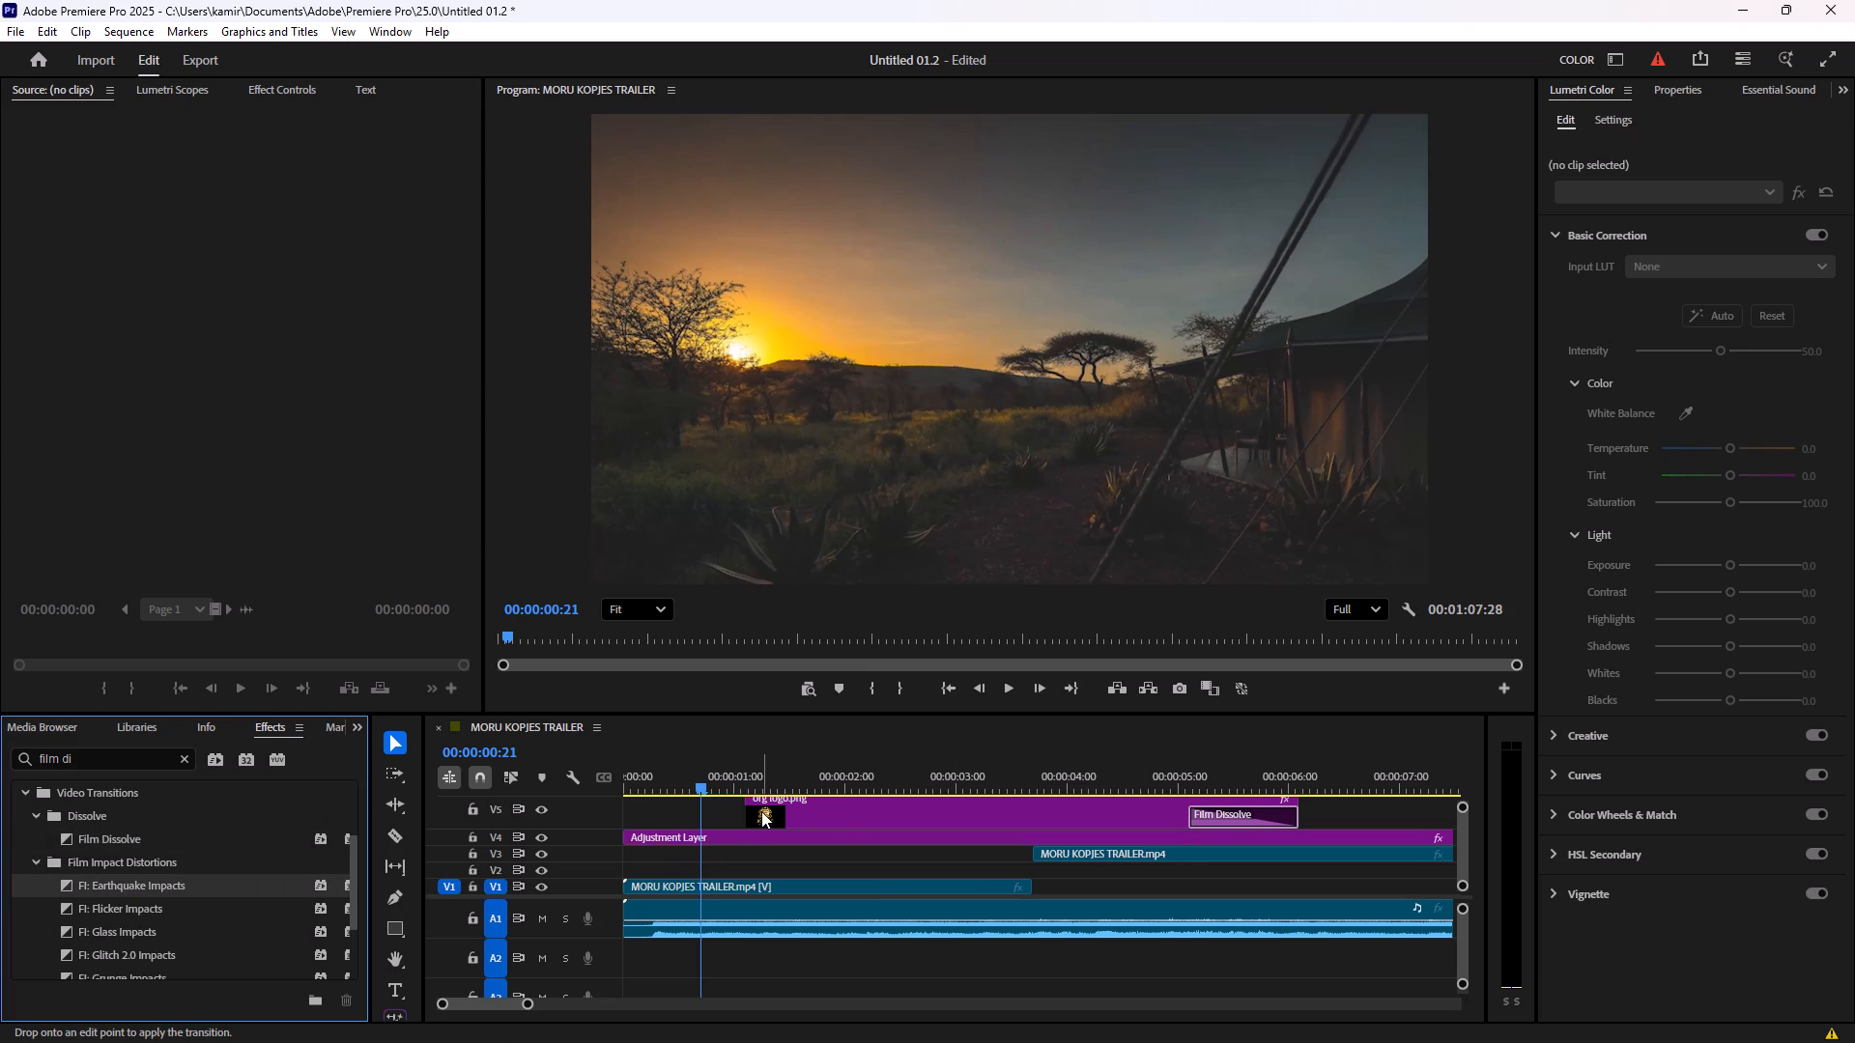
drag(761, 811, 758, 815)
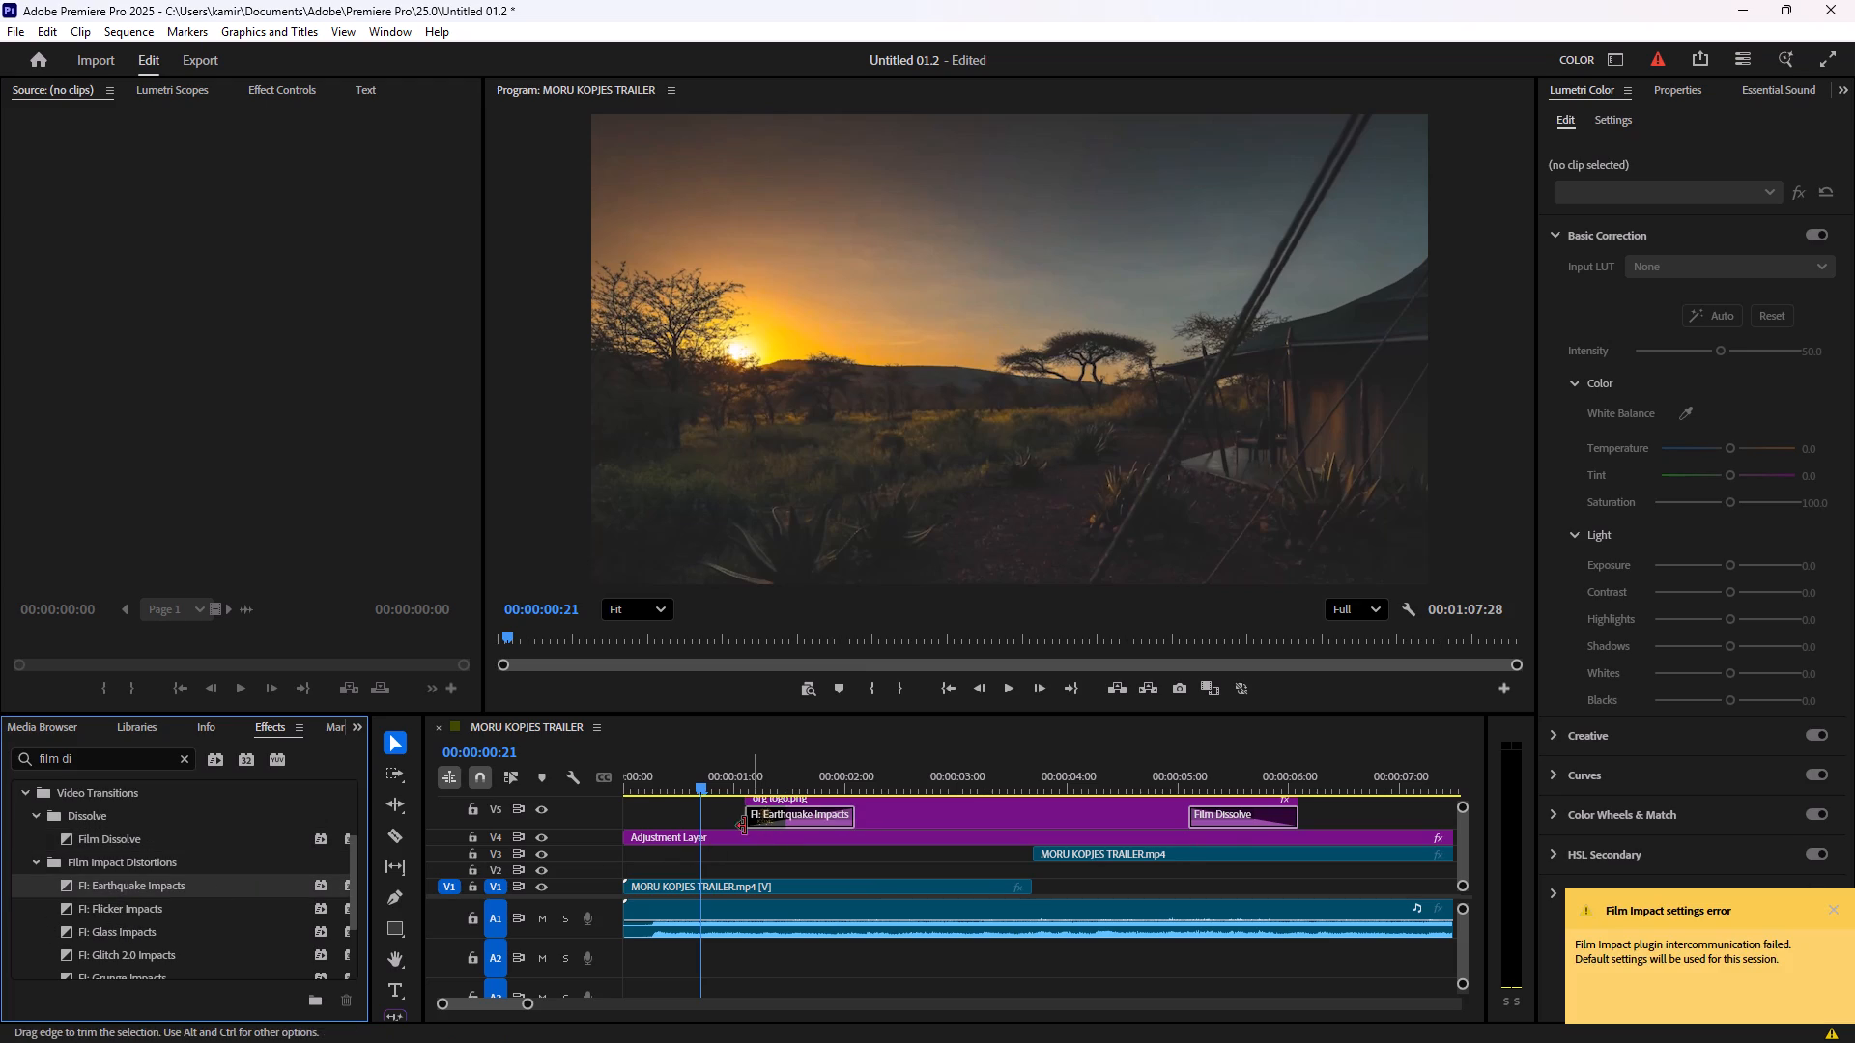
Play the opening seconds and scrub through the start of the gold logo clip to review the Earthquake Impacts transition.
key(space)
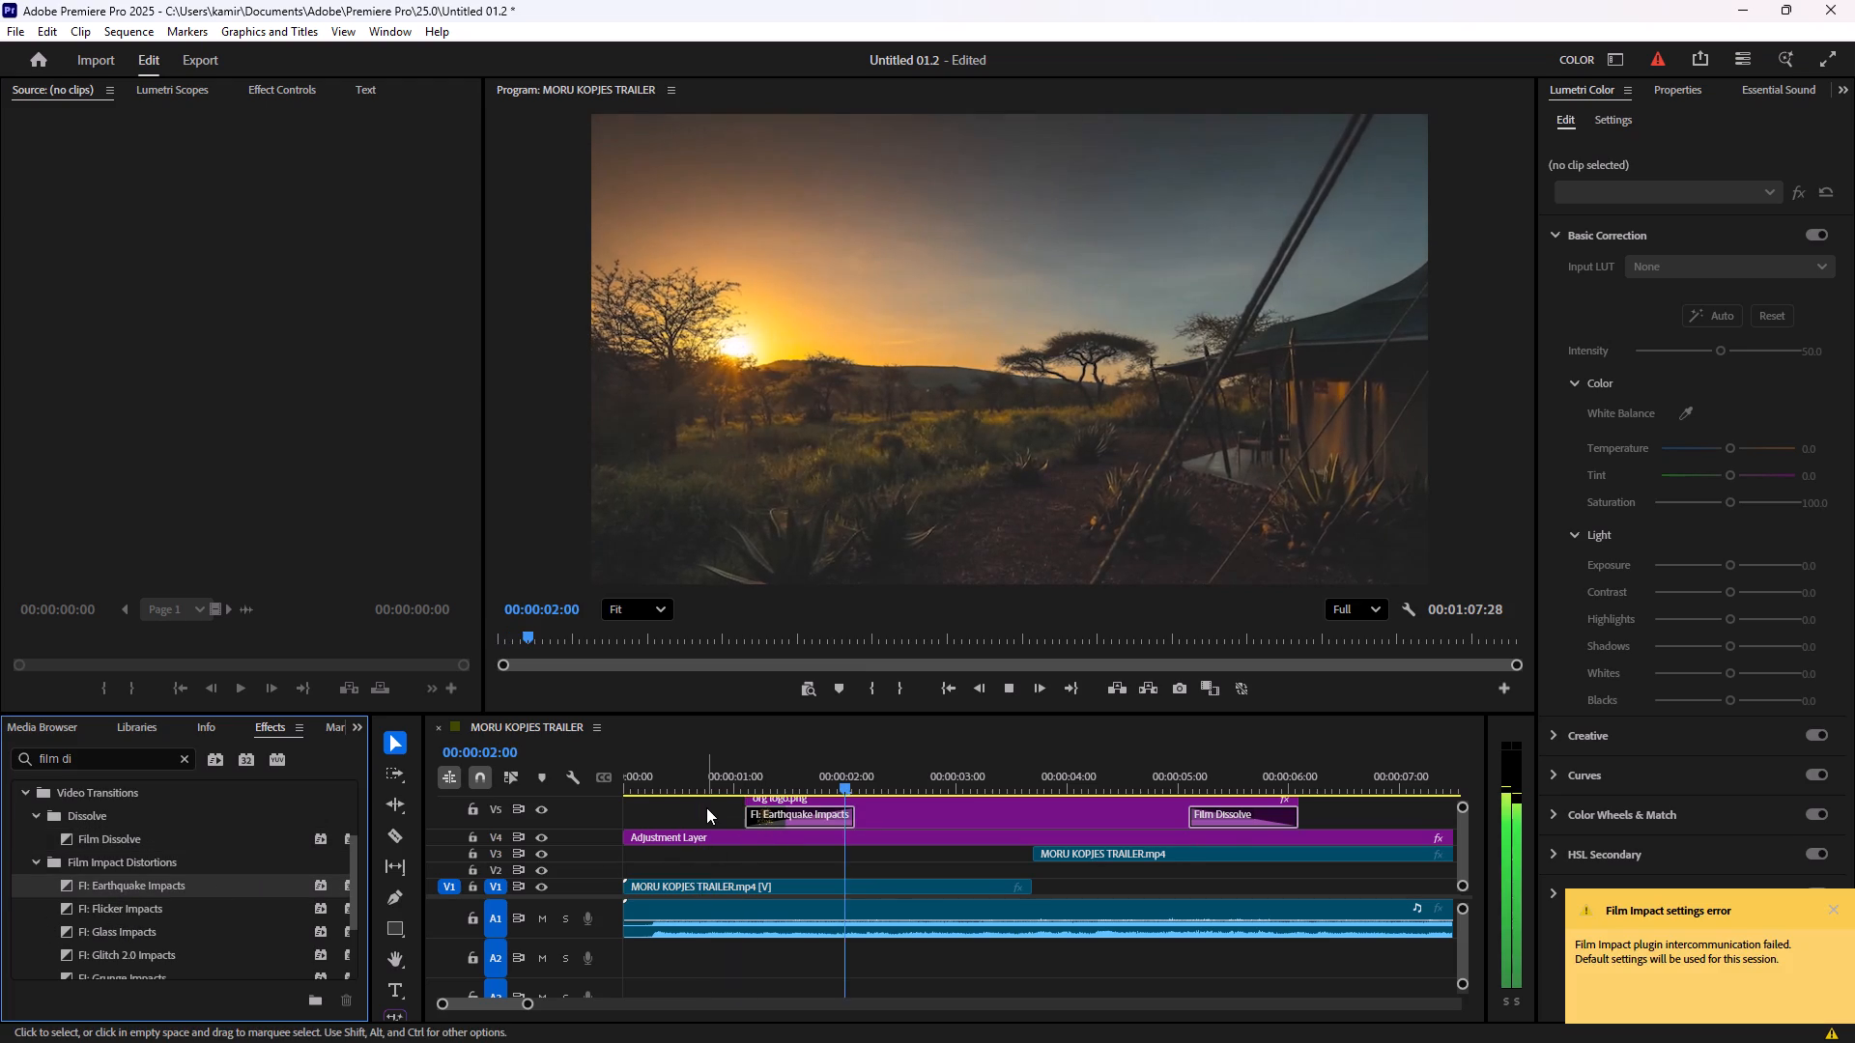
key(space)
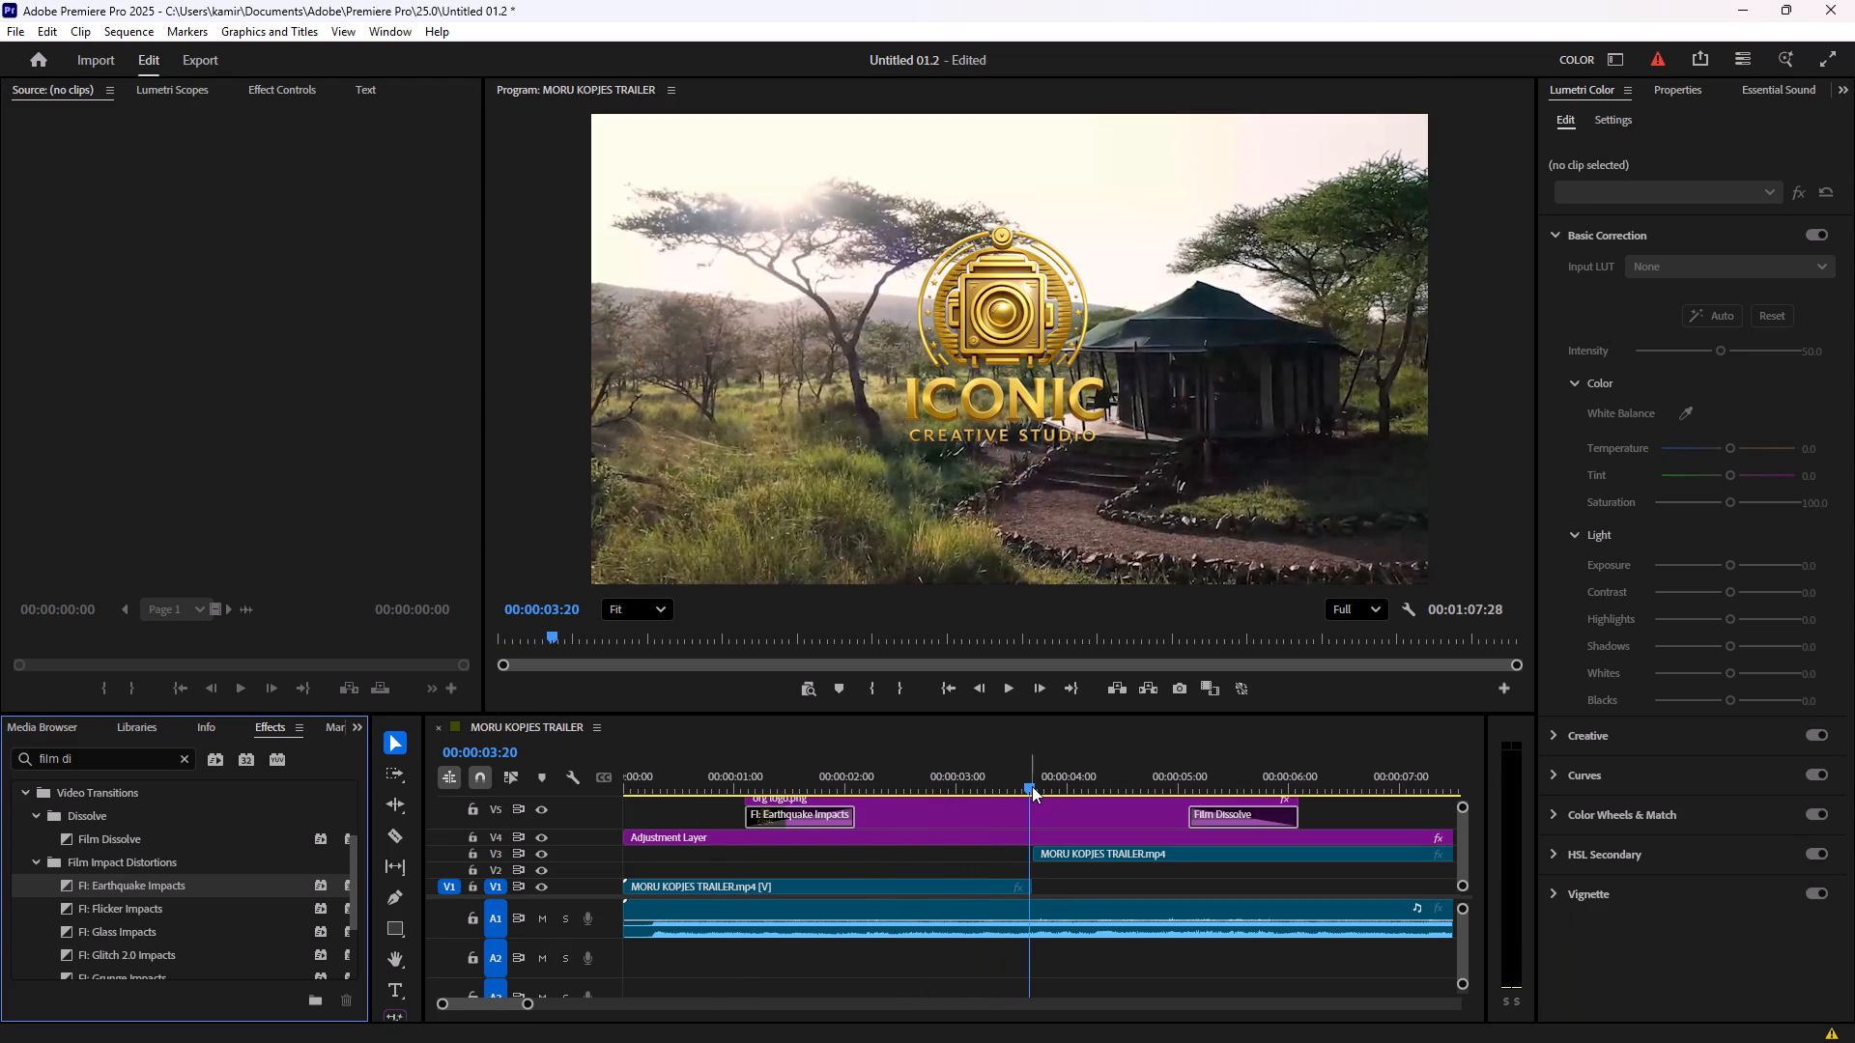
drag(1032, 786, 996, 784)
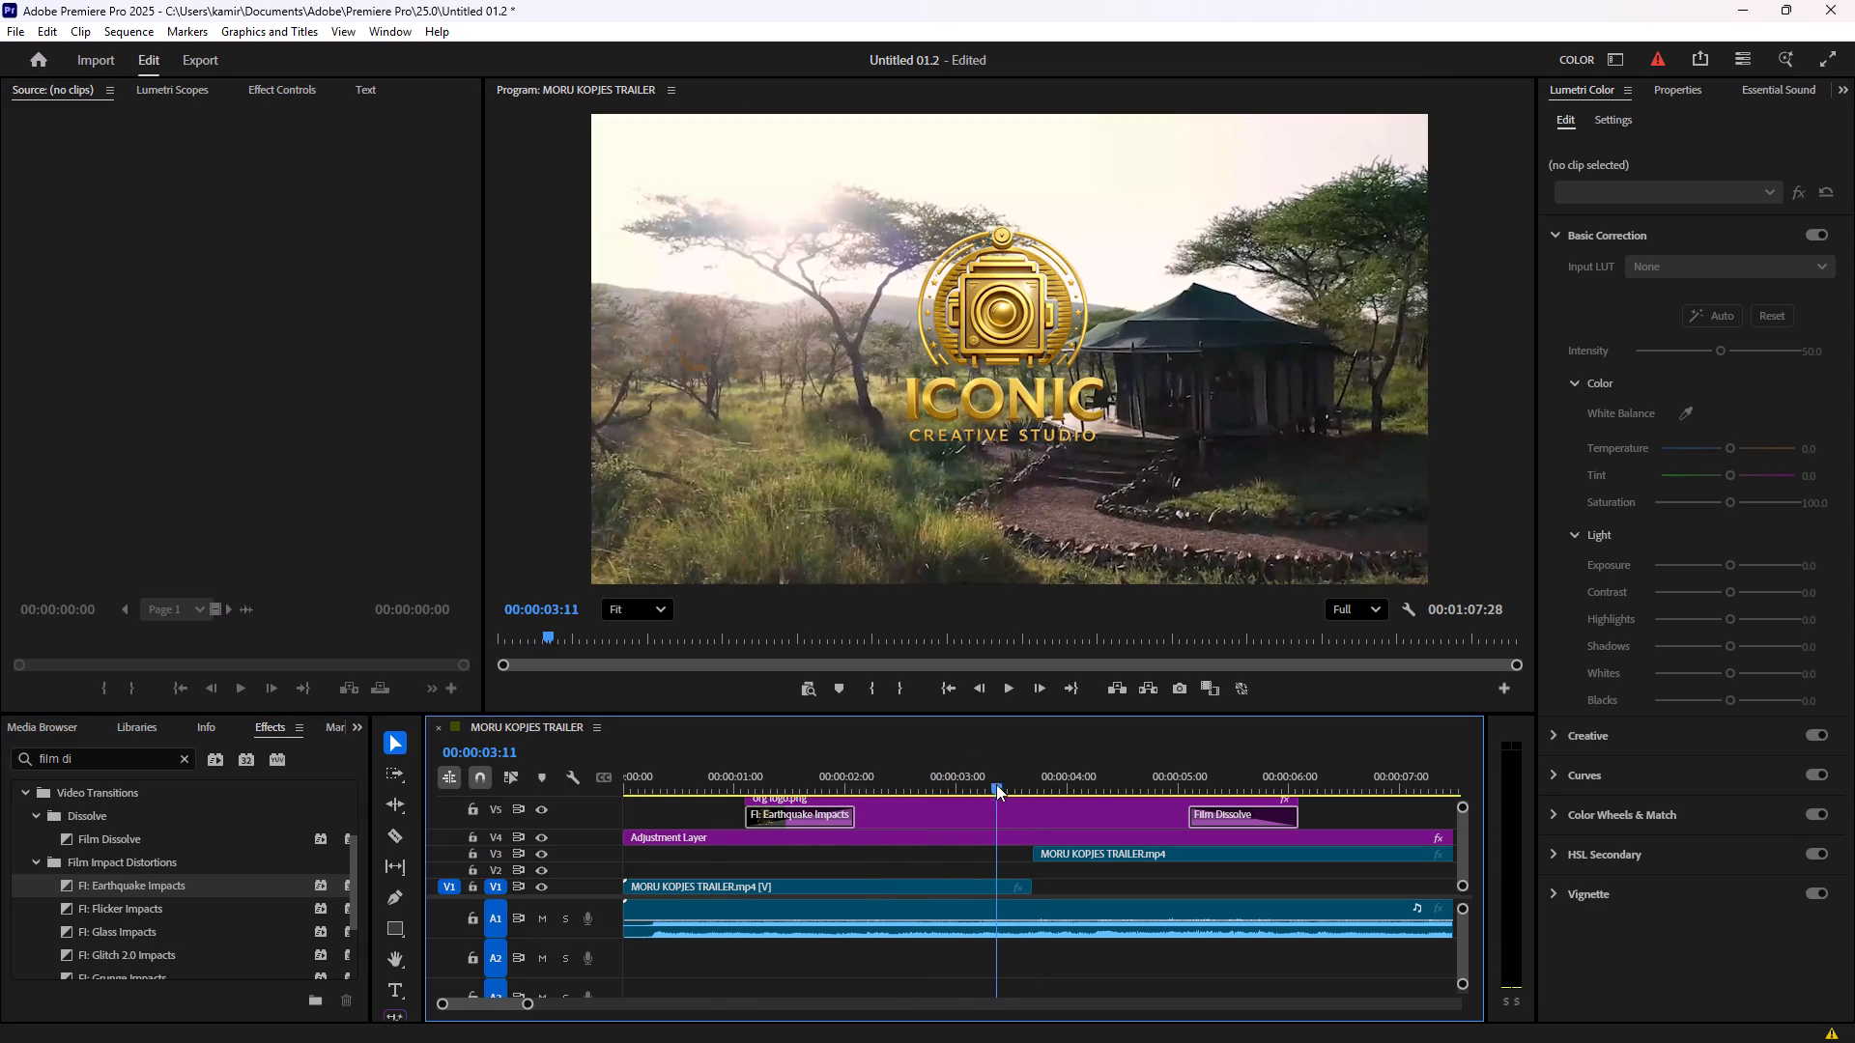
drag(996, 784, 884, 784)
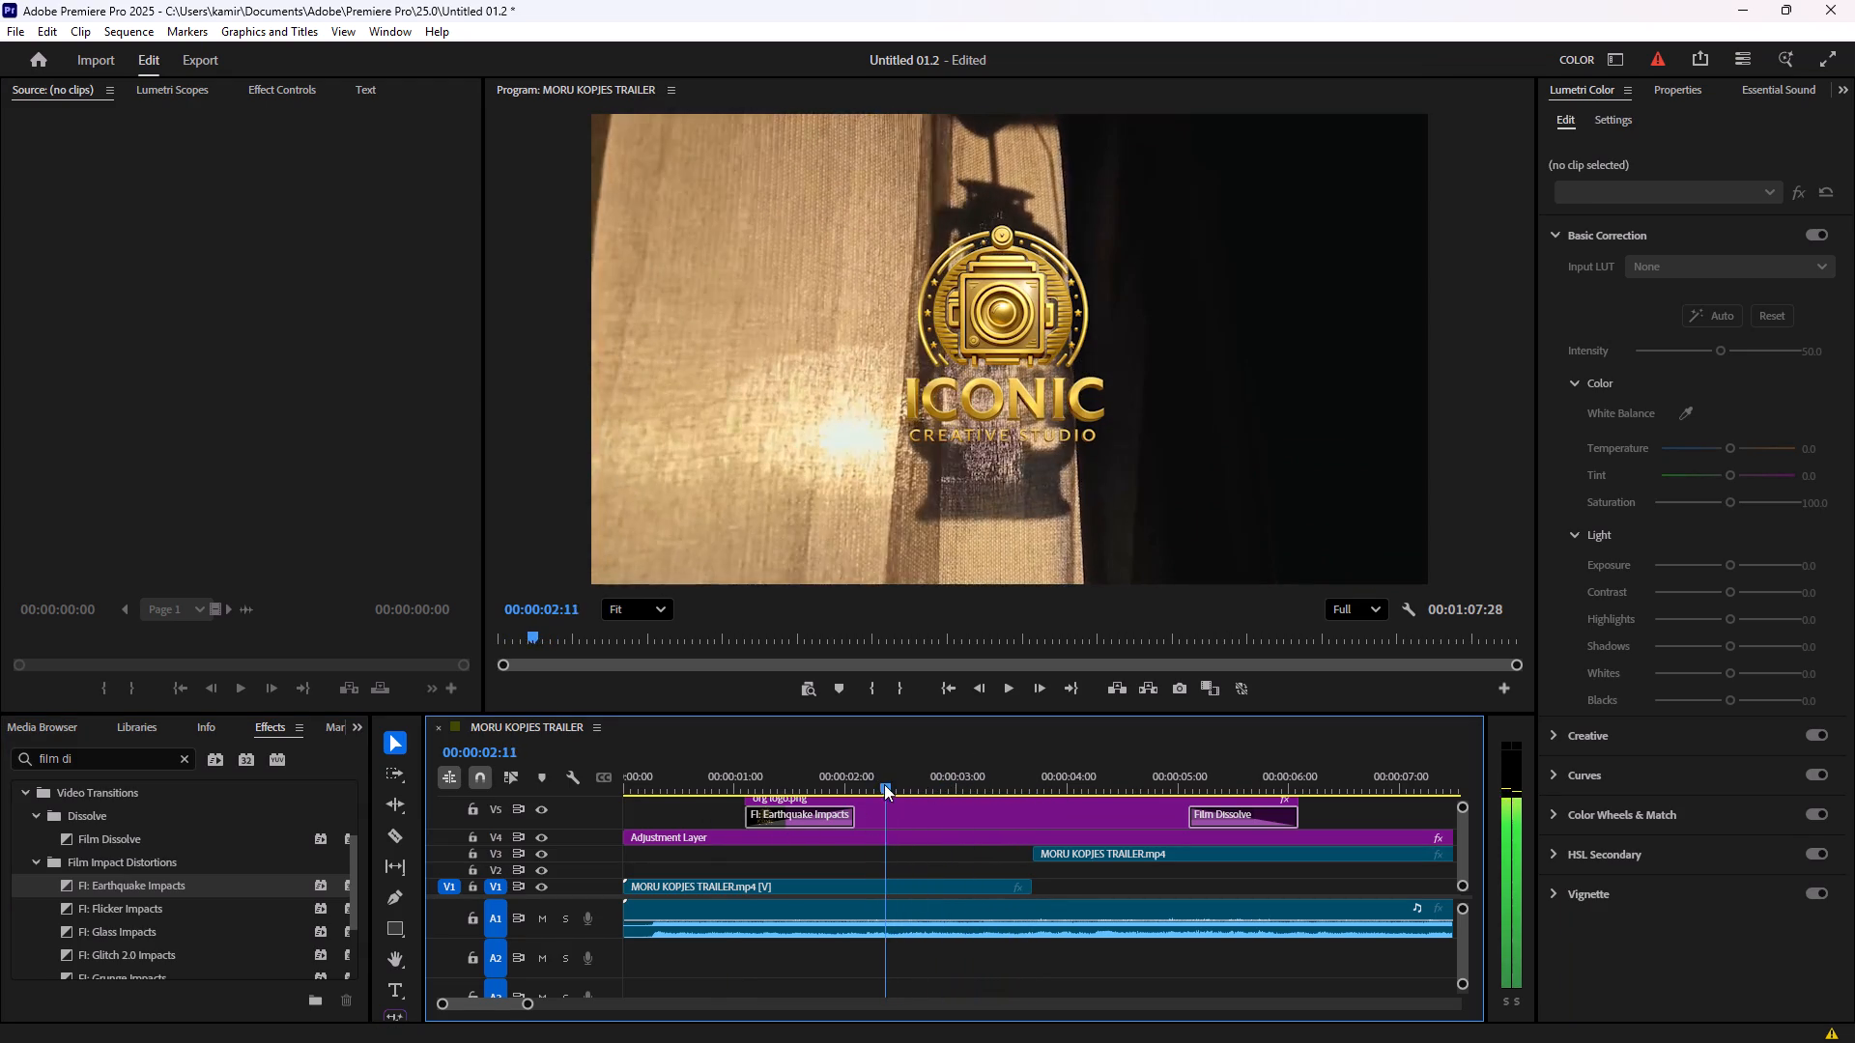
drag(884, 784, 811, 788)
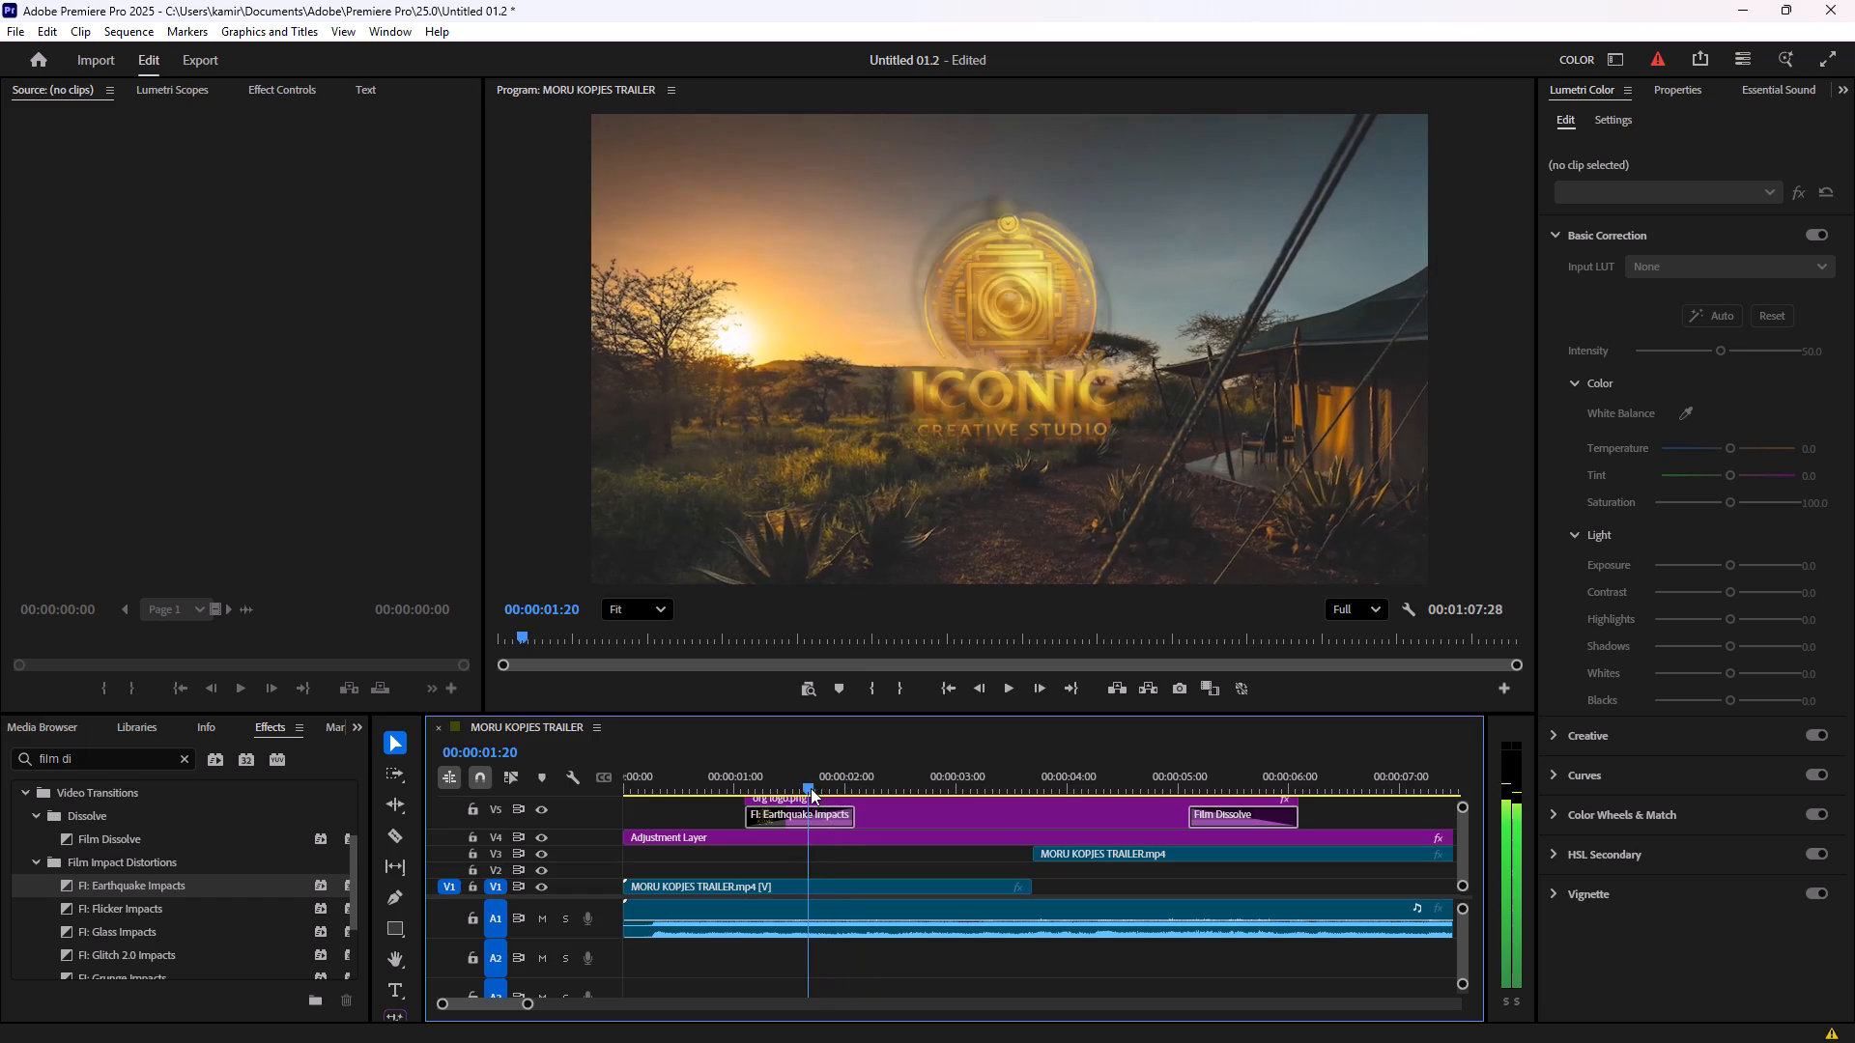
drag(811, 788, 777, 785)
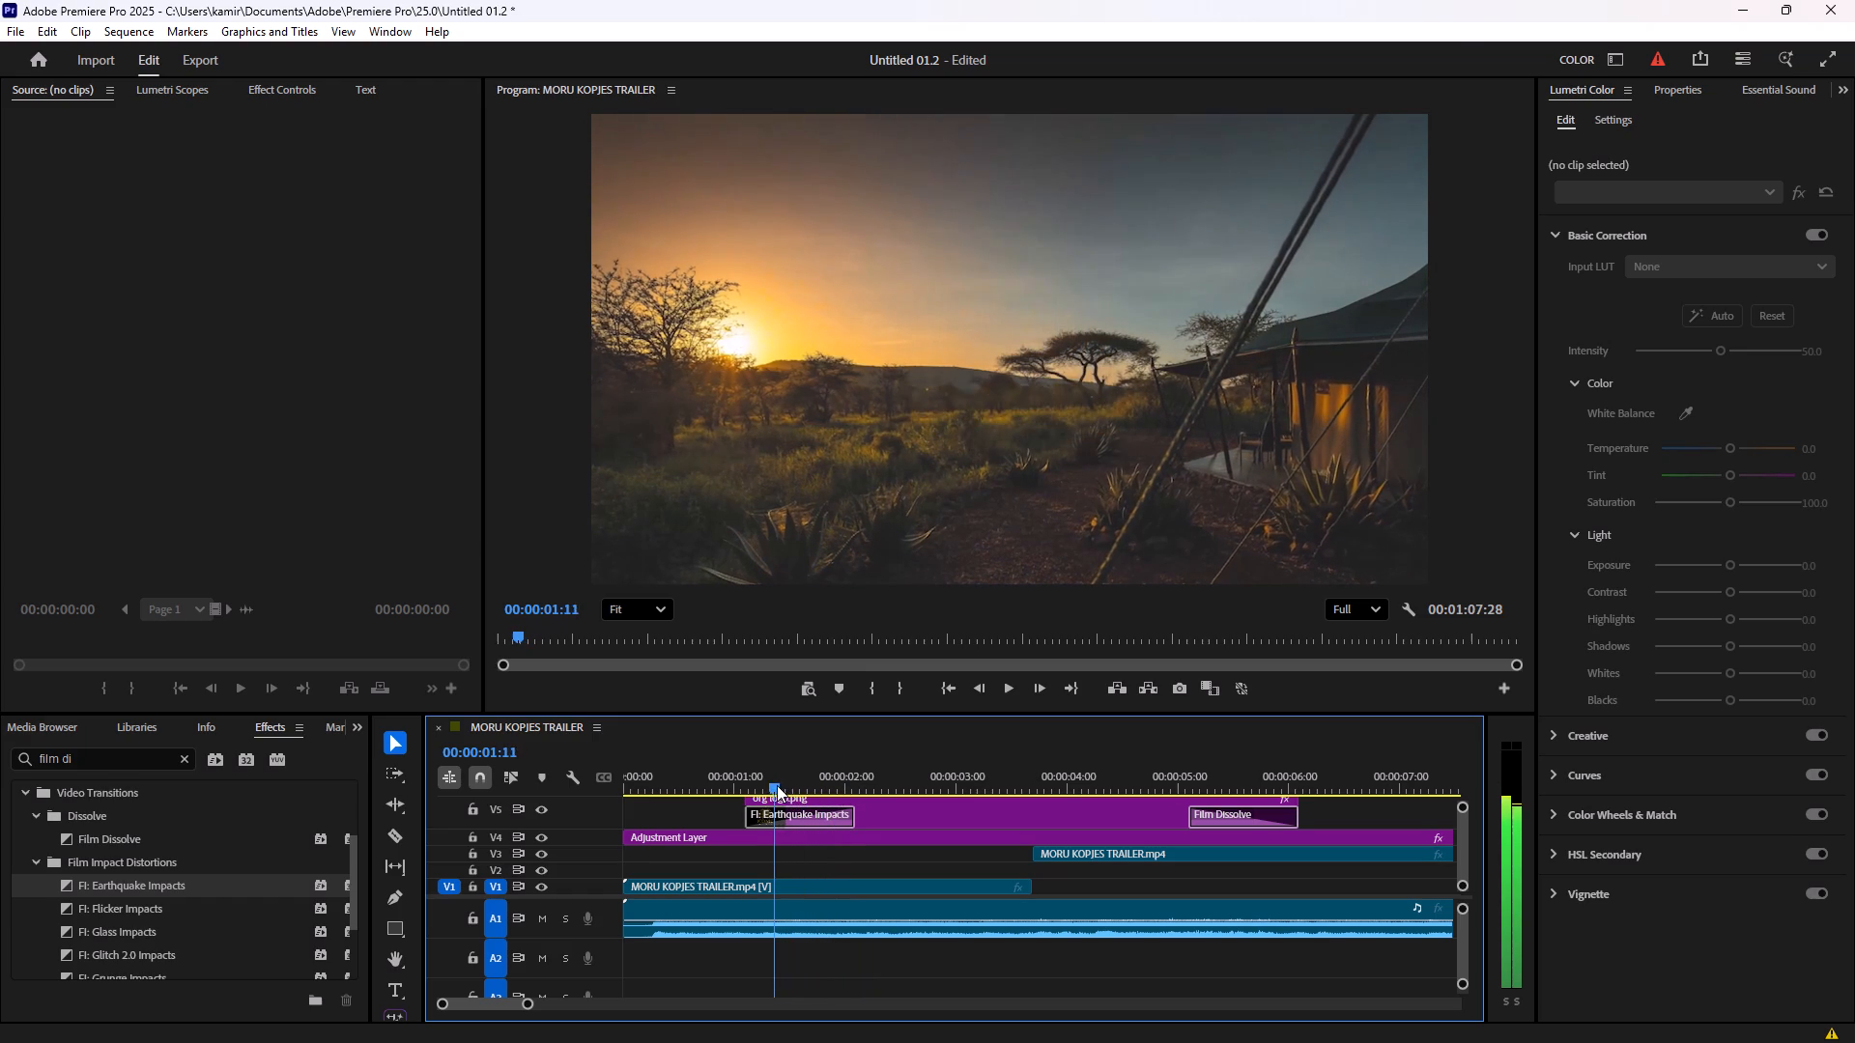
drag(777, 785, 782, 779)
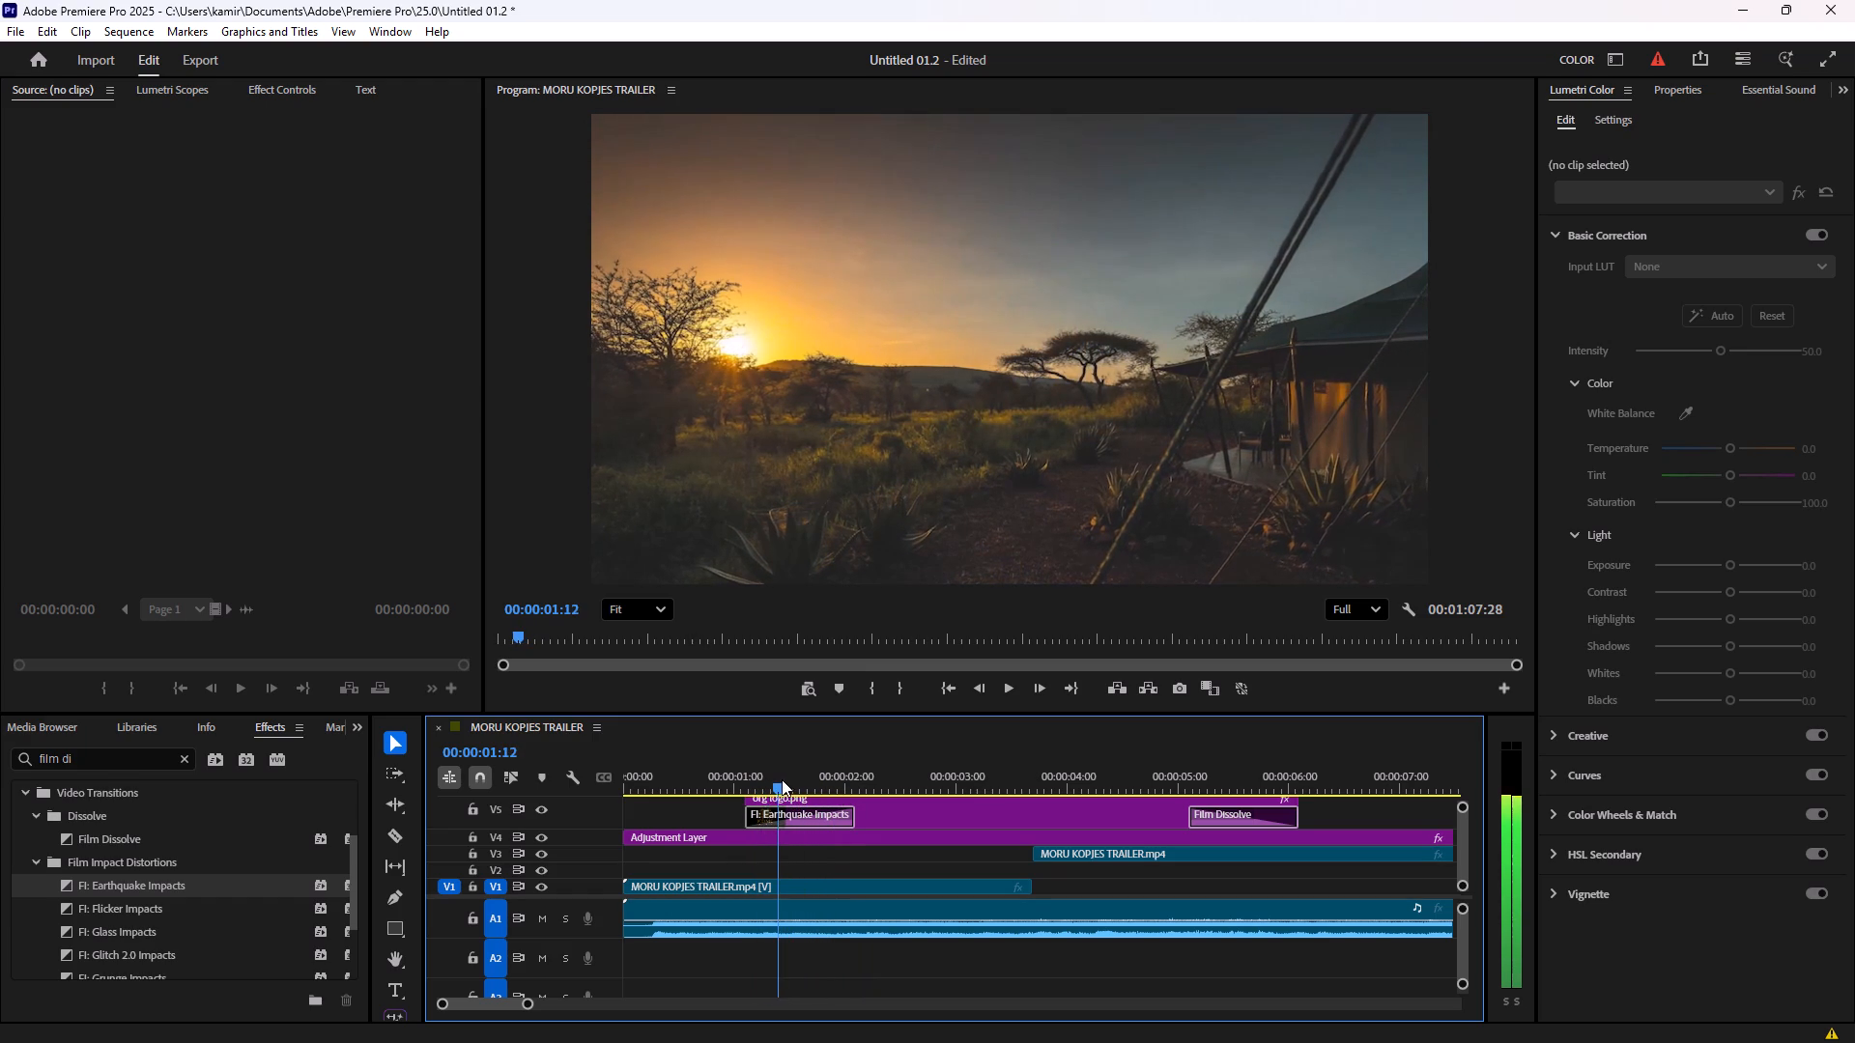
drag(782, 779, 806, 778)
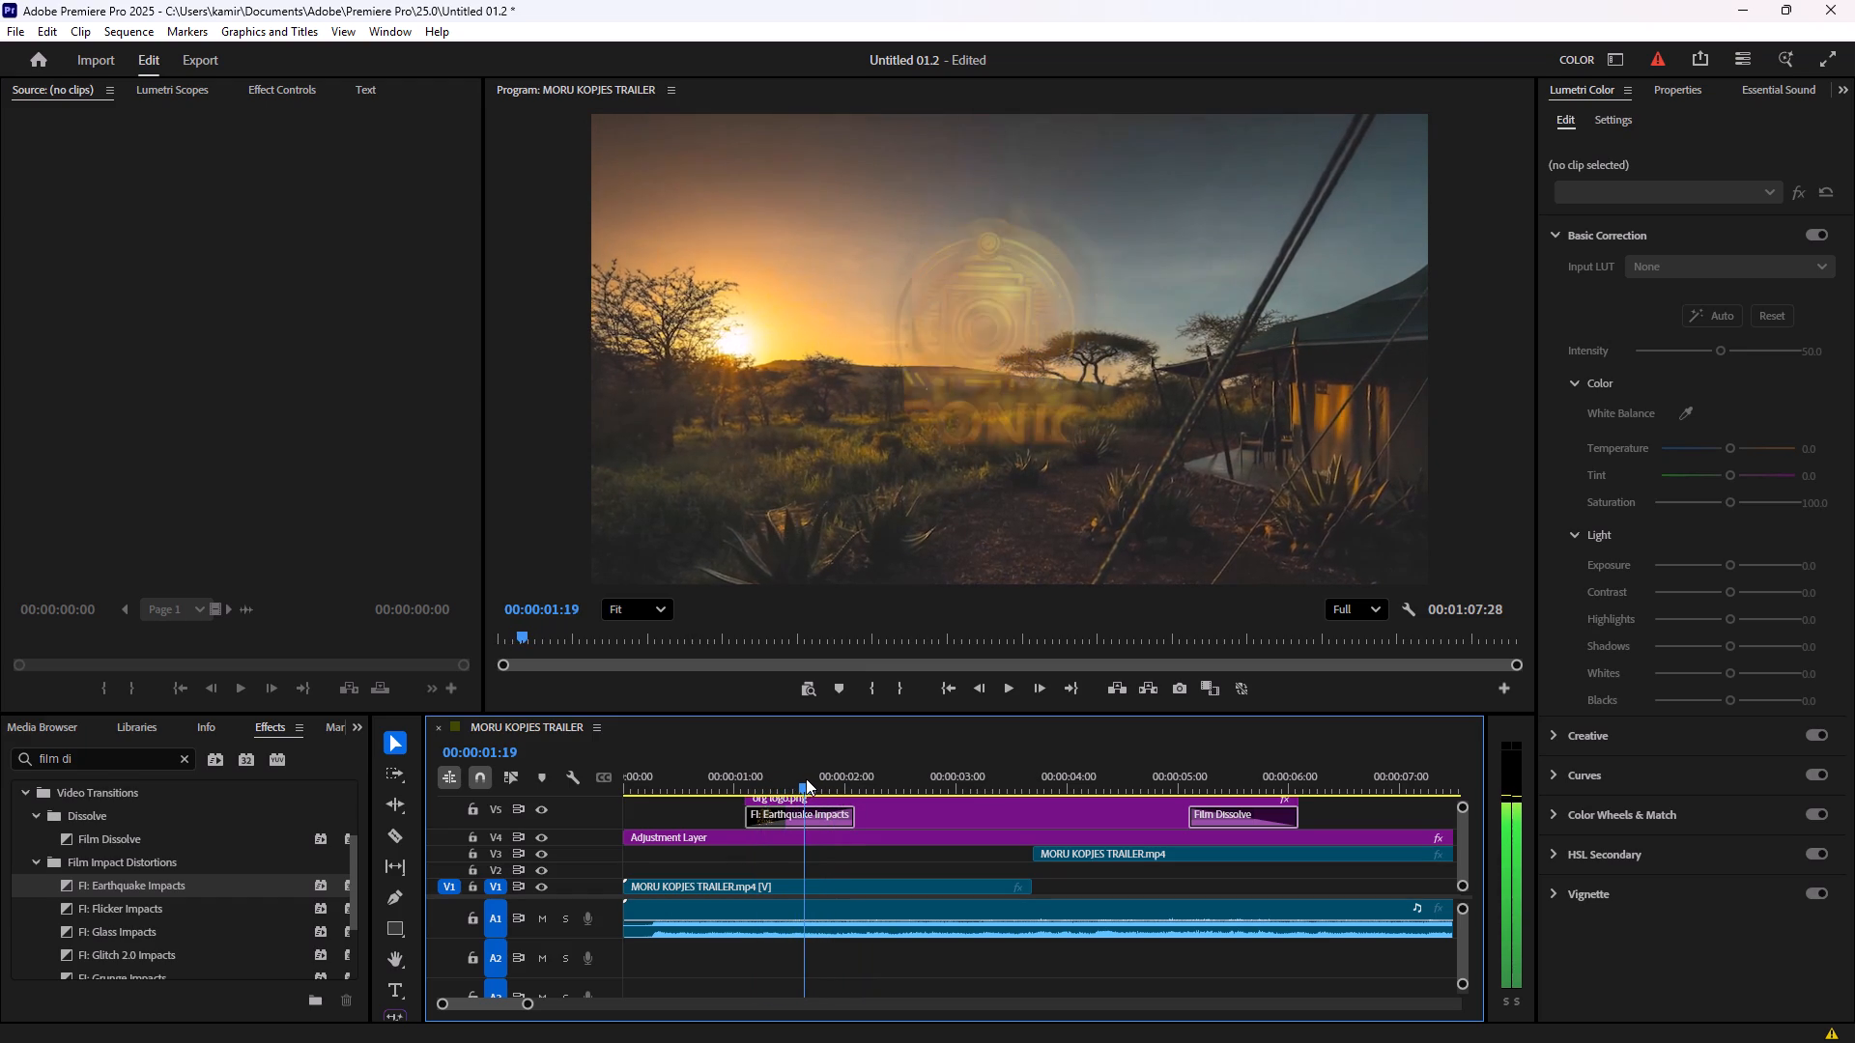
drag(806, 778, 828, 776)
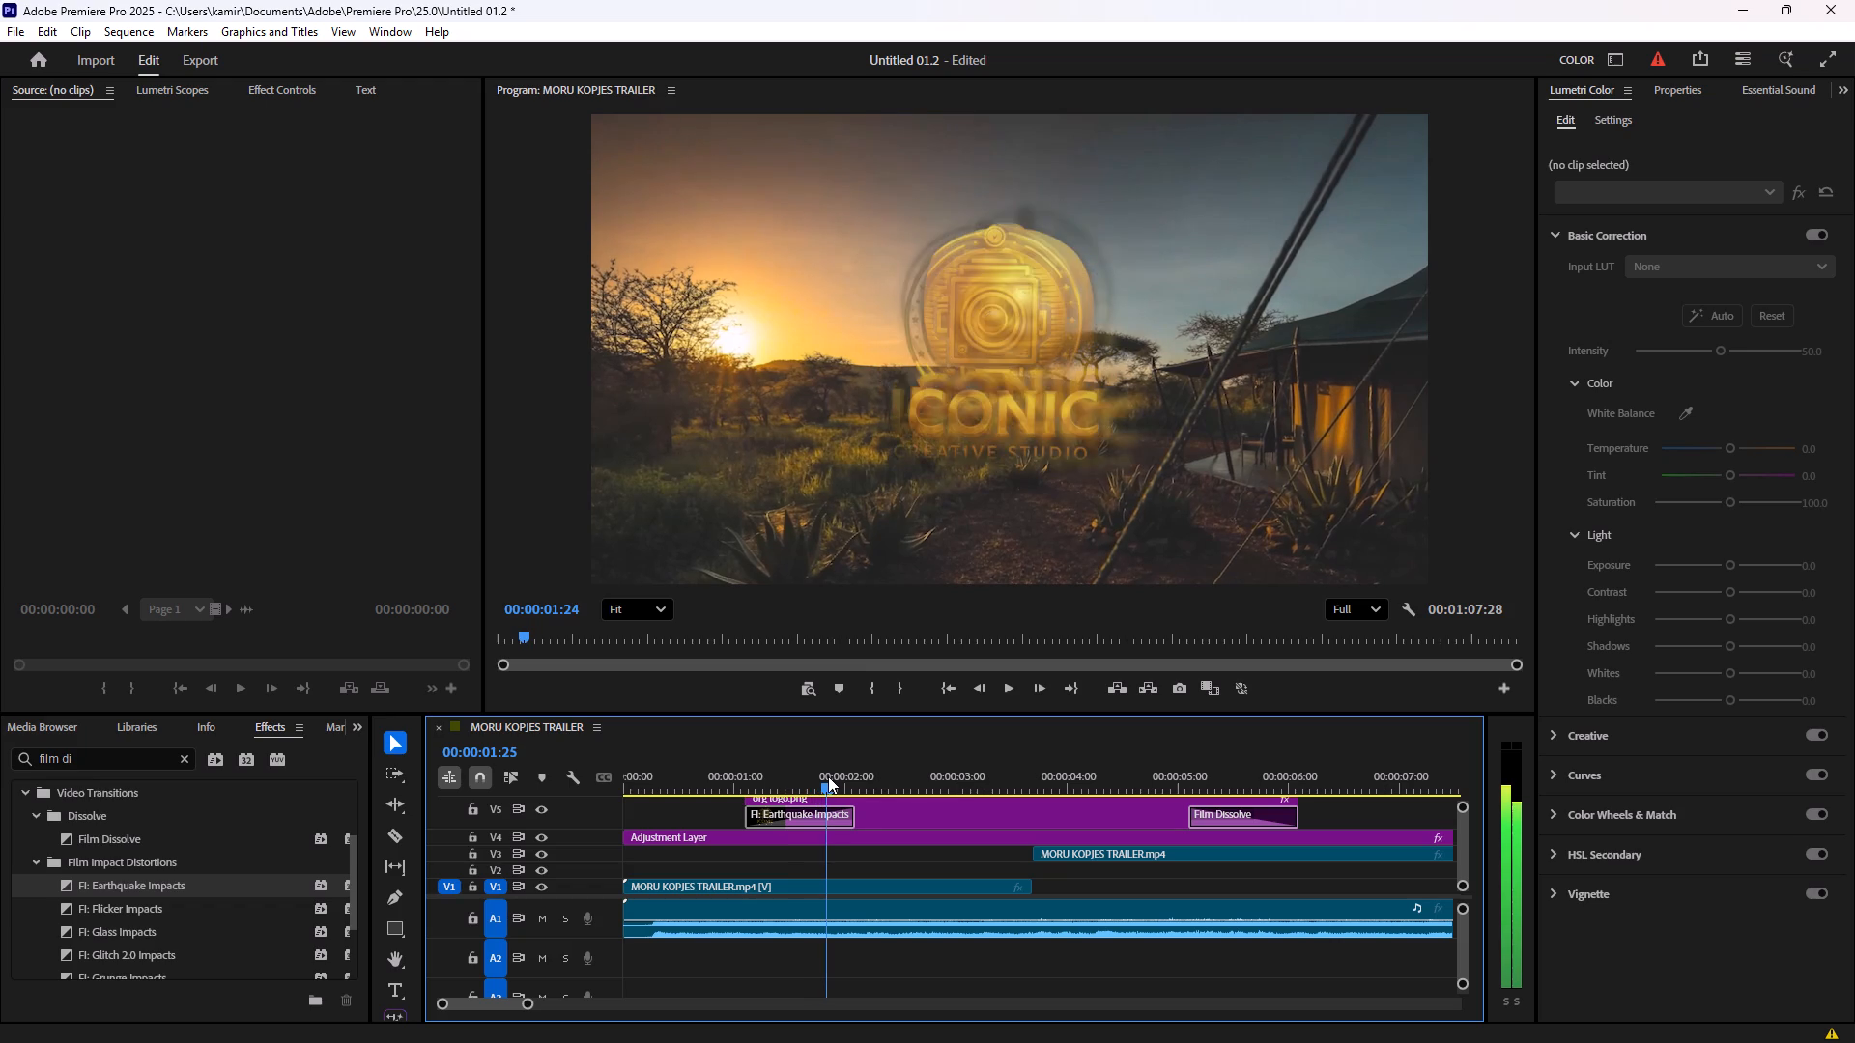
drag(828, 776, 867, 779)
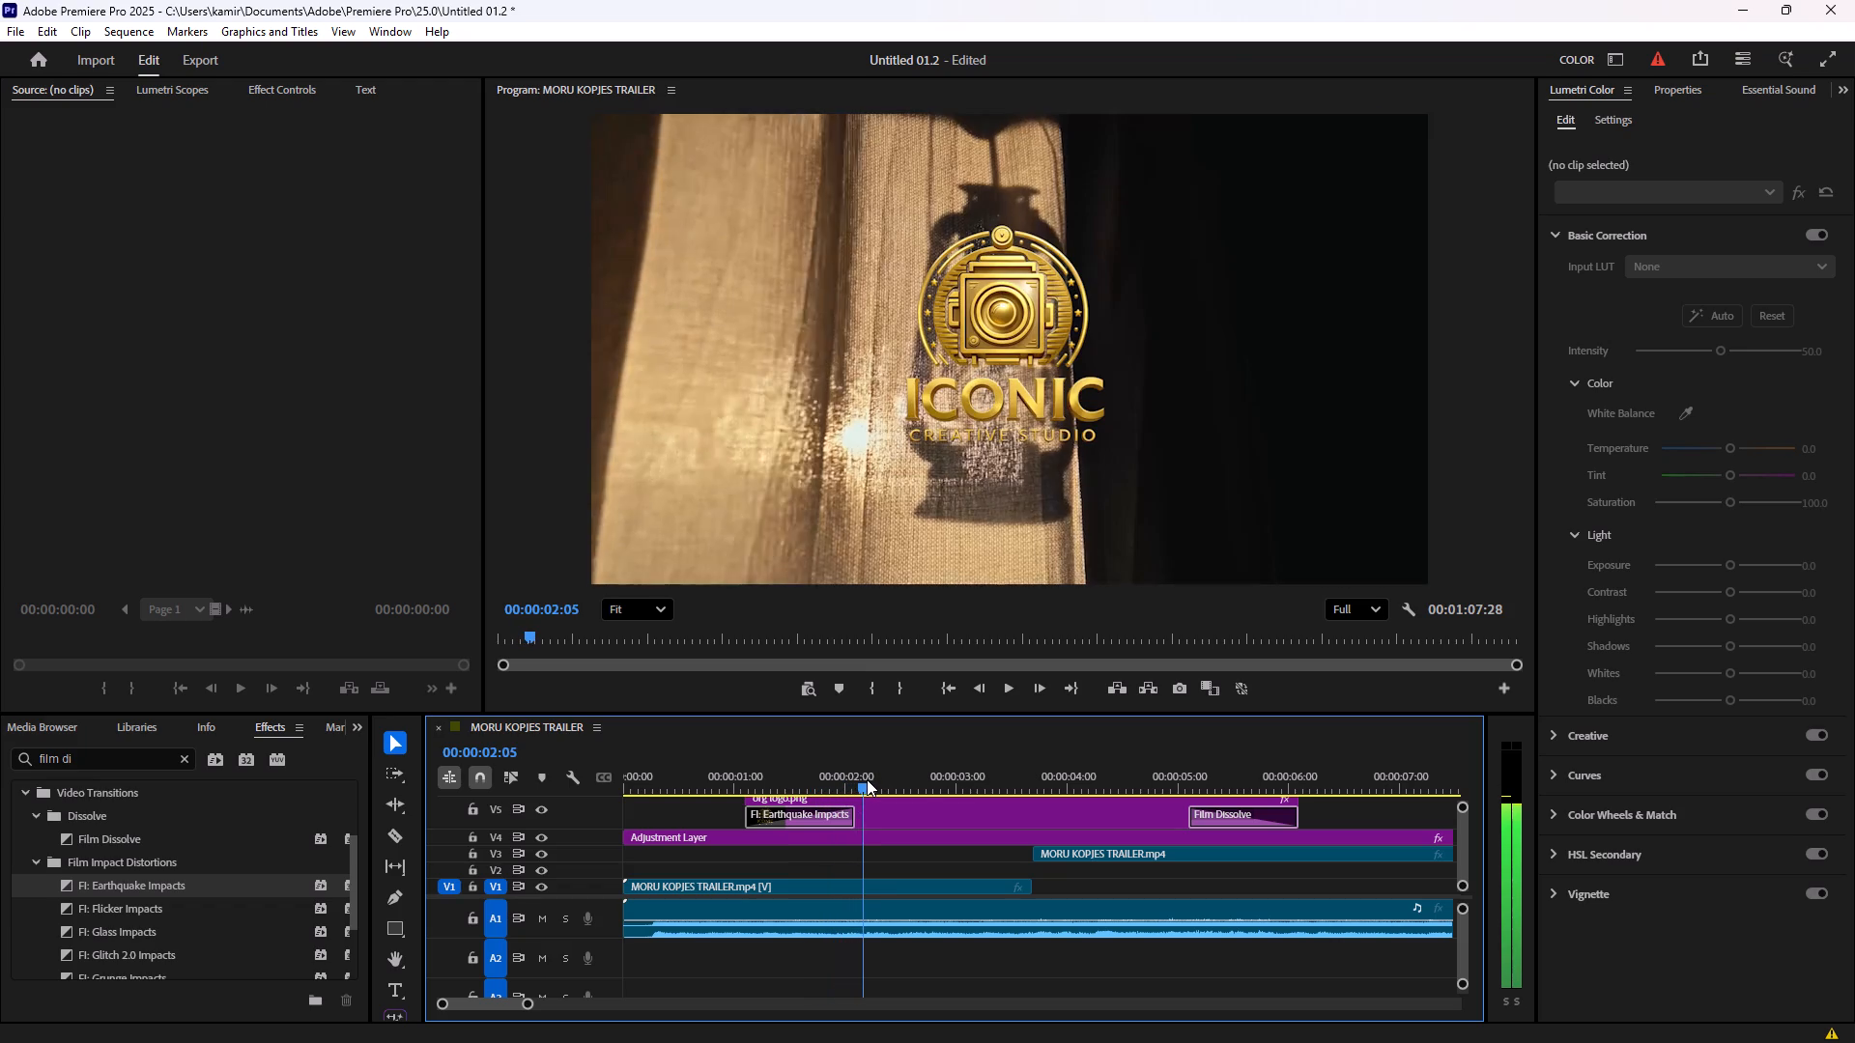
drag(867, 779, 869, 779)
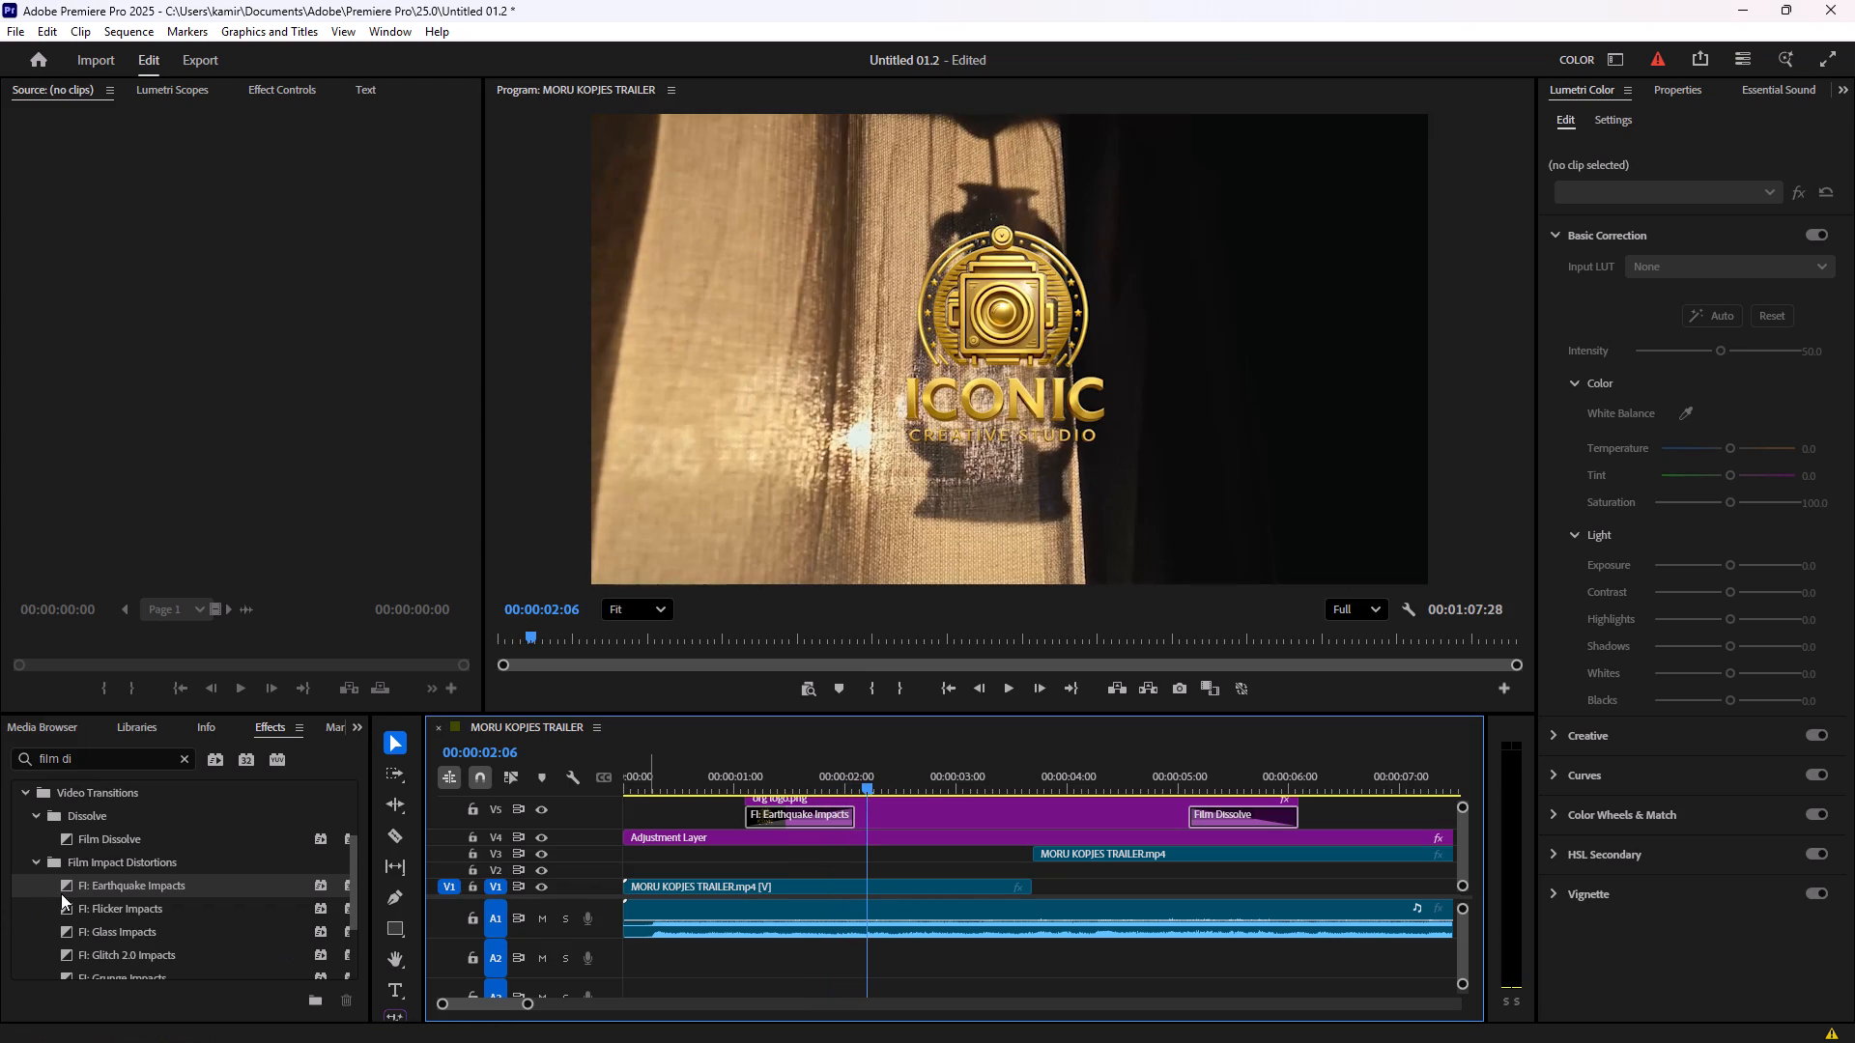
Replace the Earthquake Impacts transition at the start of the gold logo clip on V5 with FI: Flicker Impacts.
click(825, 818)
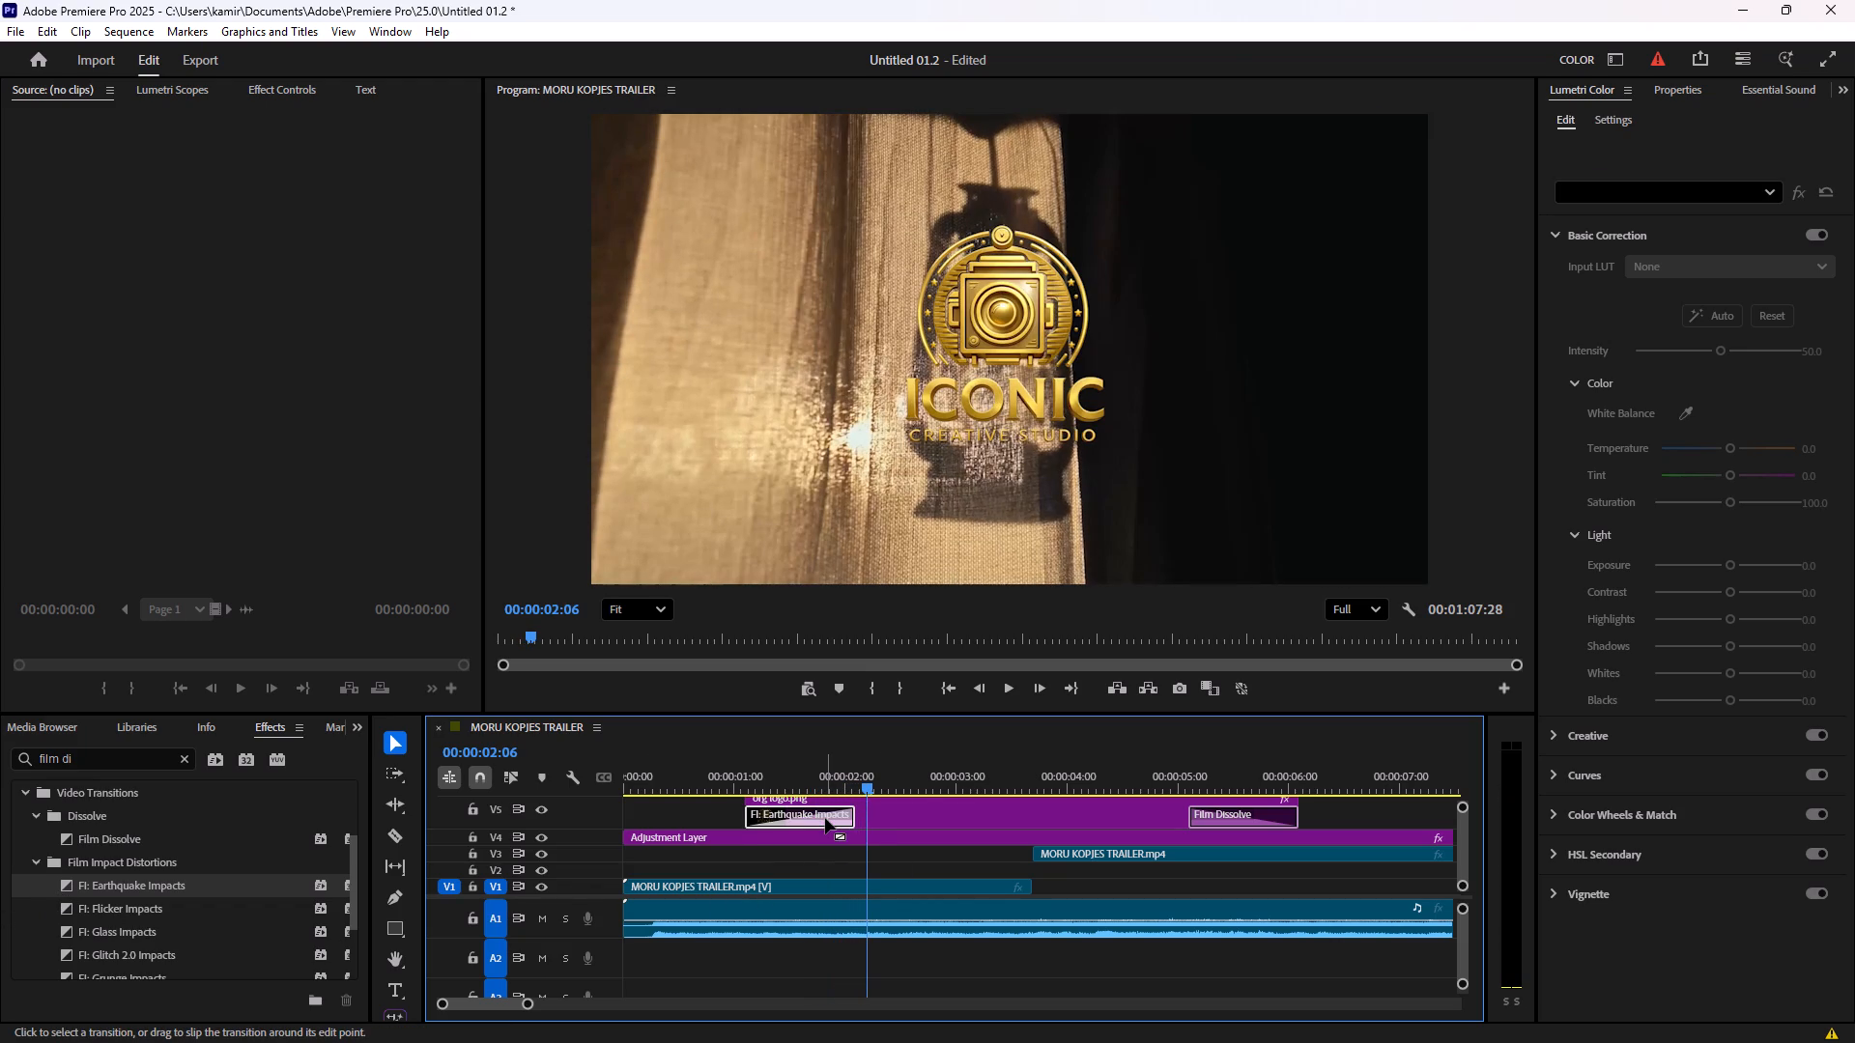
key(BackSpace)
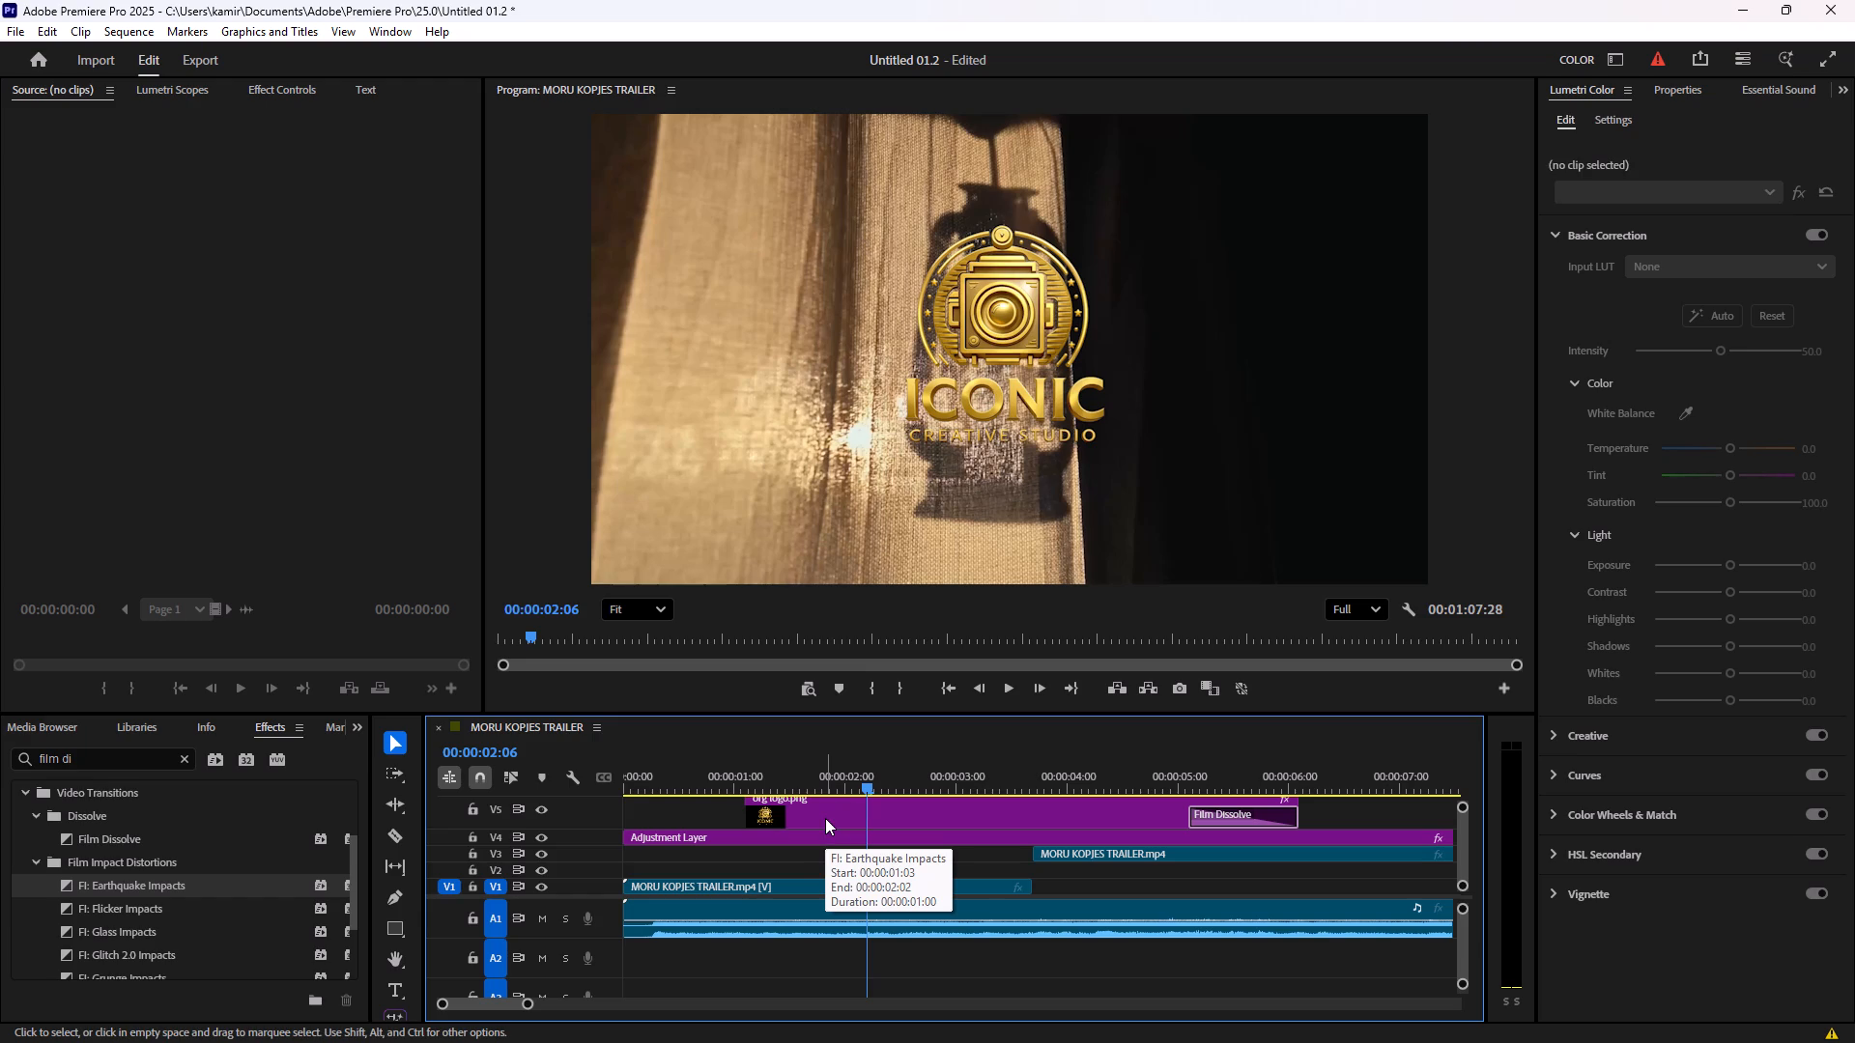
drag(111, 908, 230, 905)
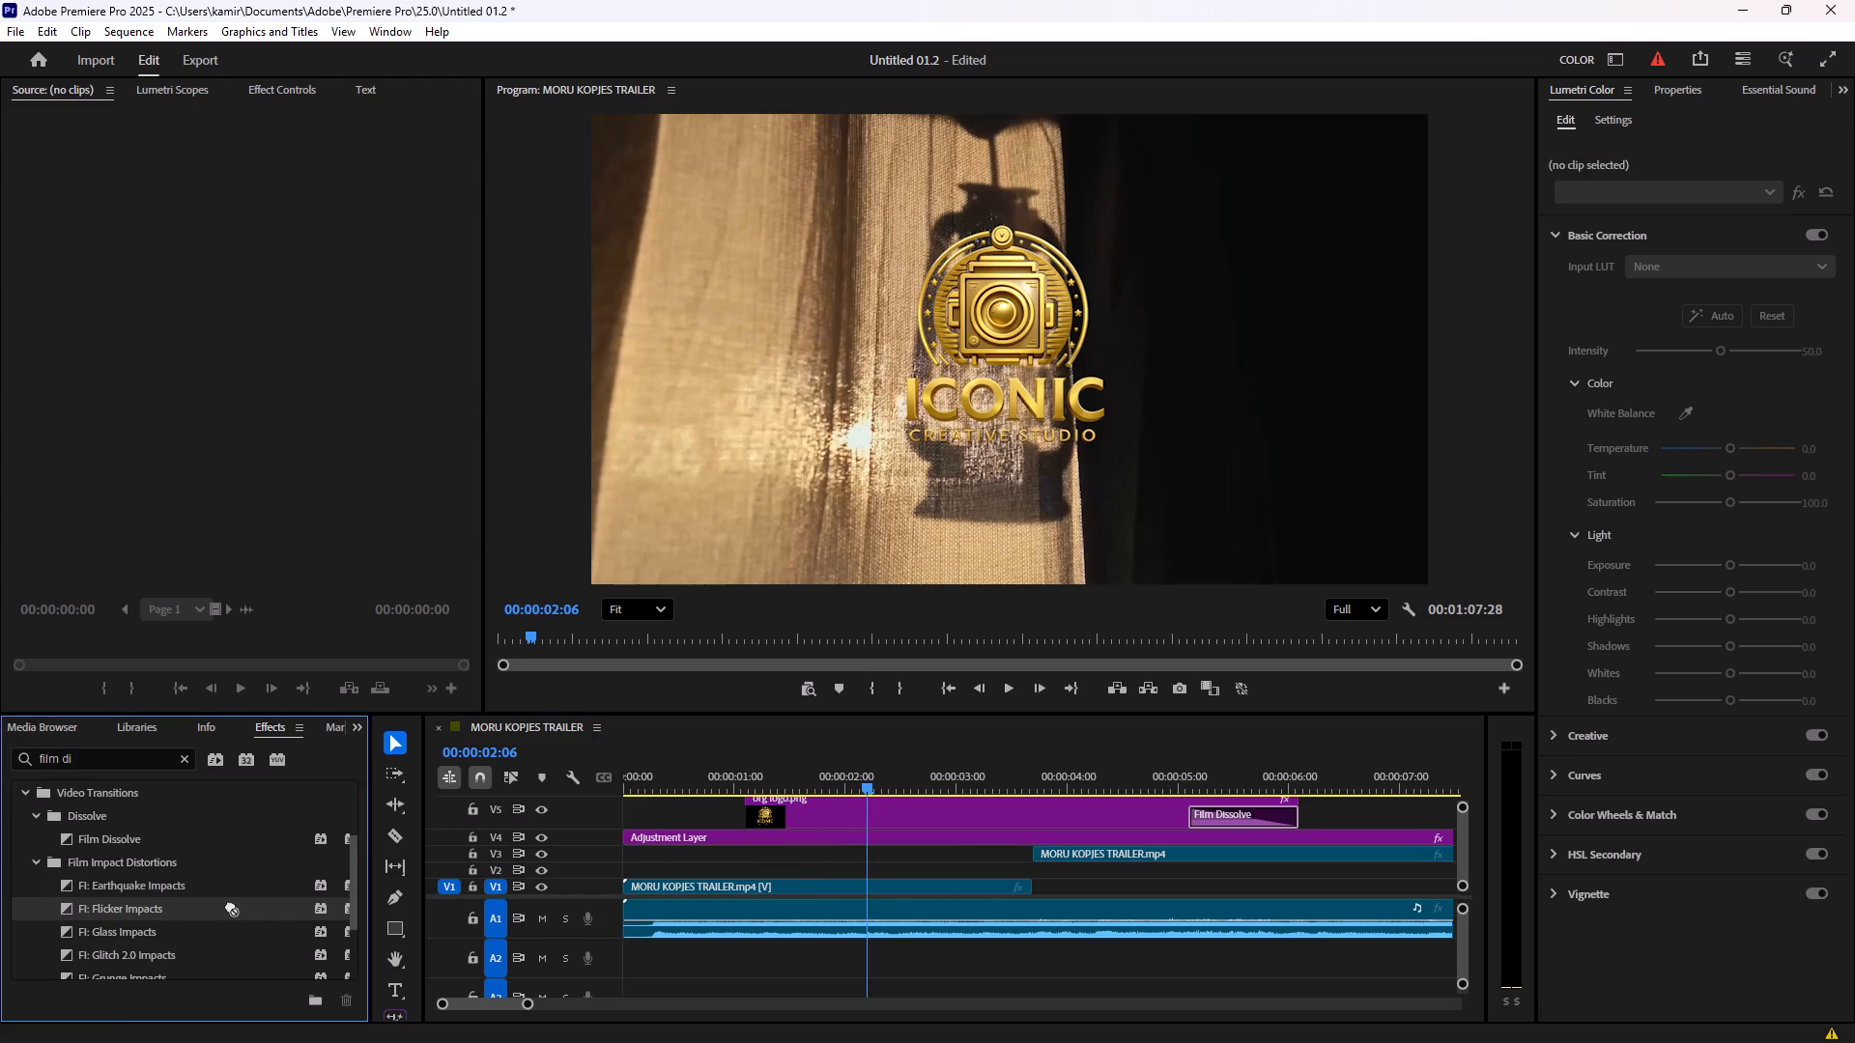
drag(230, 905, 766, 811)
drag(144, 908, 761, 811)
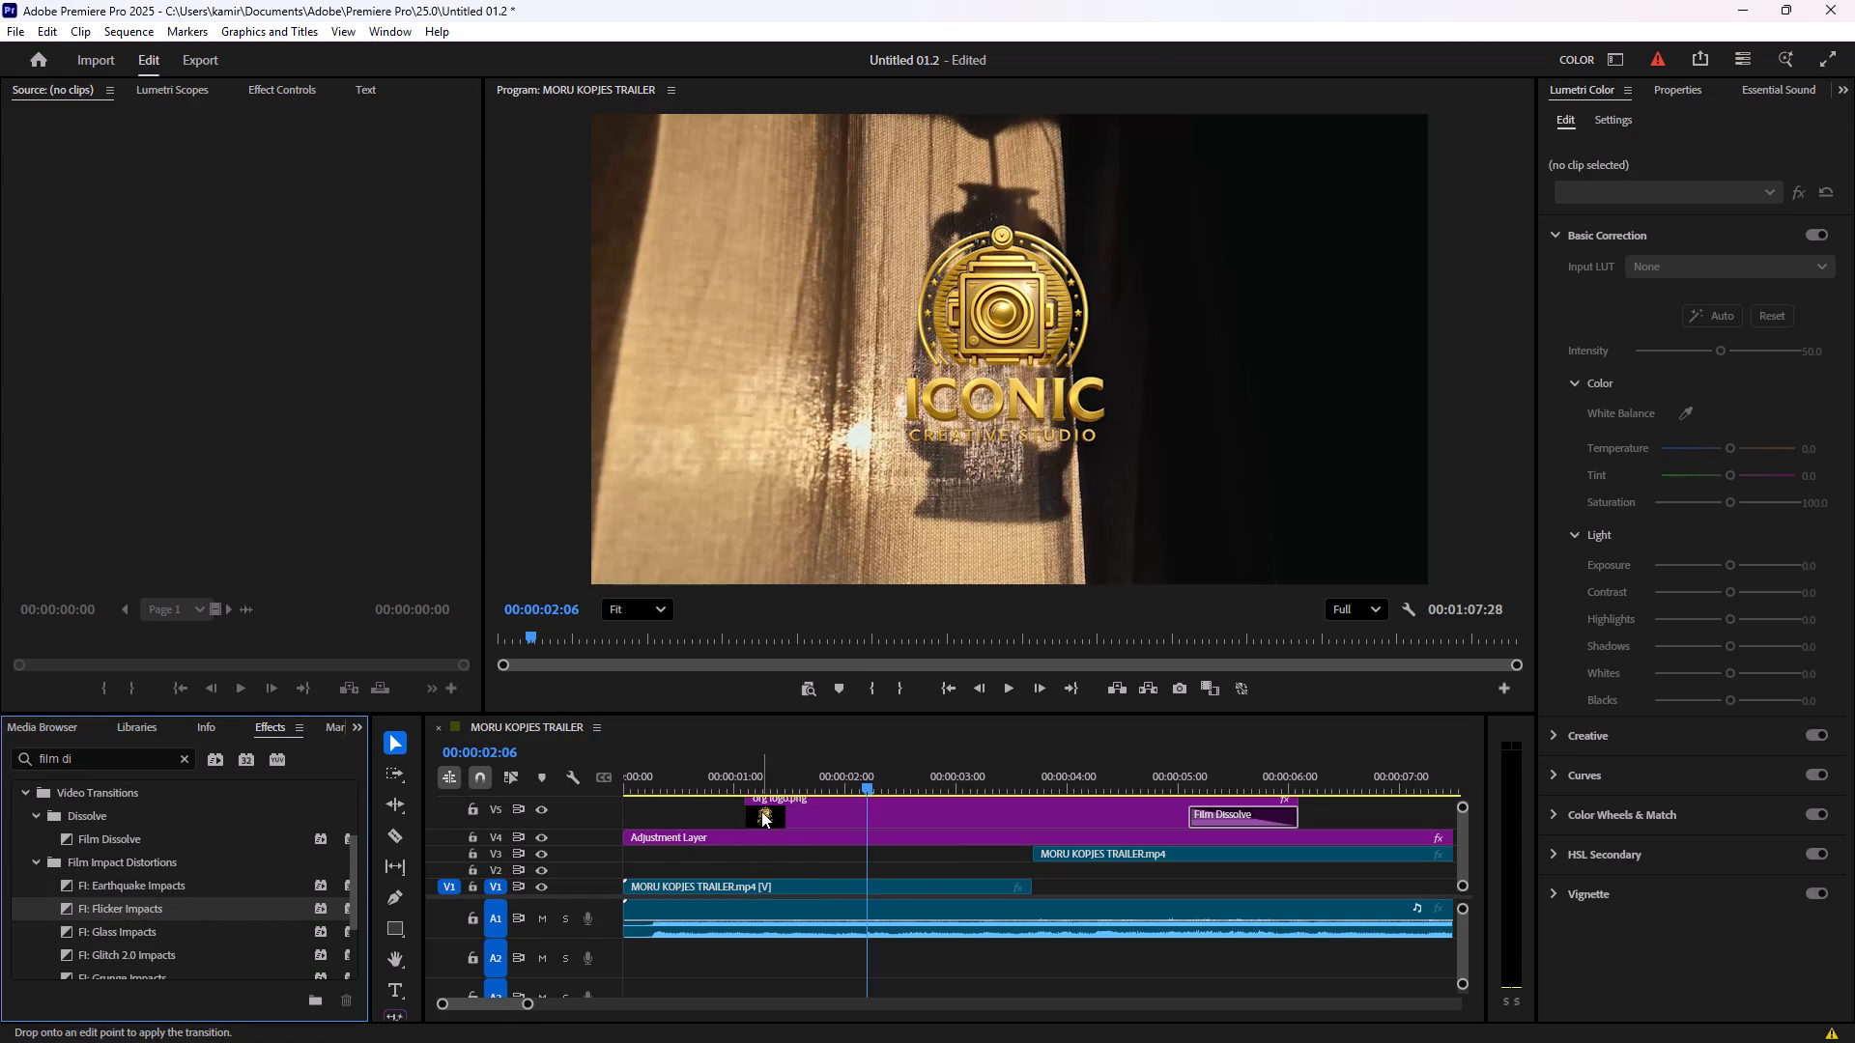
drag(761, 811, 753, 819)
Scrub through the start of the gold logo clip to review the Flicker Impacts transition.
drag(870, 785, 862, 785)
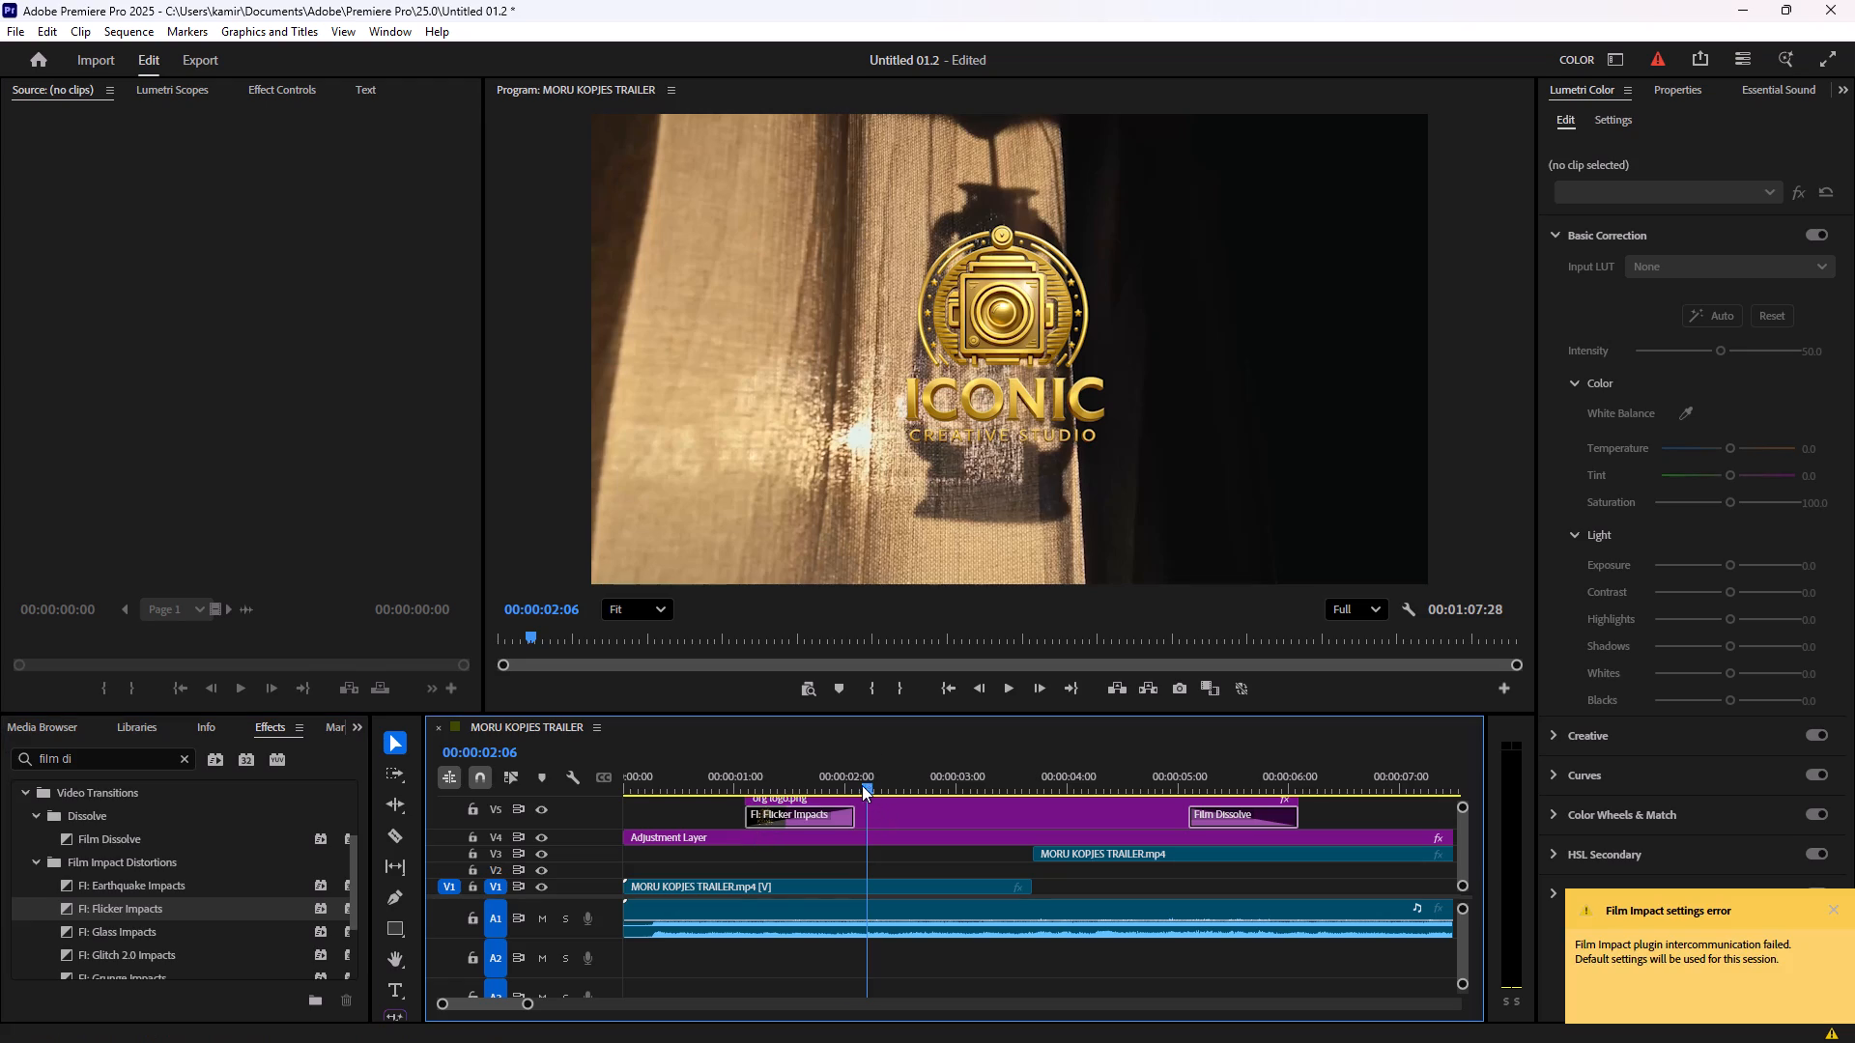
drag(862, 785, 766, 788)
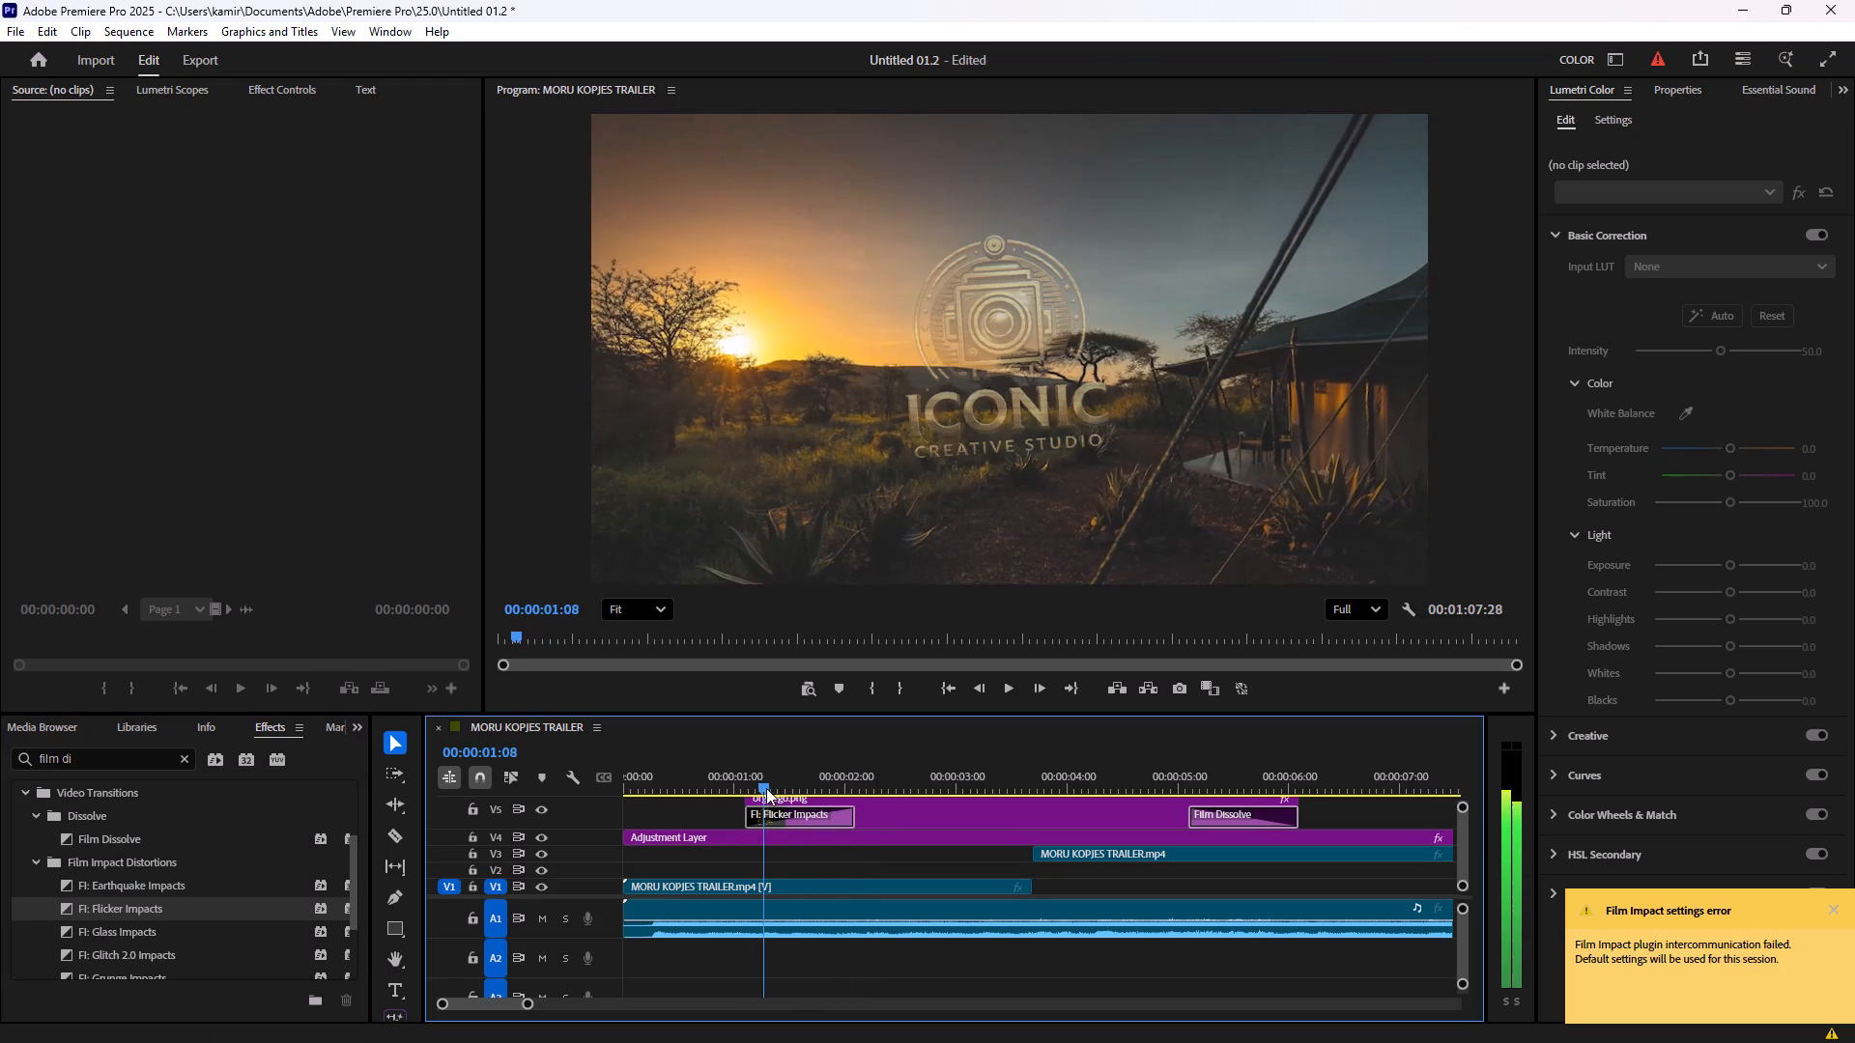
drag(766, 788, 764, 783)
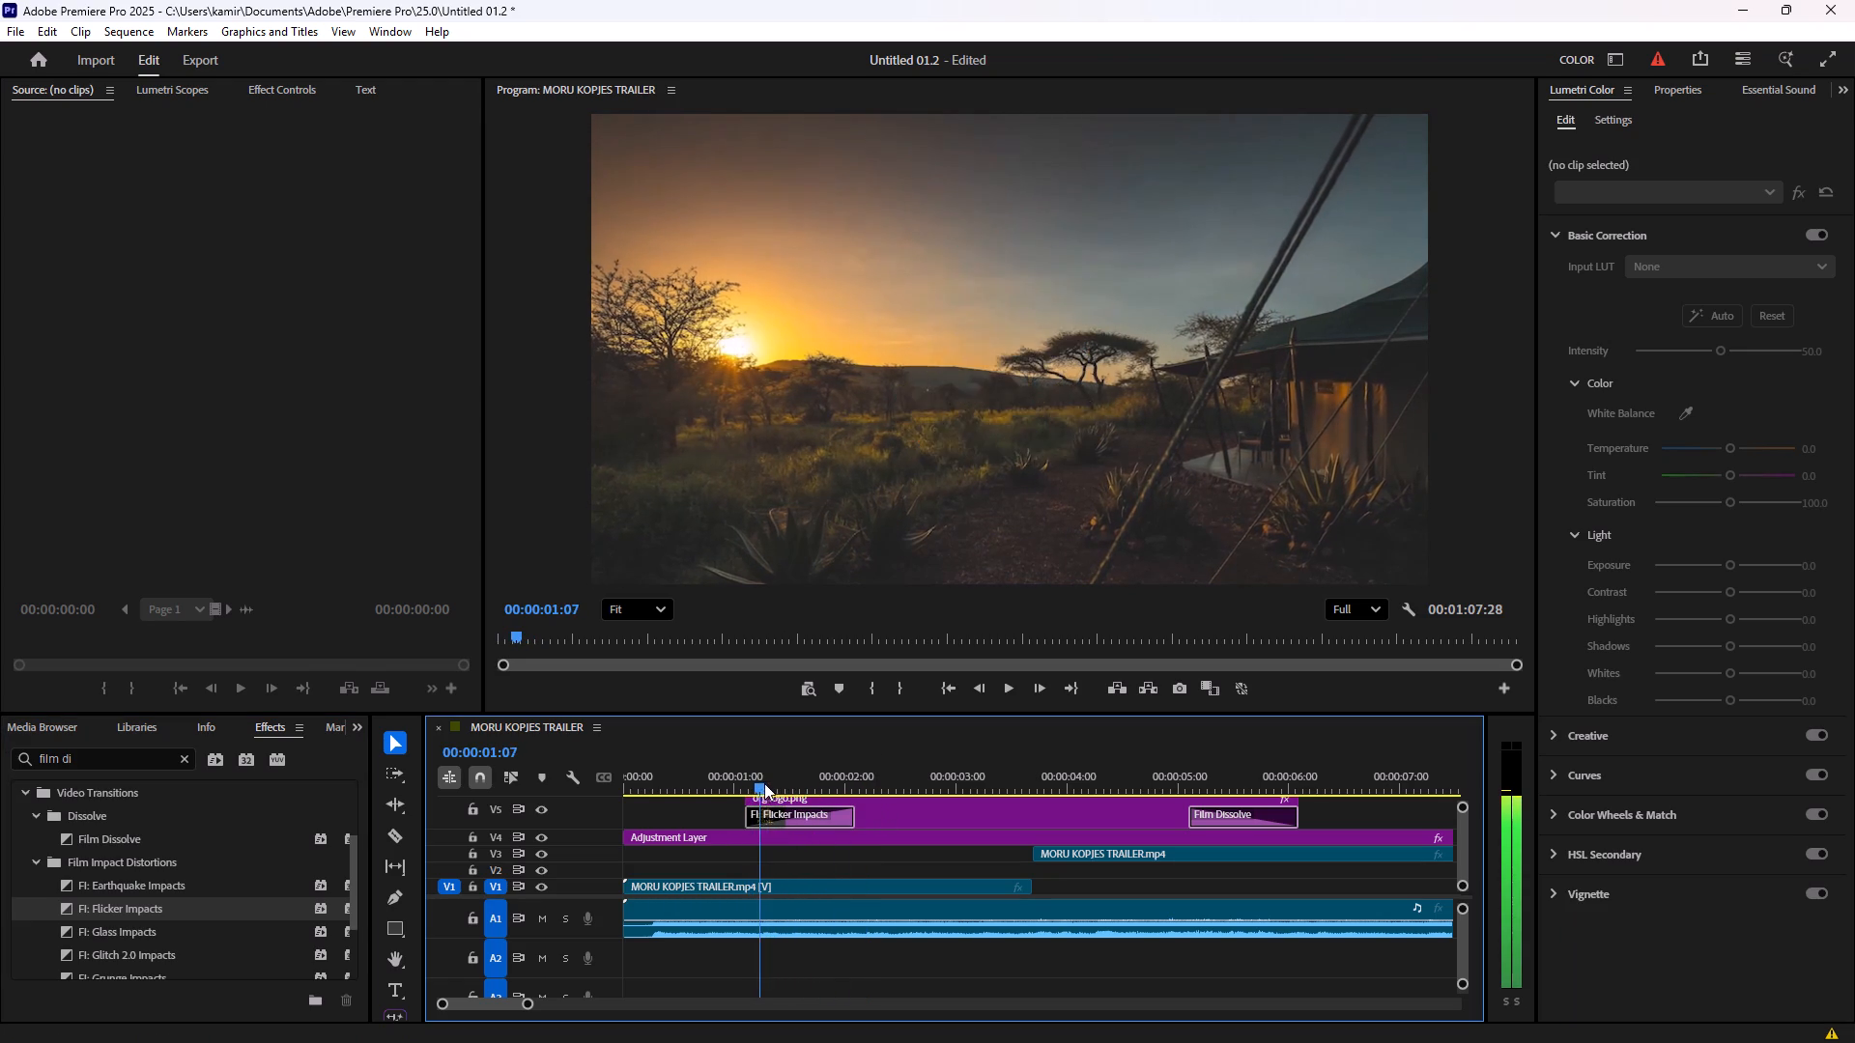
drag(764, 783, 822, 764)
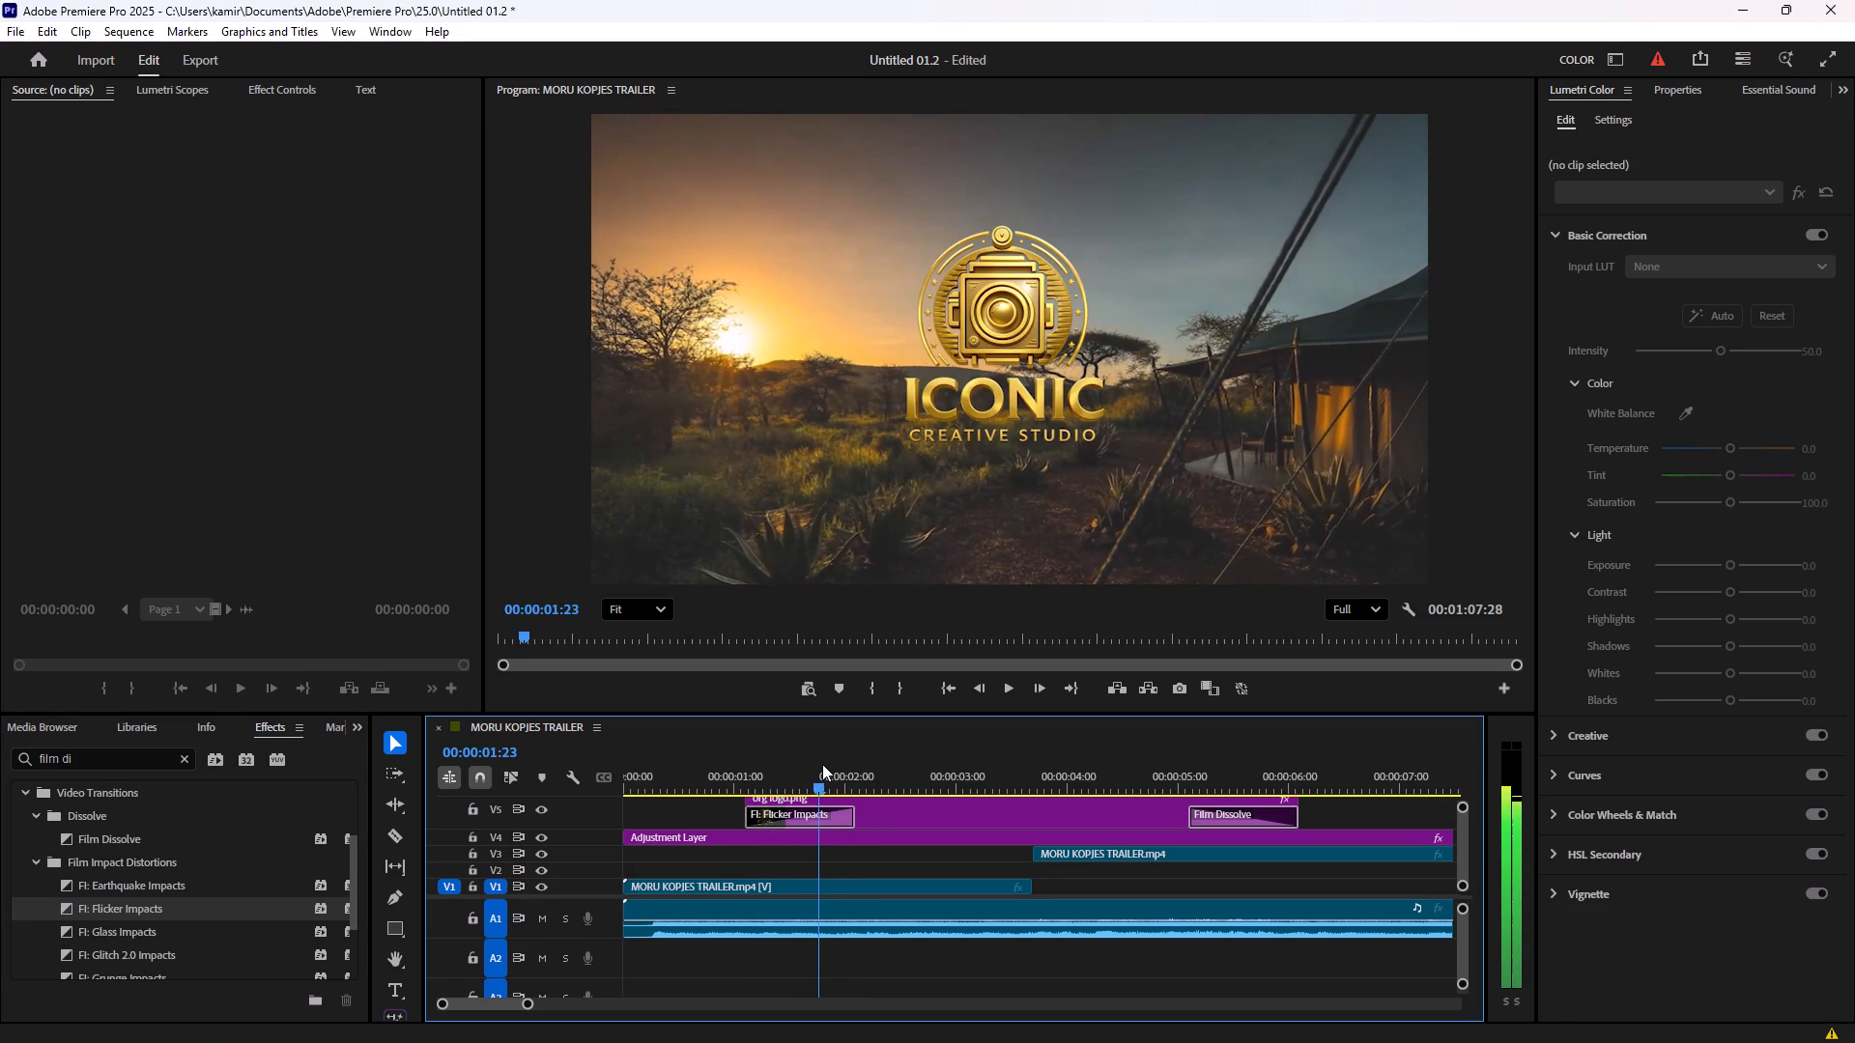
drag(822, 764, 866, 761)
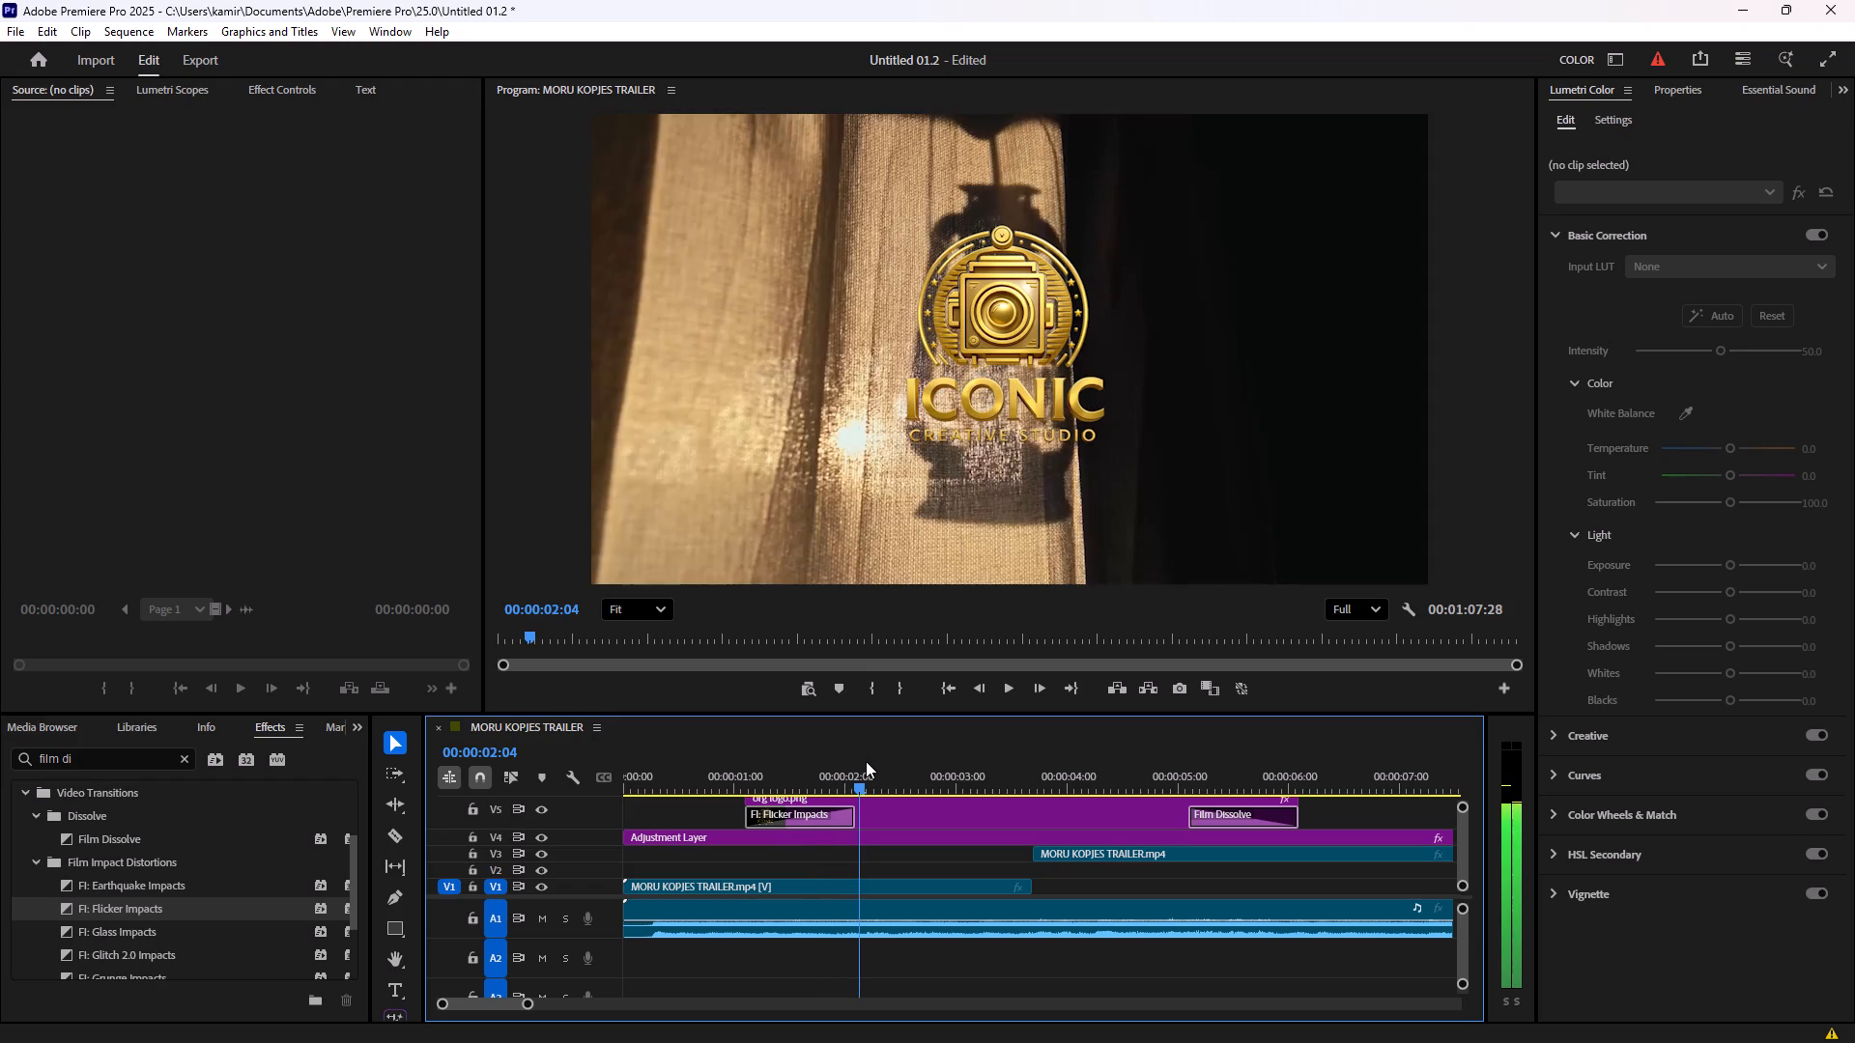
drag(866, 761, 868, 761)
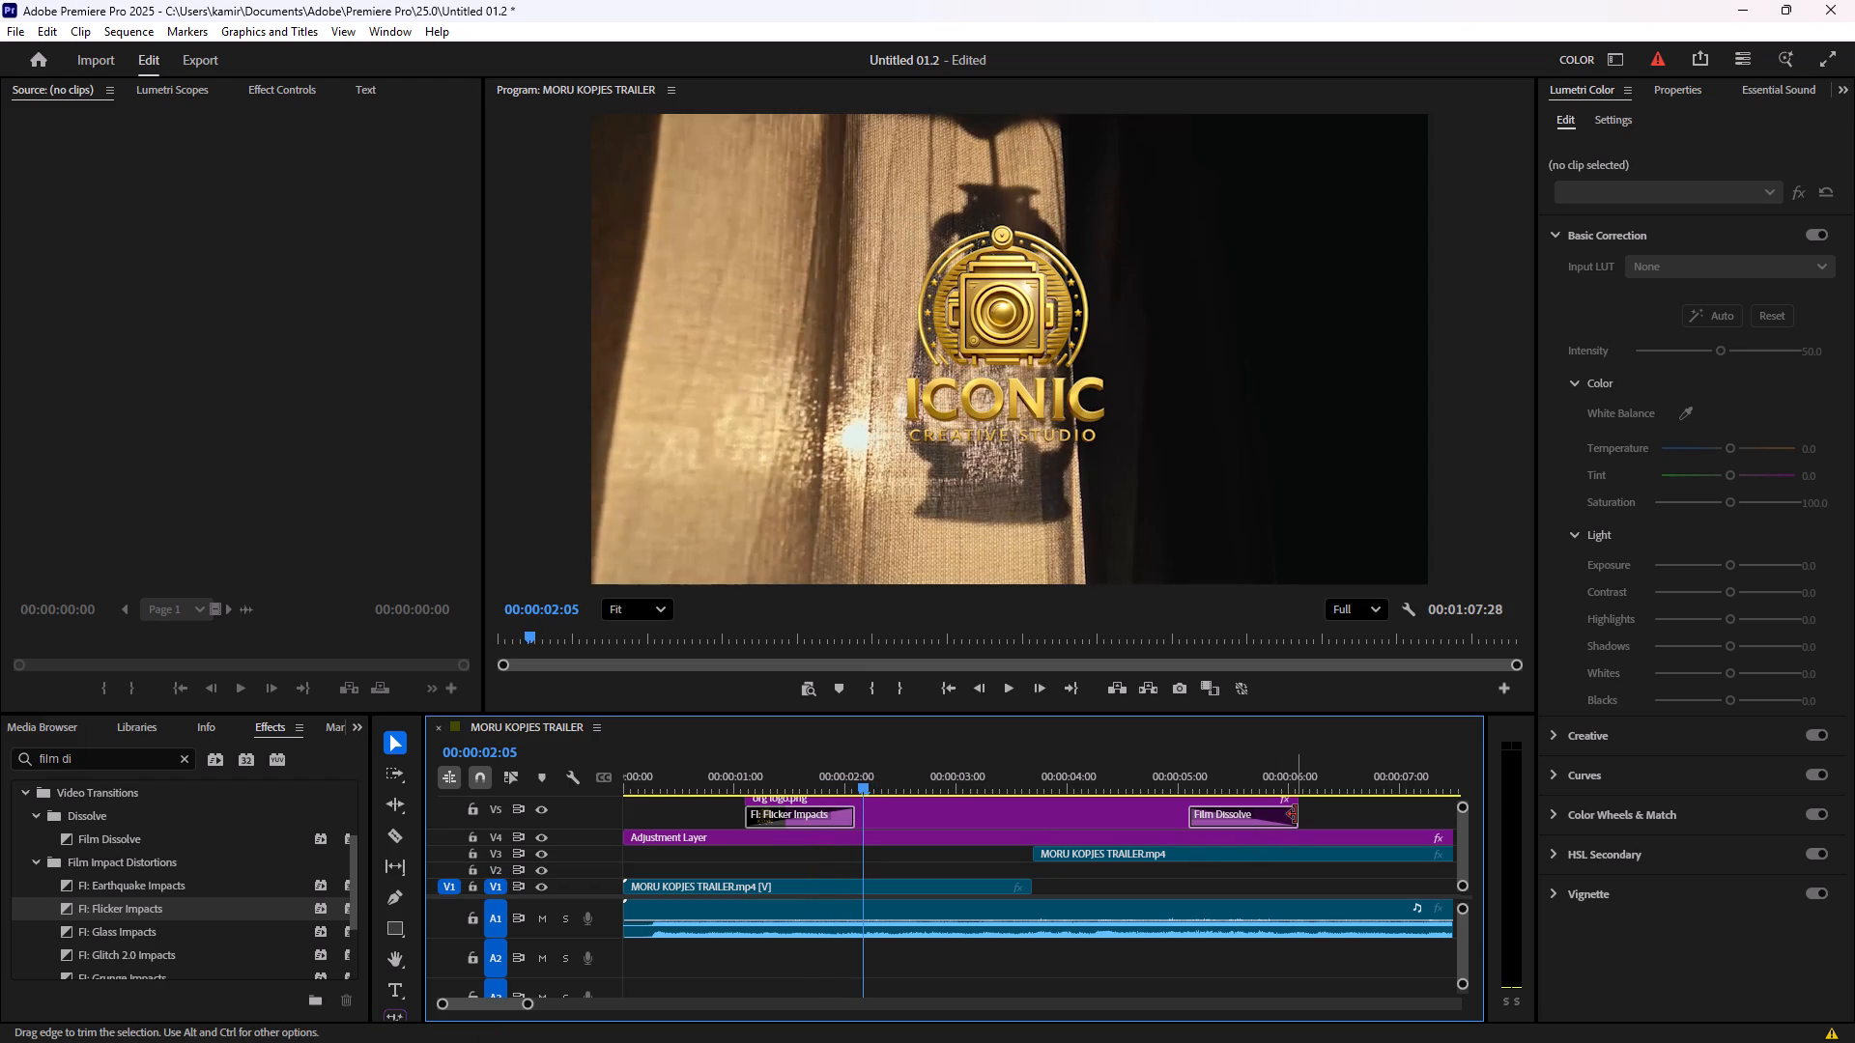
Shorten the gold logo clip on V5 by trimming its end back to about 00:00:04:00.
drag(1296, 813, 1149, 821)
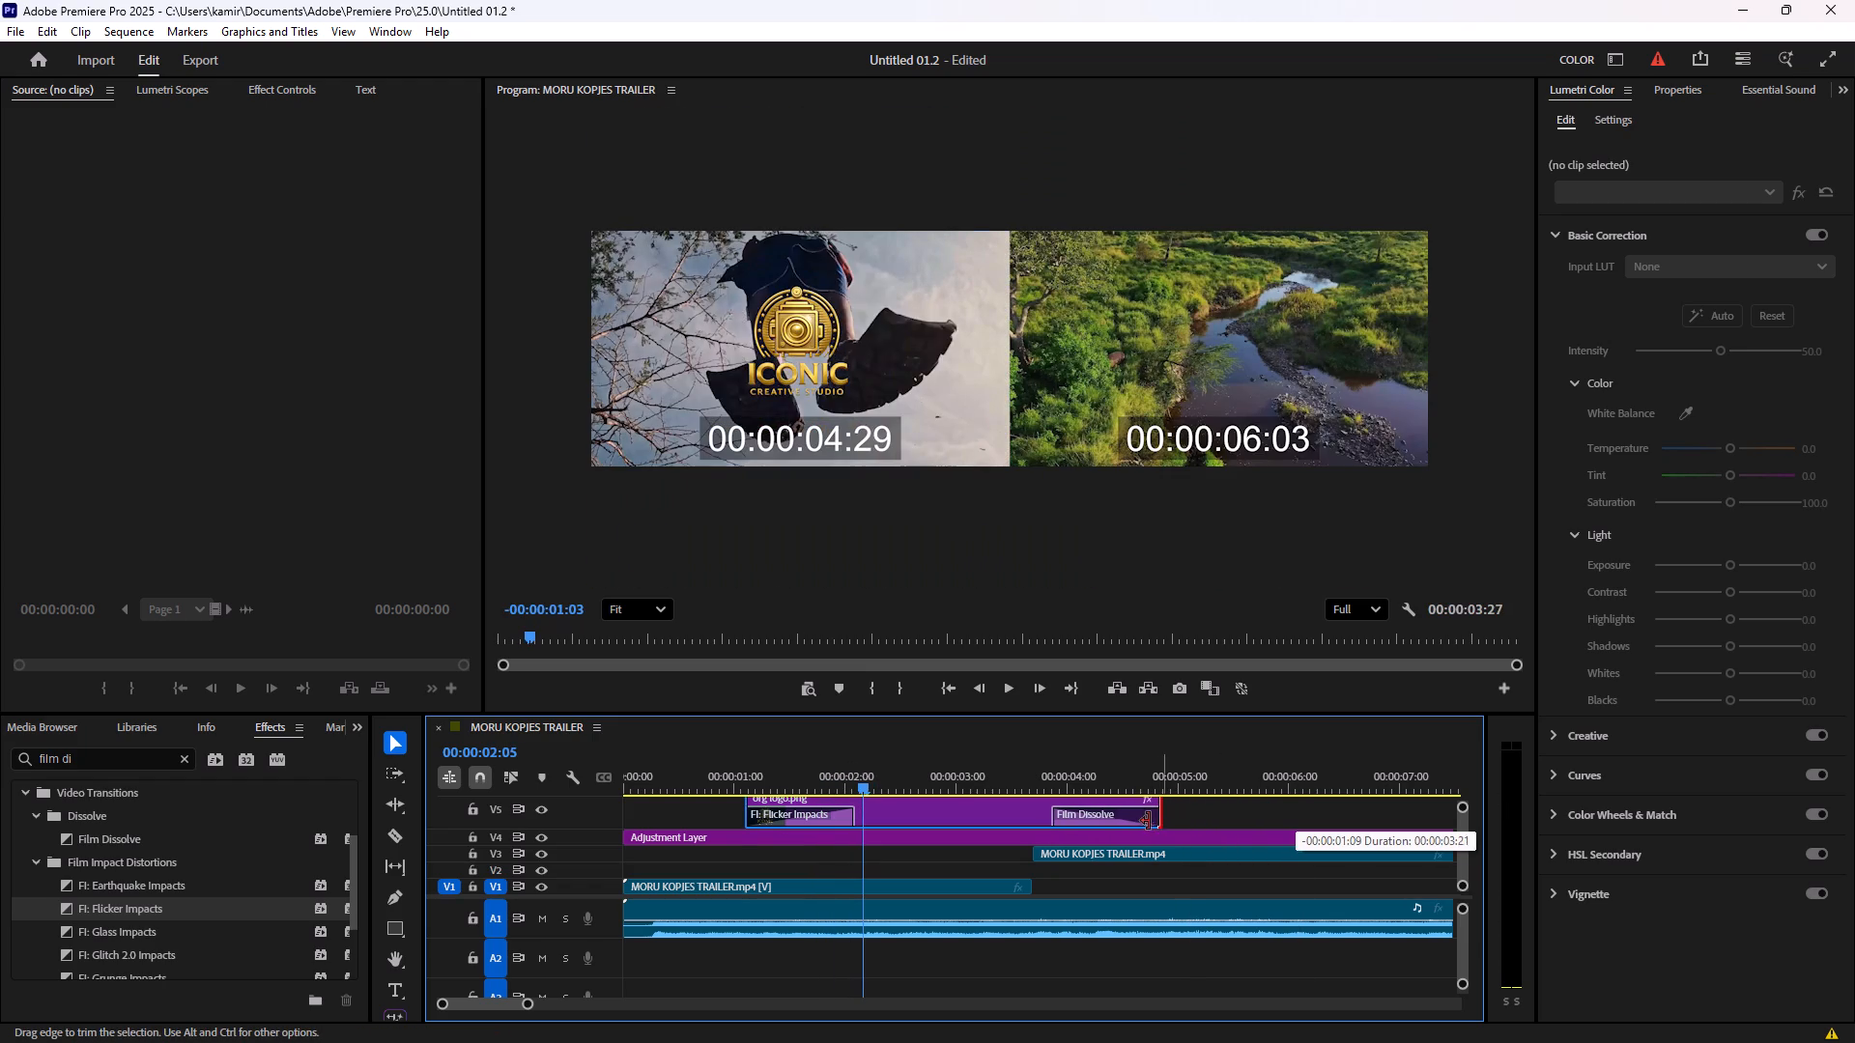
drag(1149, 821, 1137, 818)
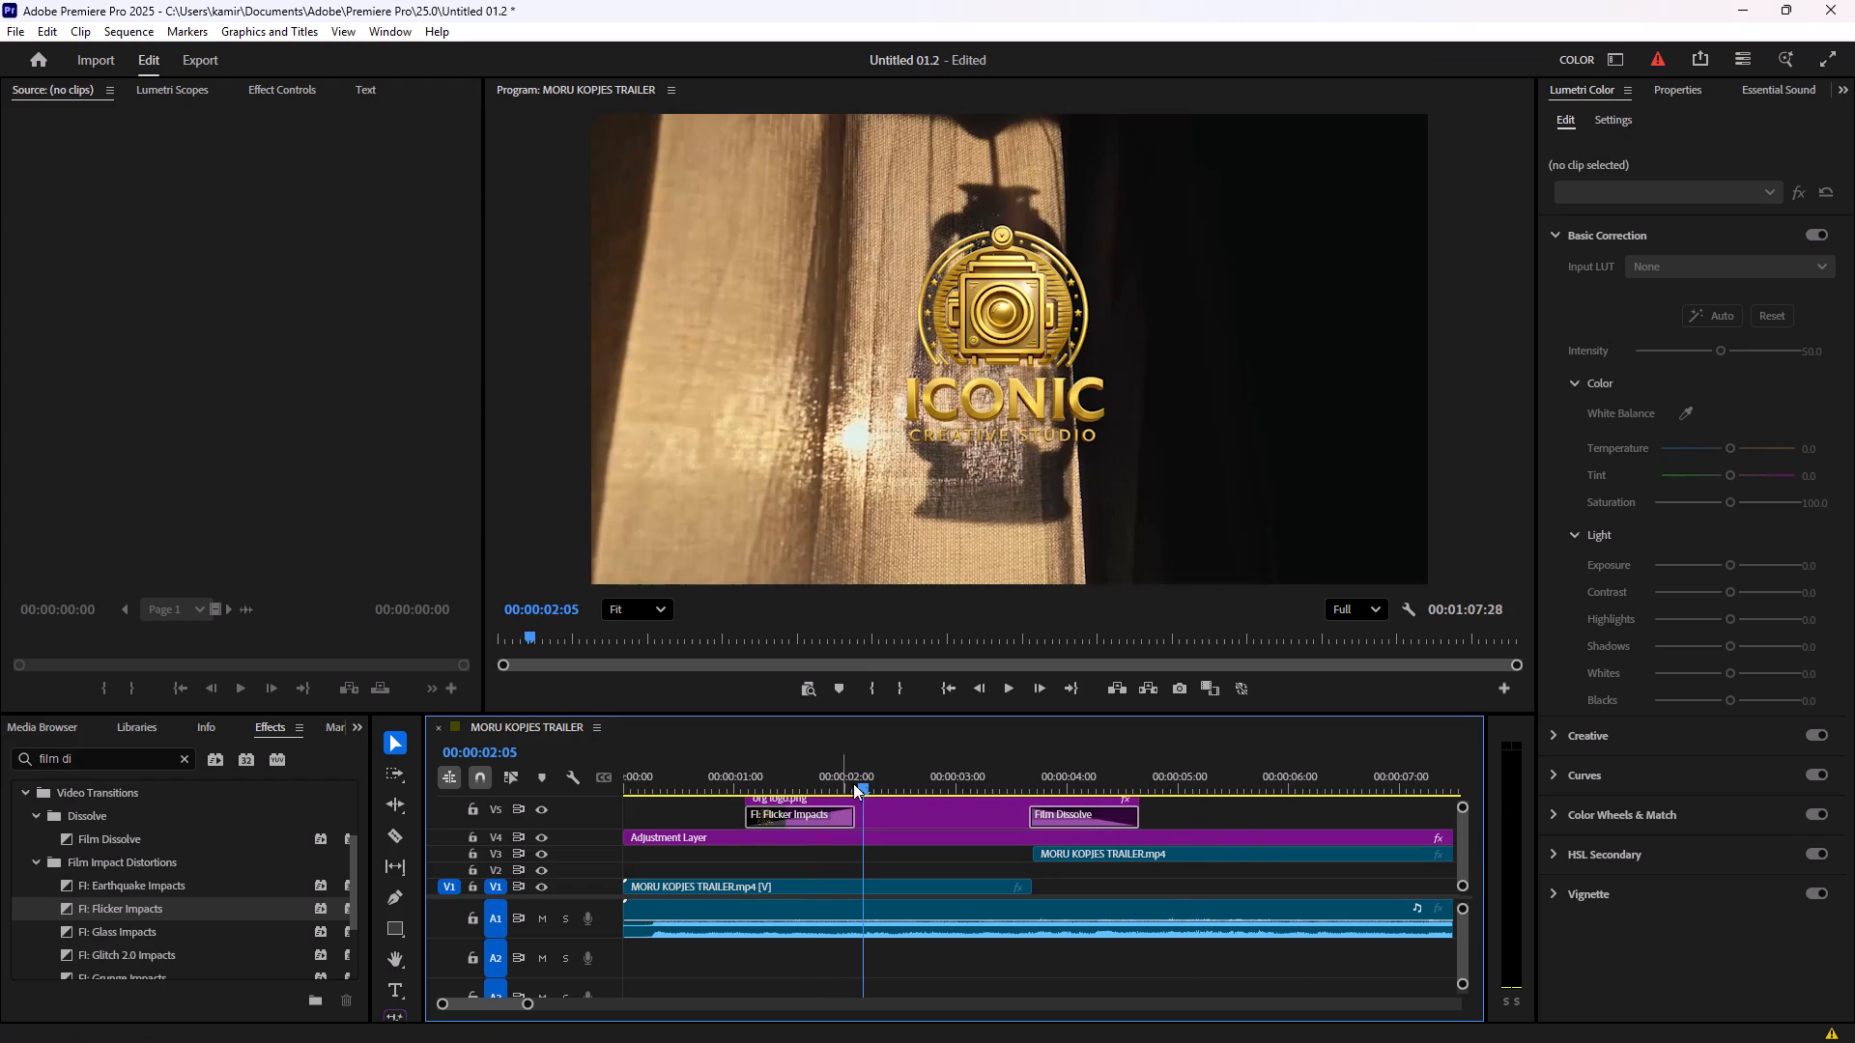
drag(867, 787, 617, 780)
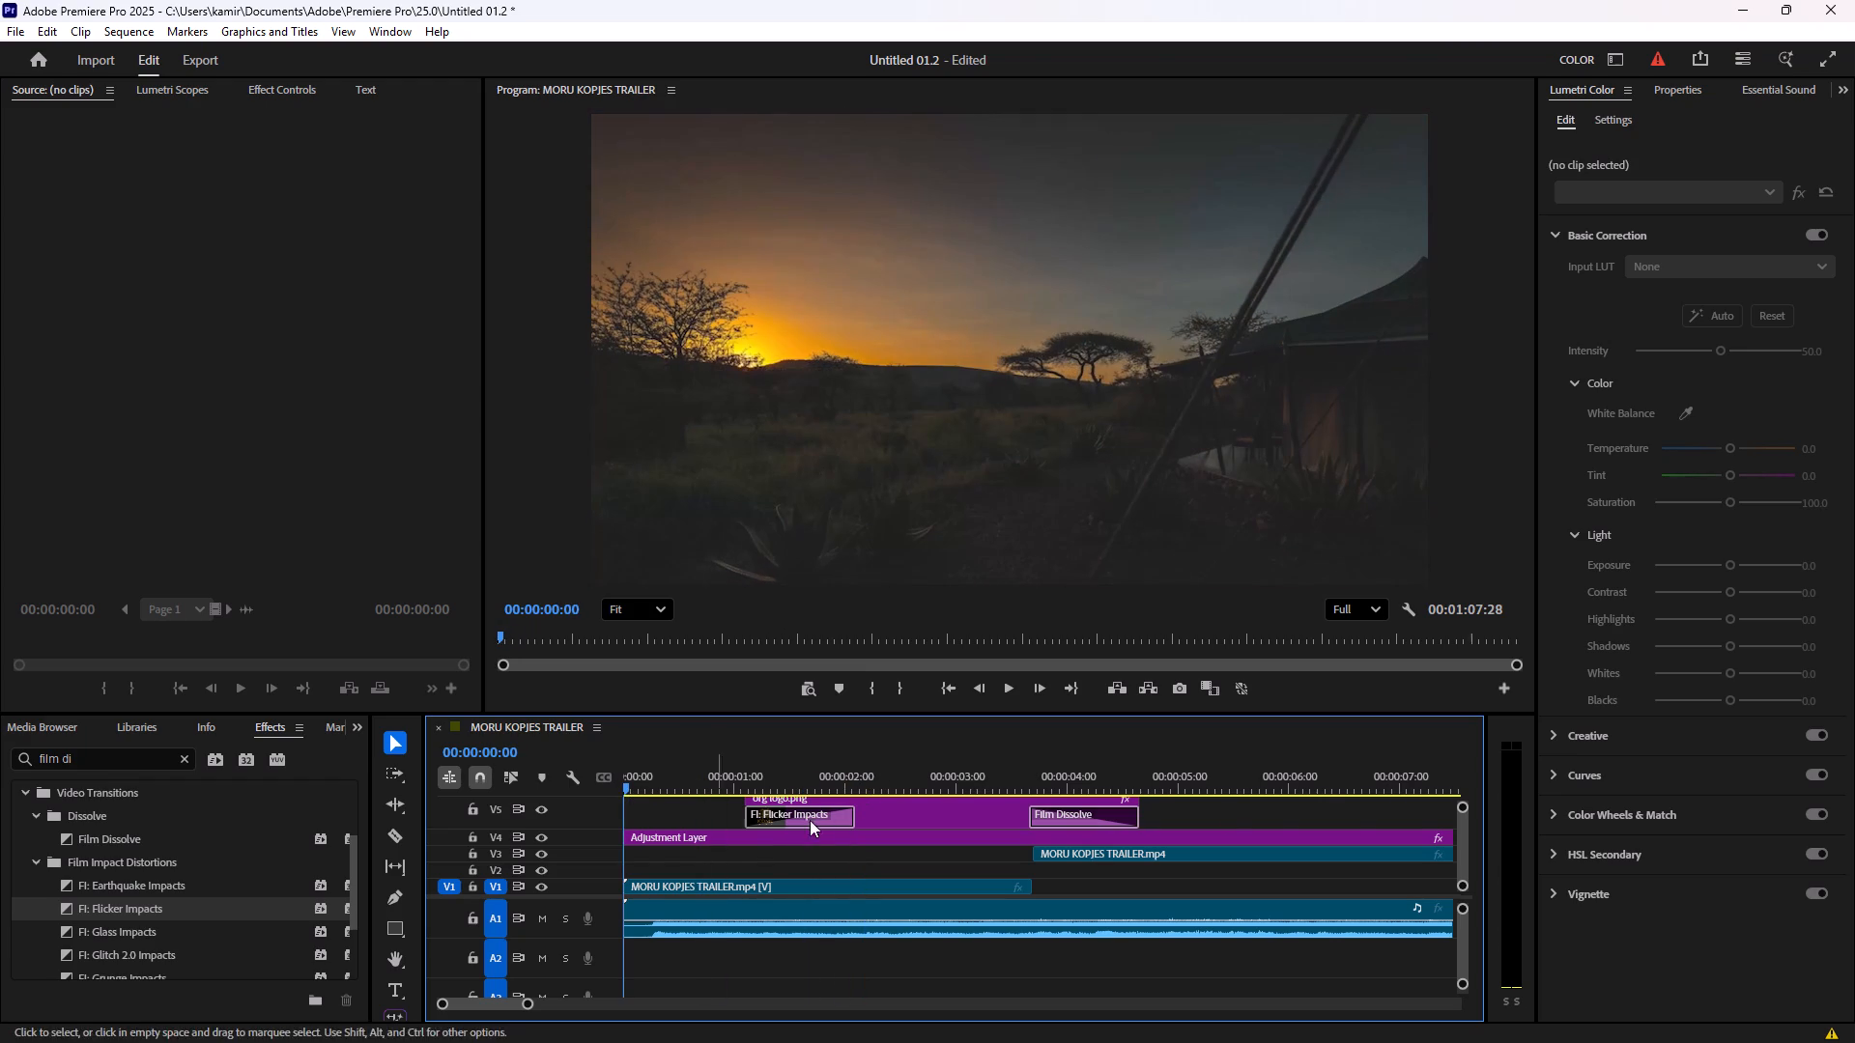
drag(1136, 817, 1105, 812)
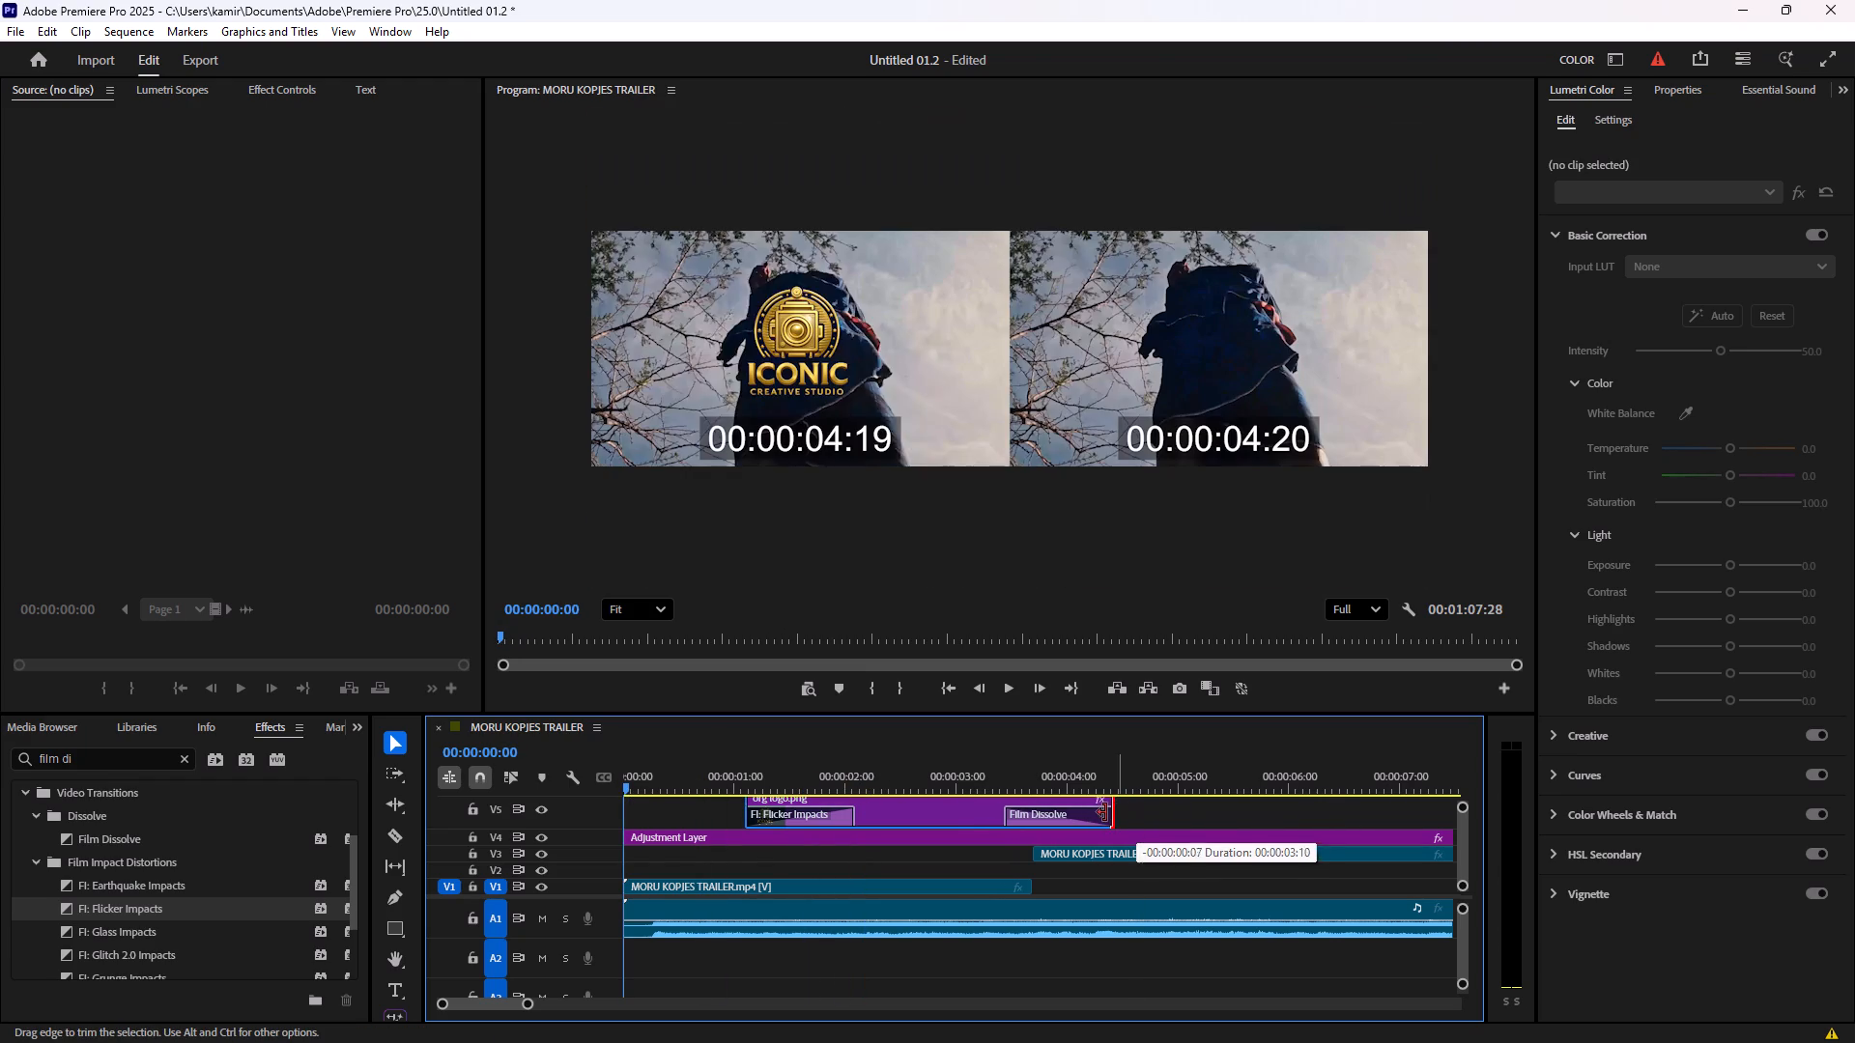
drag(1105, 812, 1071, 812)
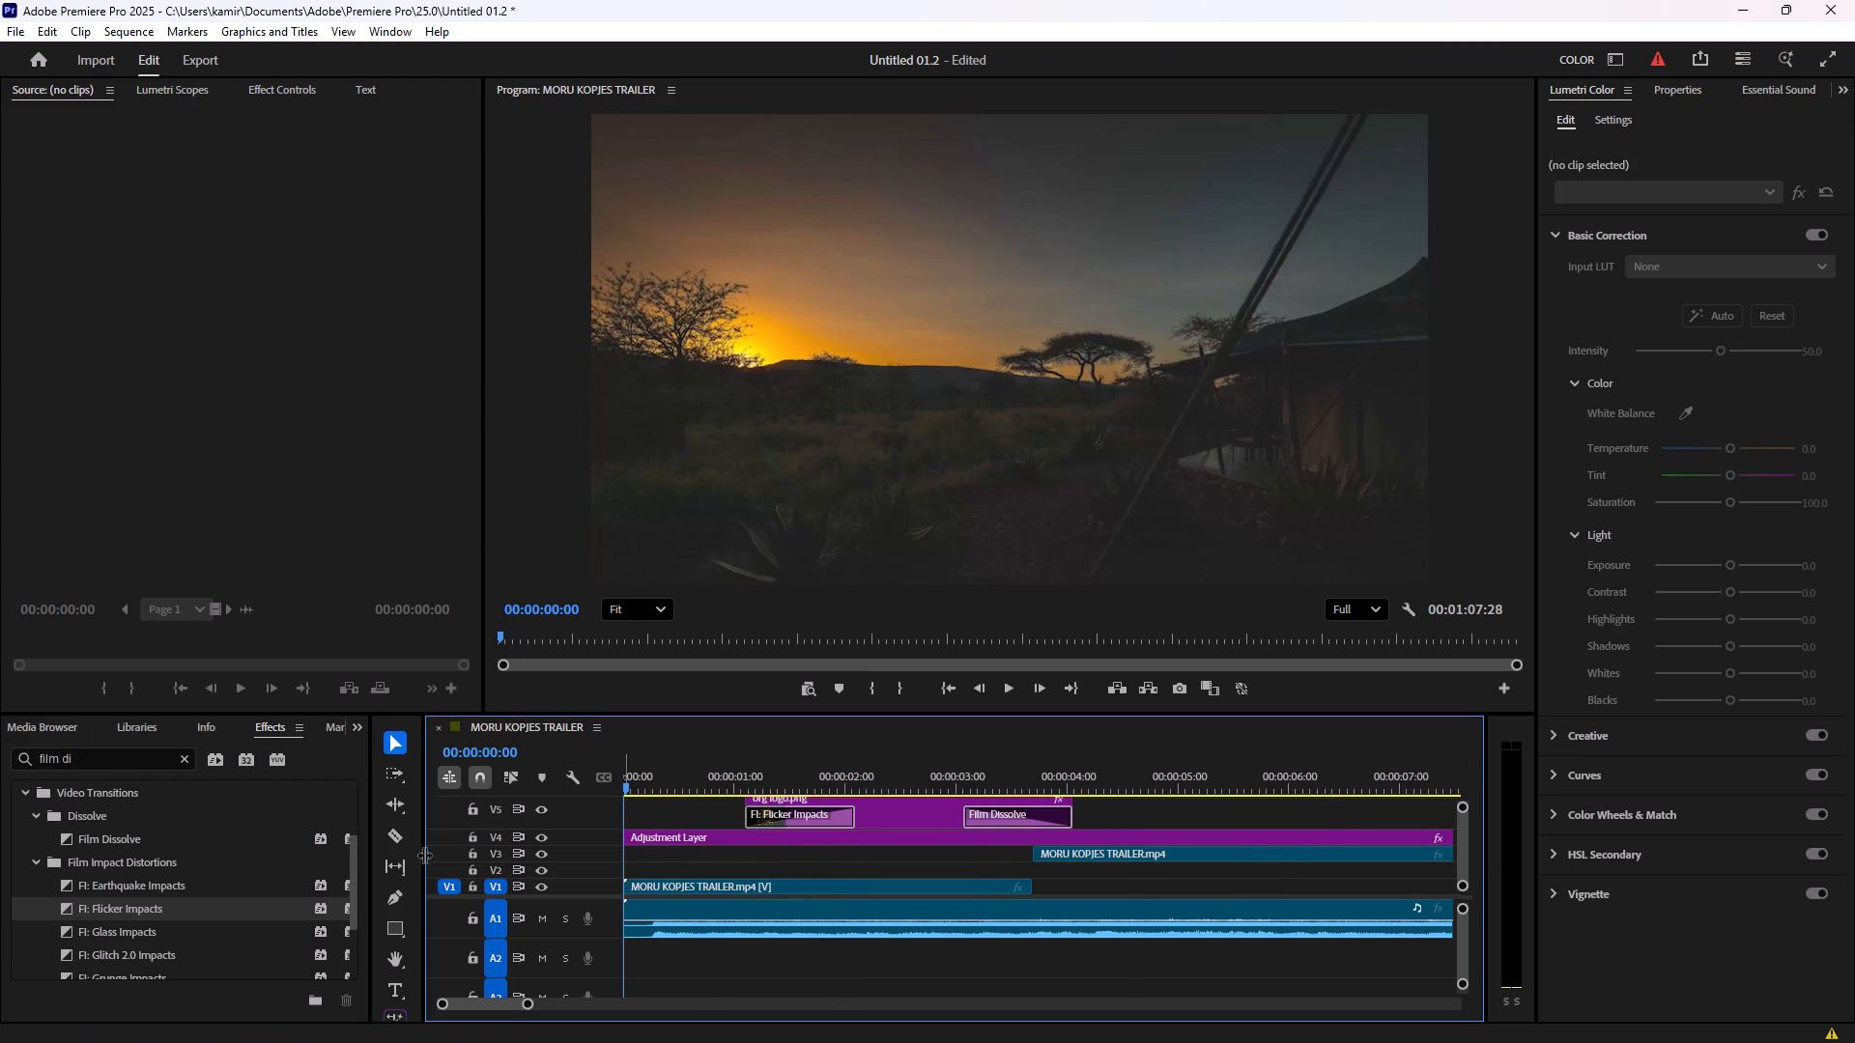
Bring up the project's media items and play the trailer from the start through to its end for review.
click(23, 727)
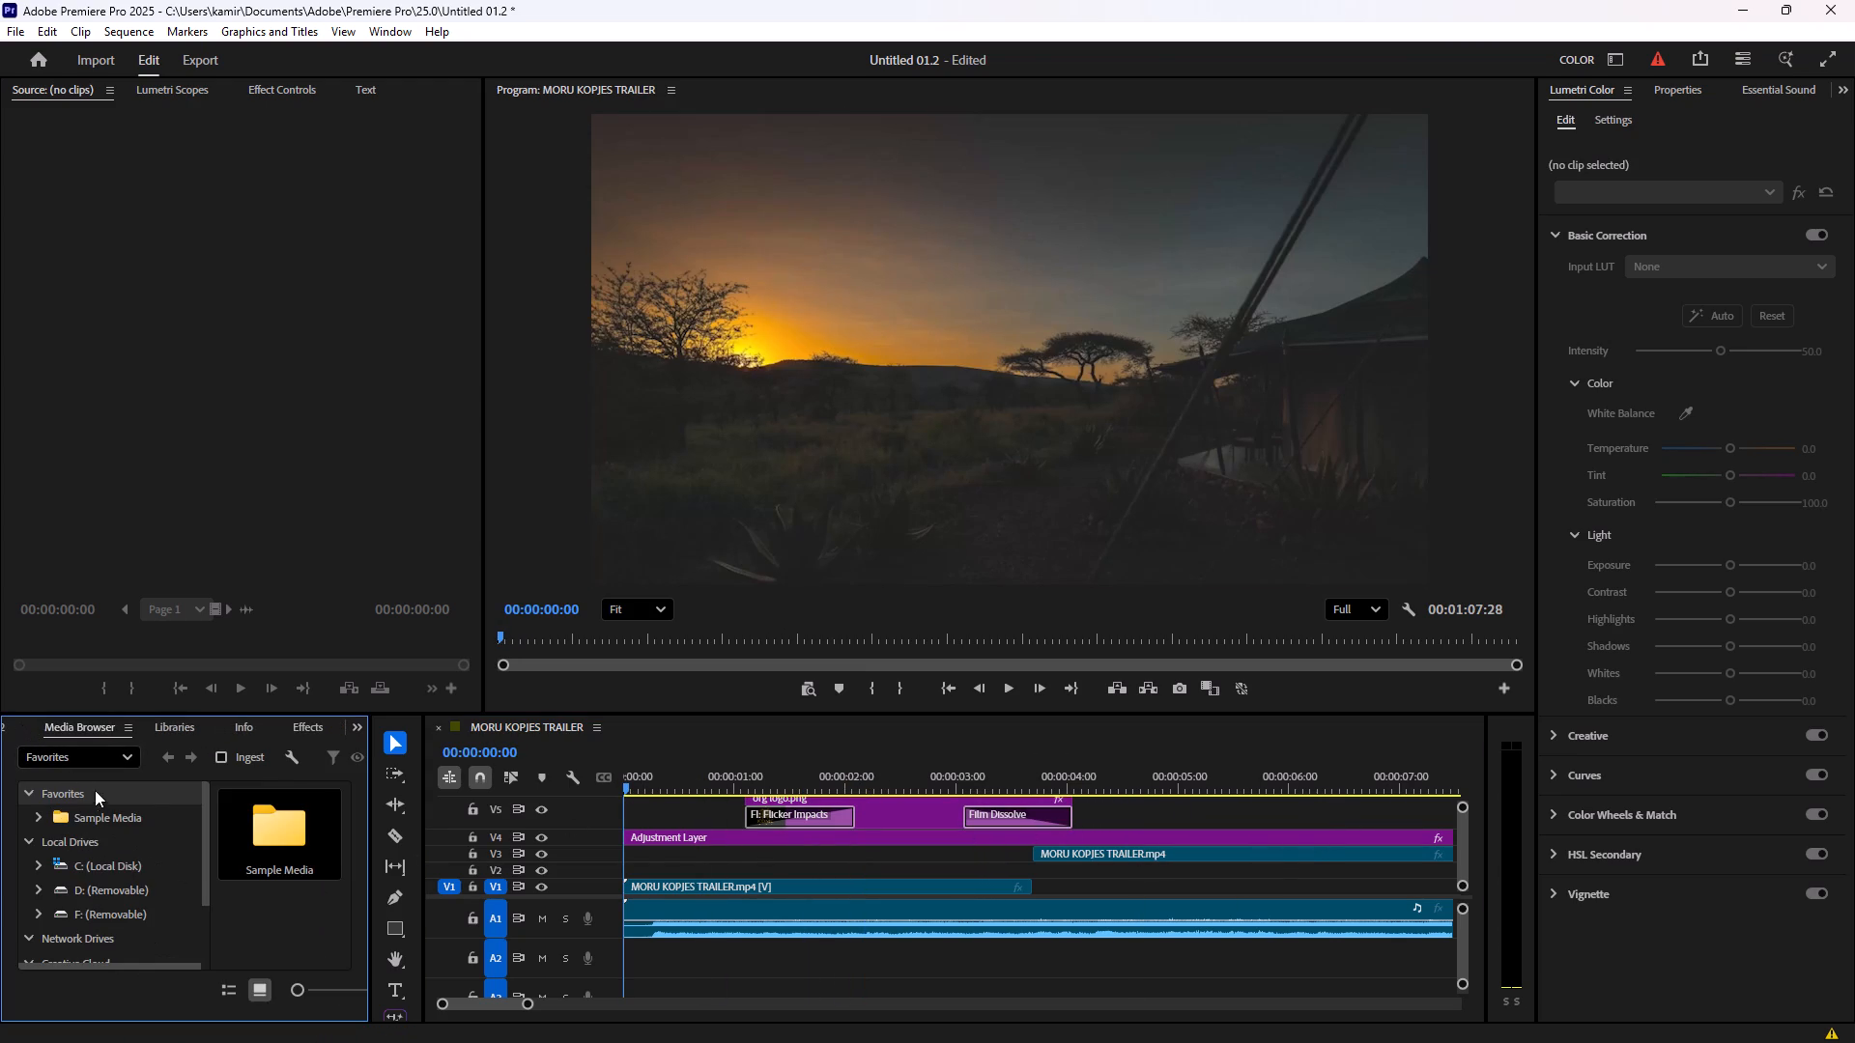
click(8, 725)
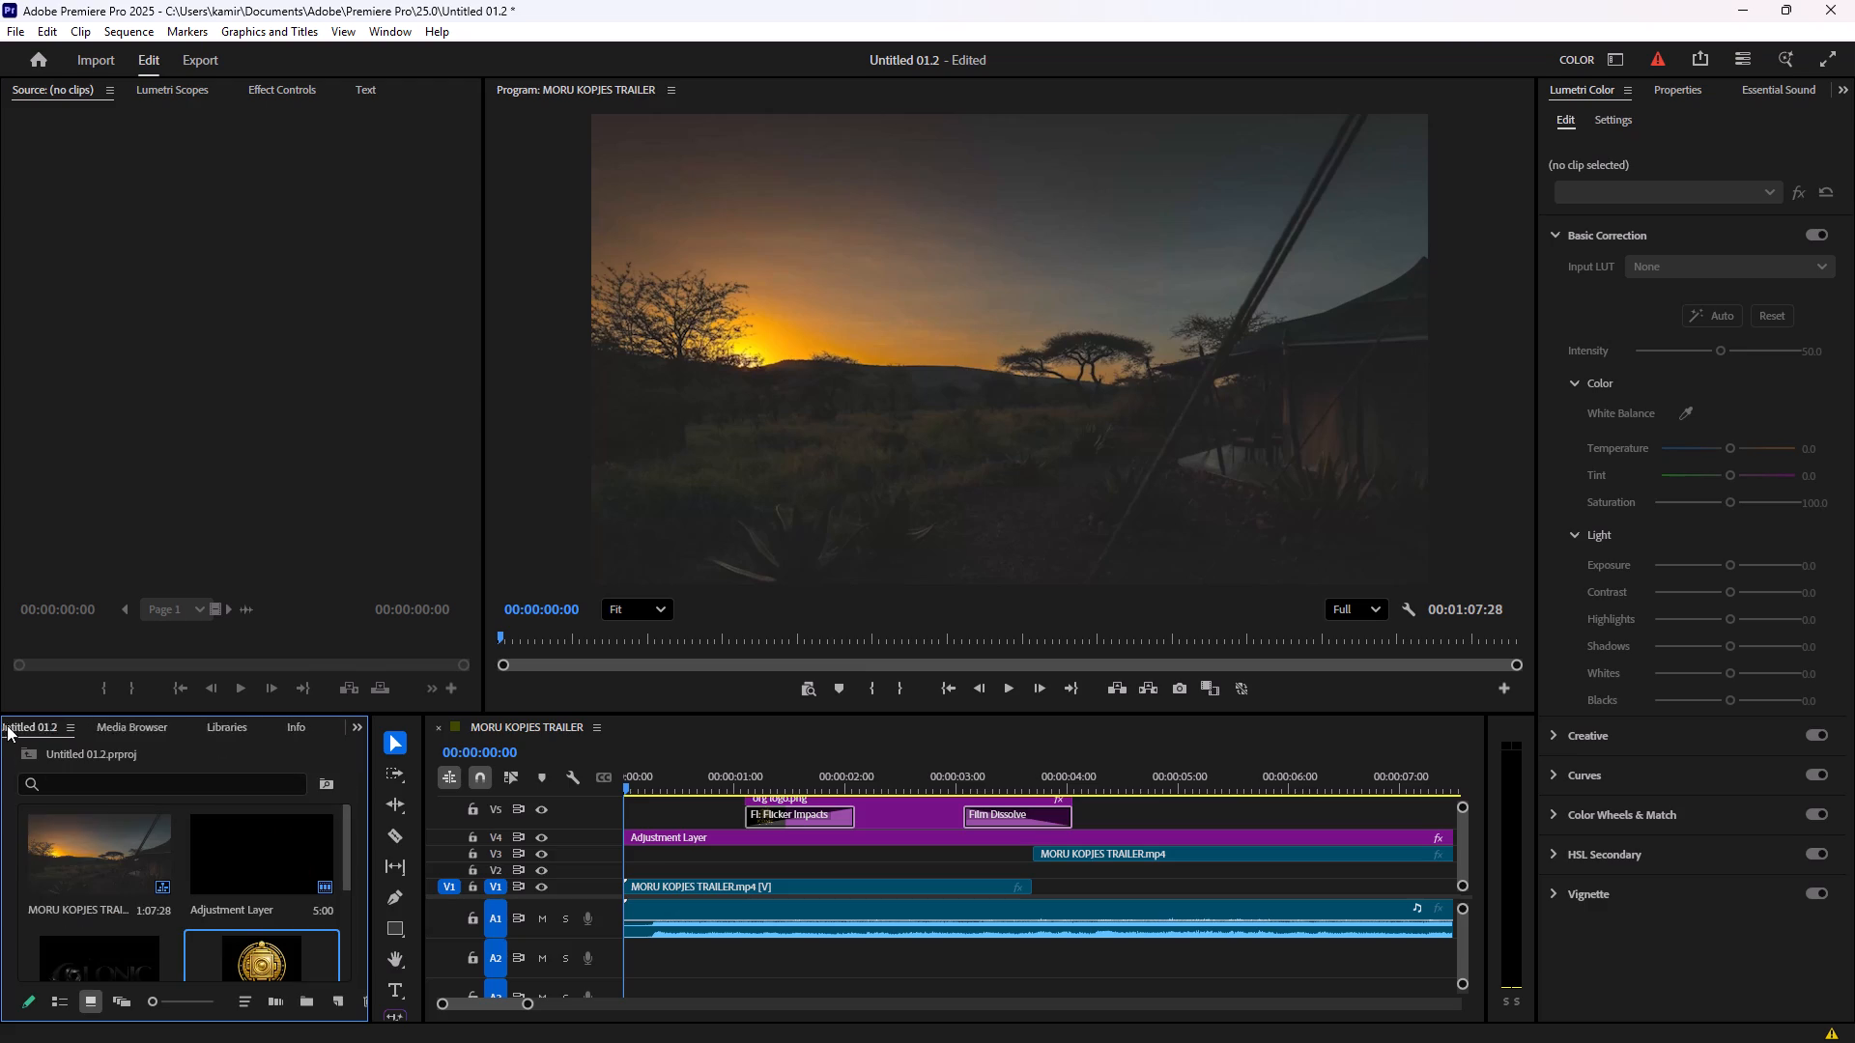
scroll(156, 883, down, 1)
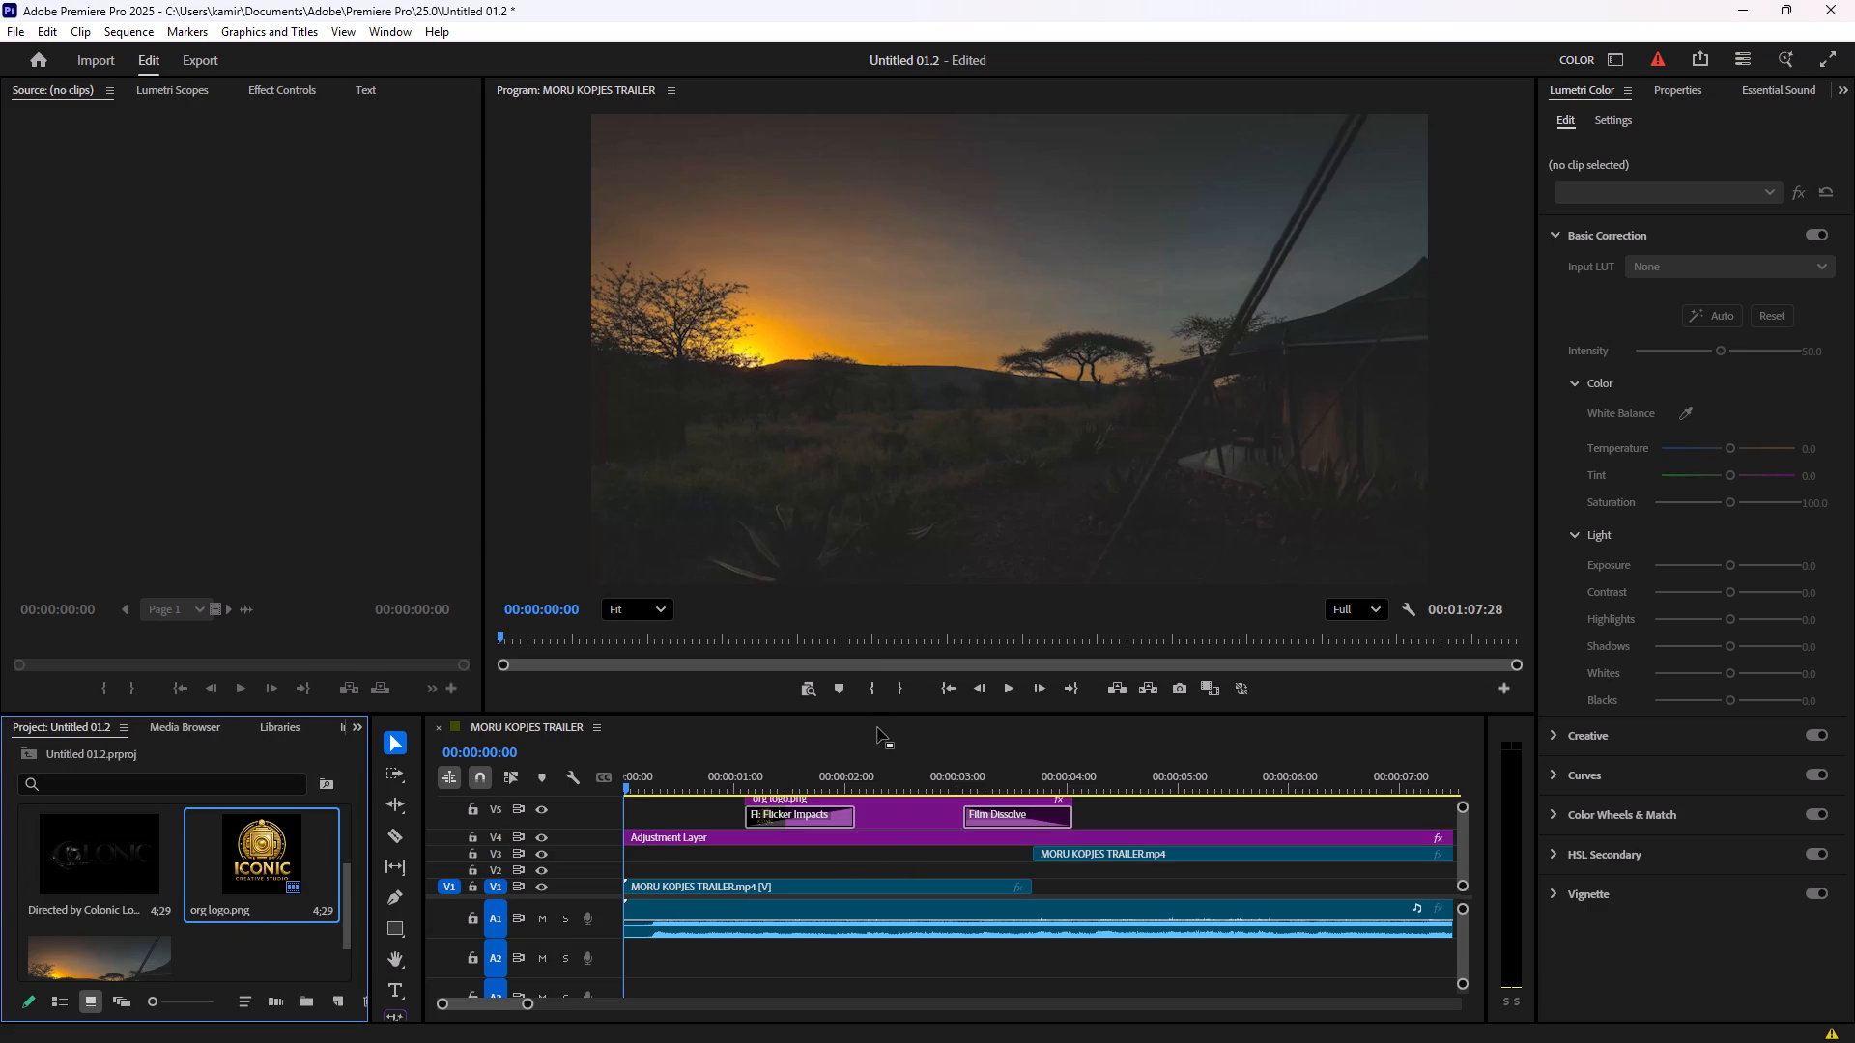
key(space)
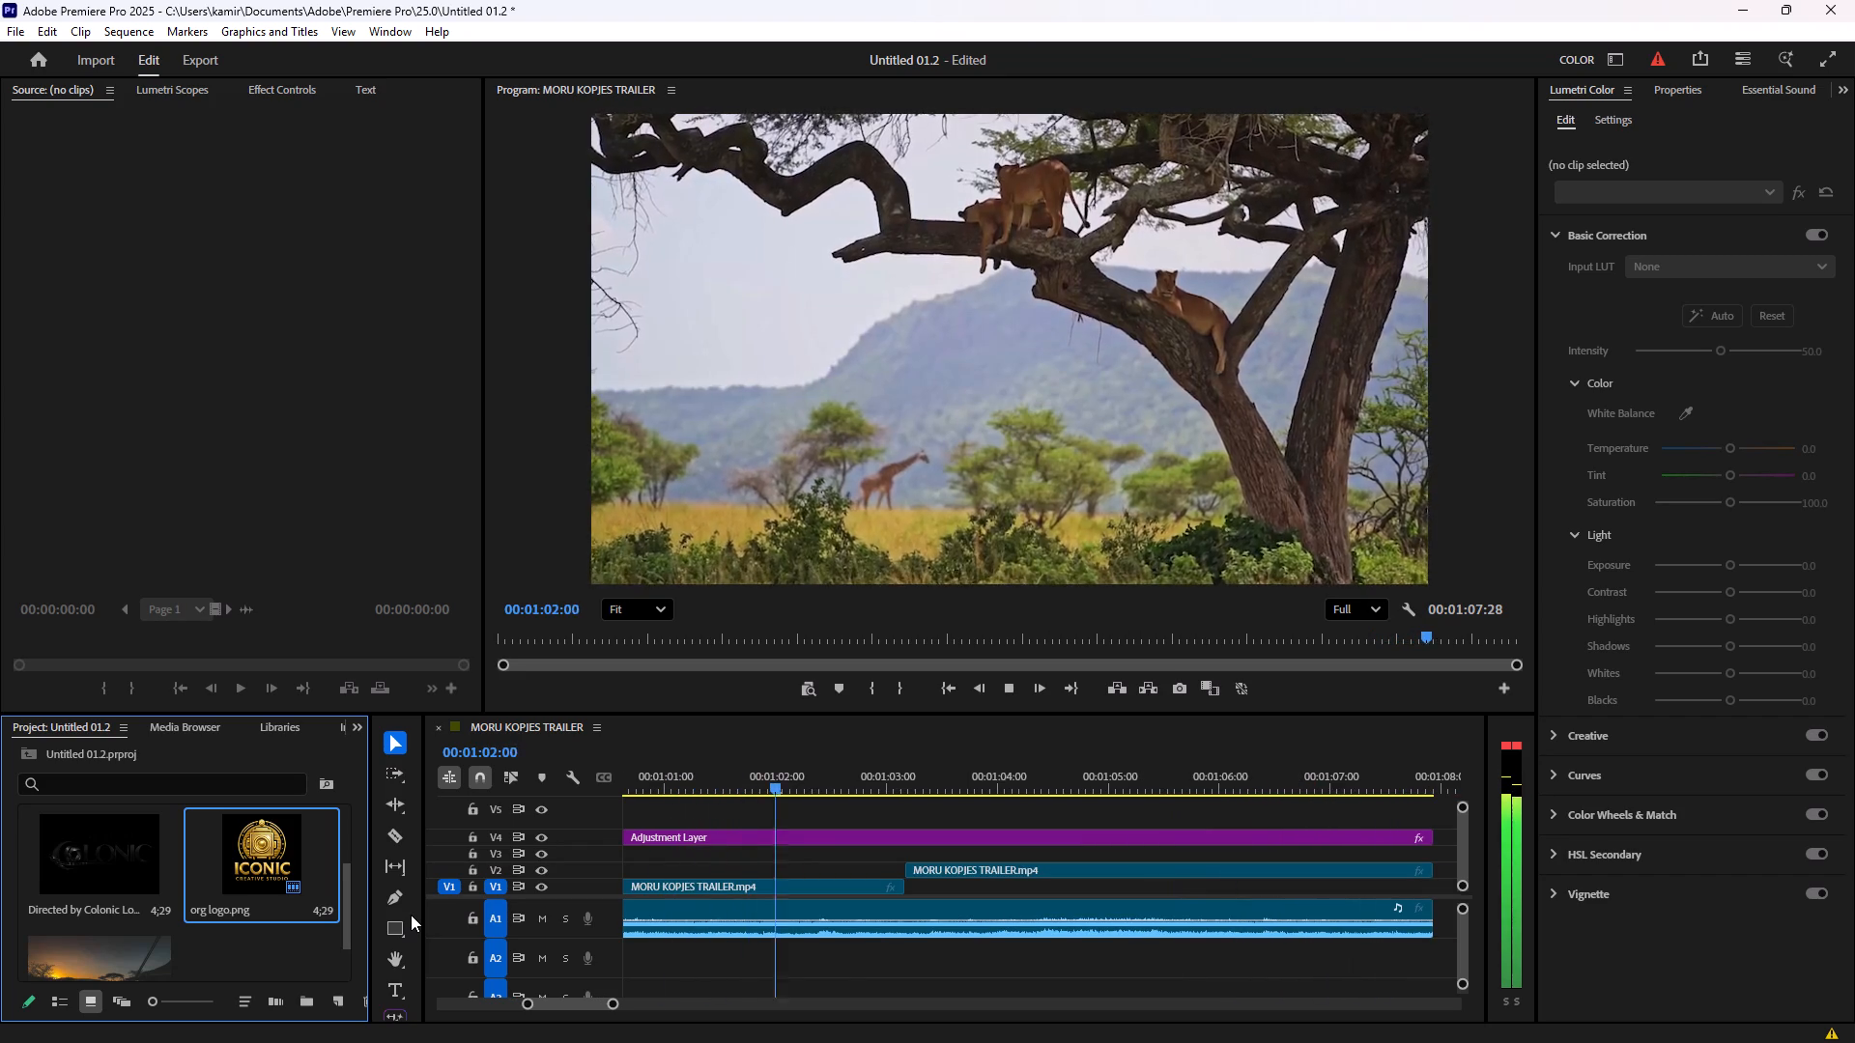
scroll(793, 403, down, 1)
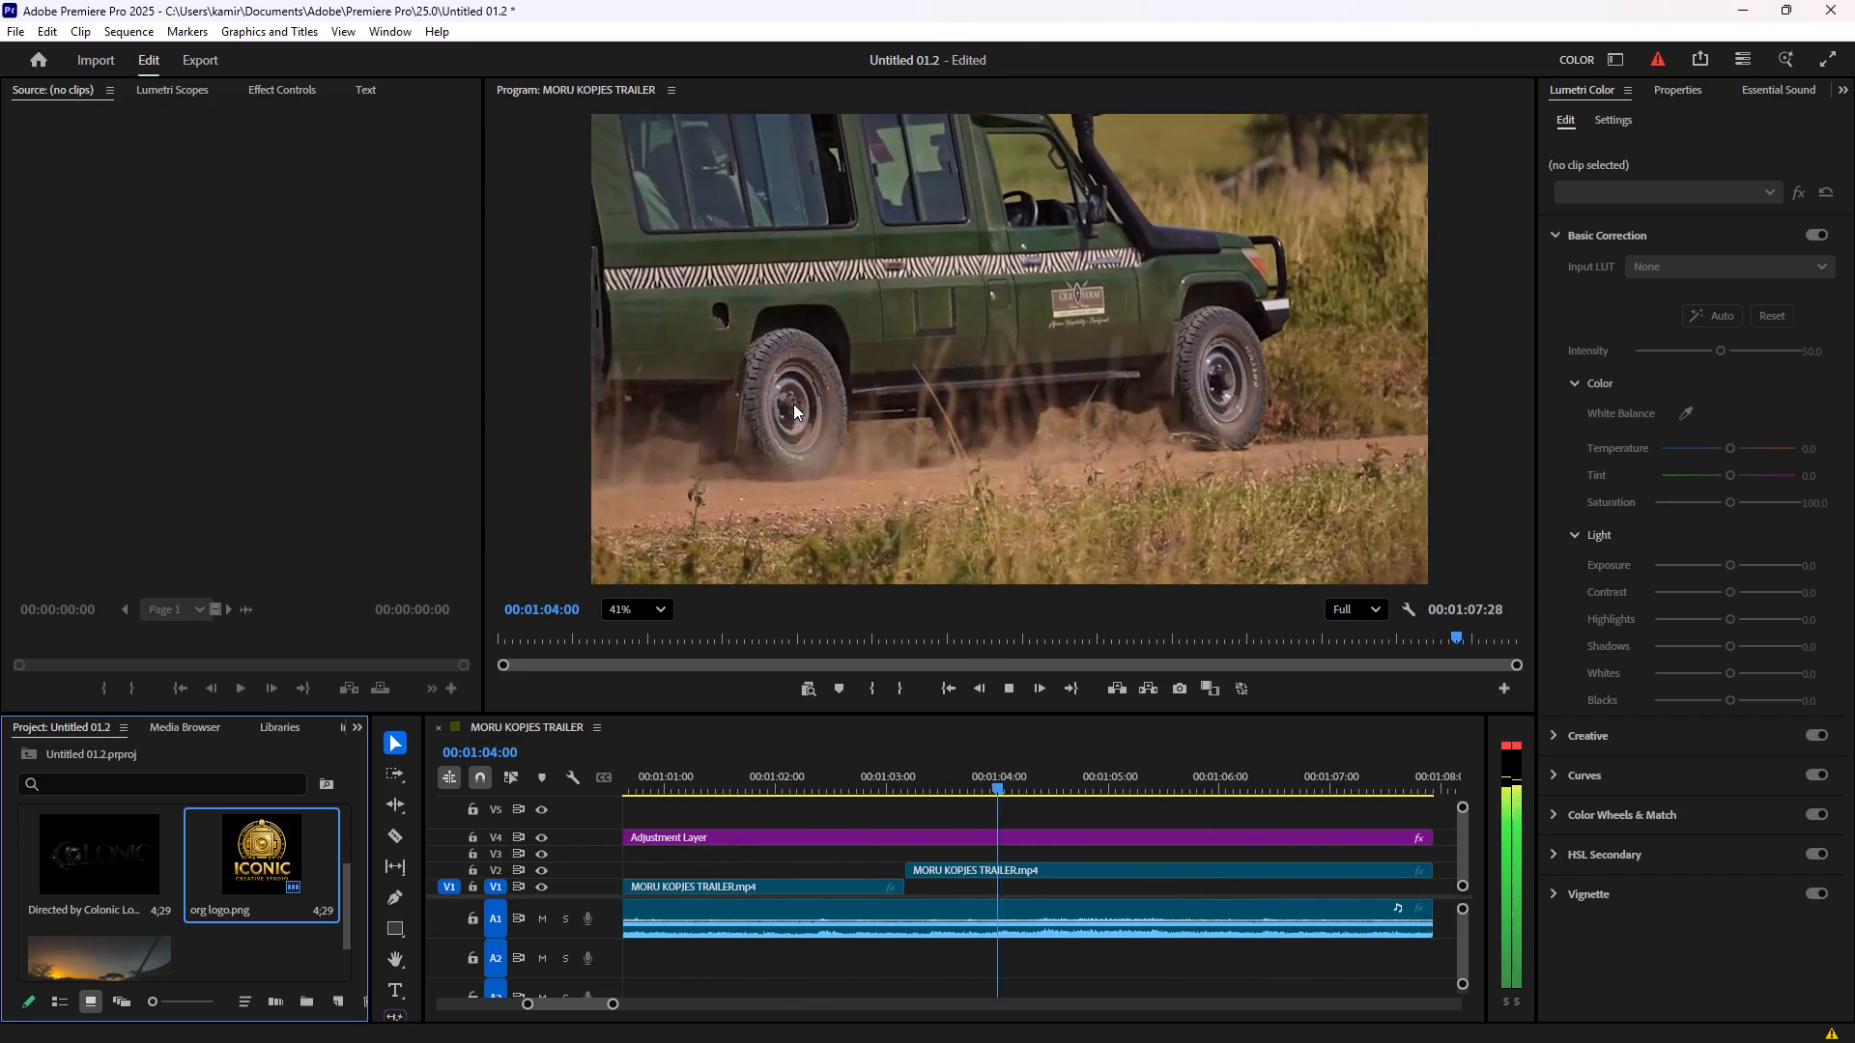
scroll(793, 404, up, 3)
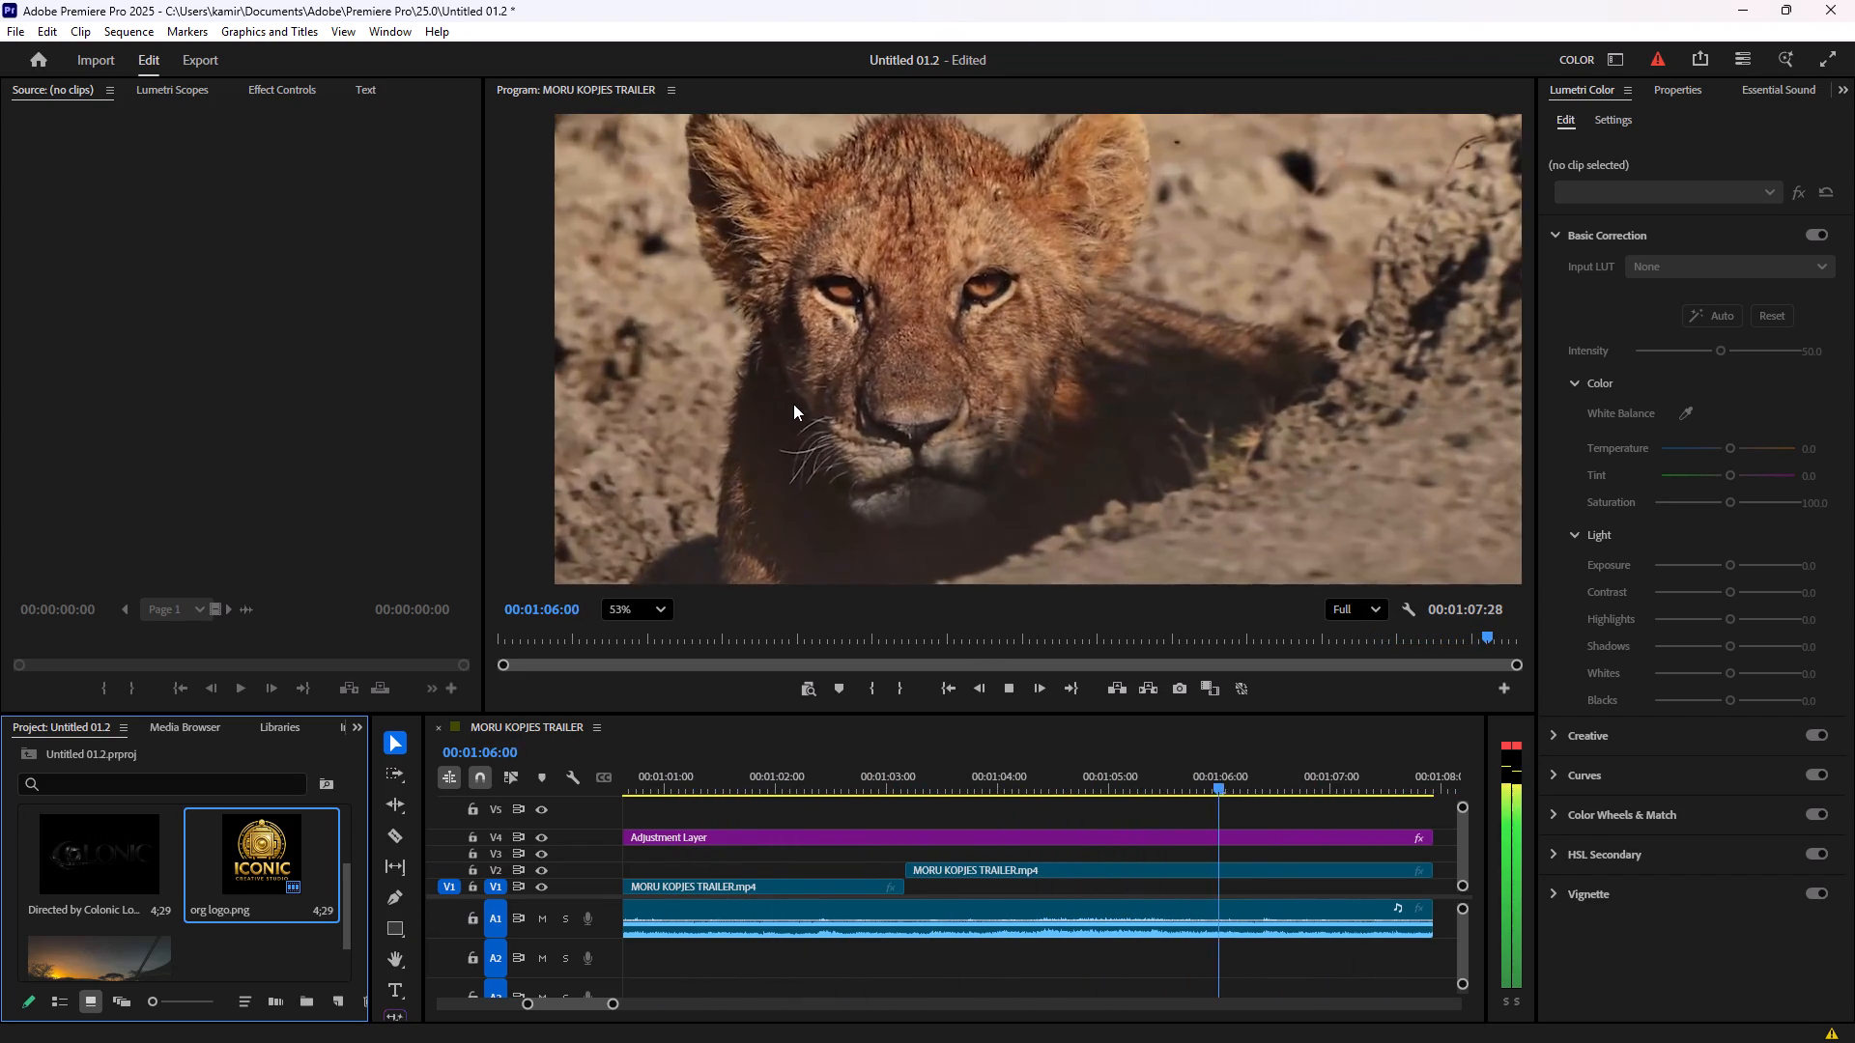
scroll(793, 404, down, 1)
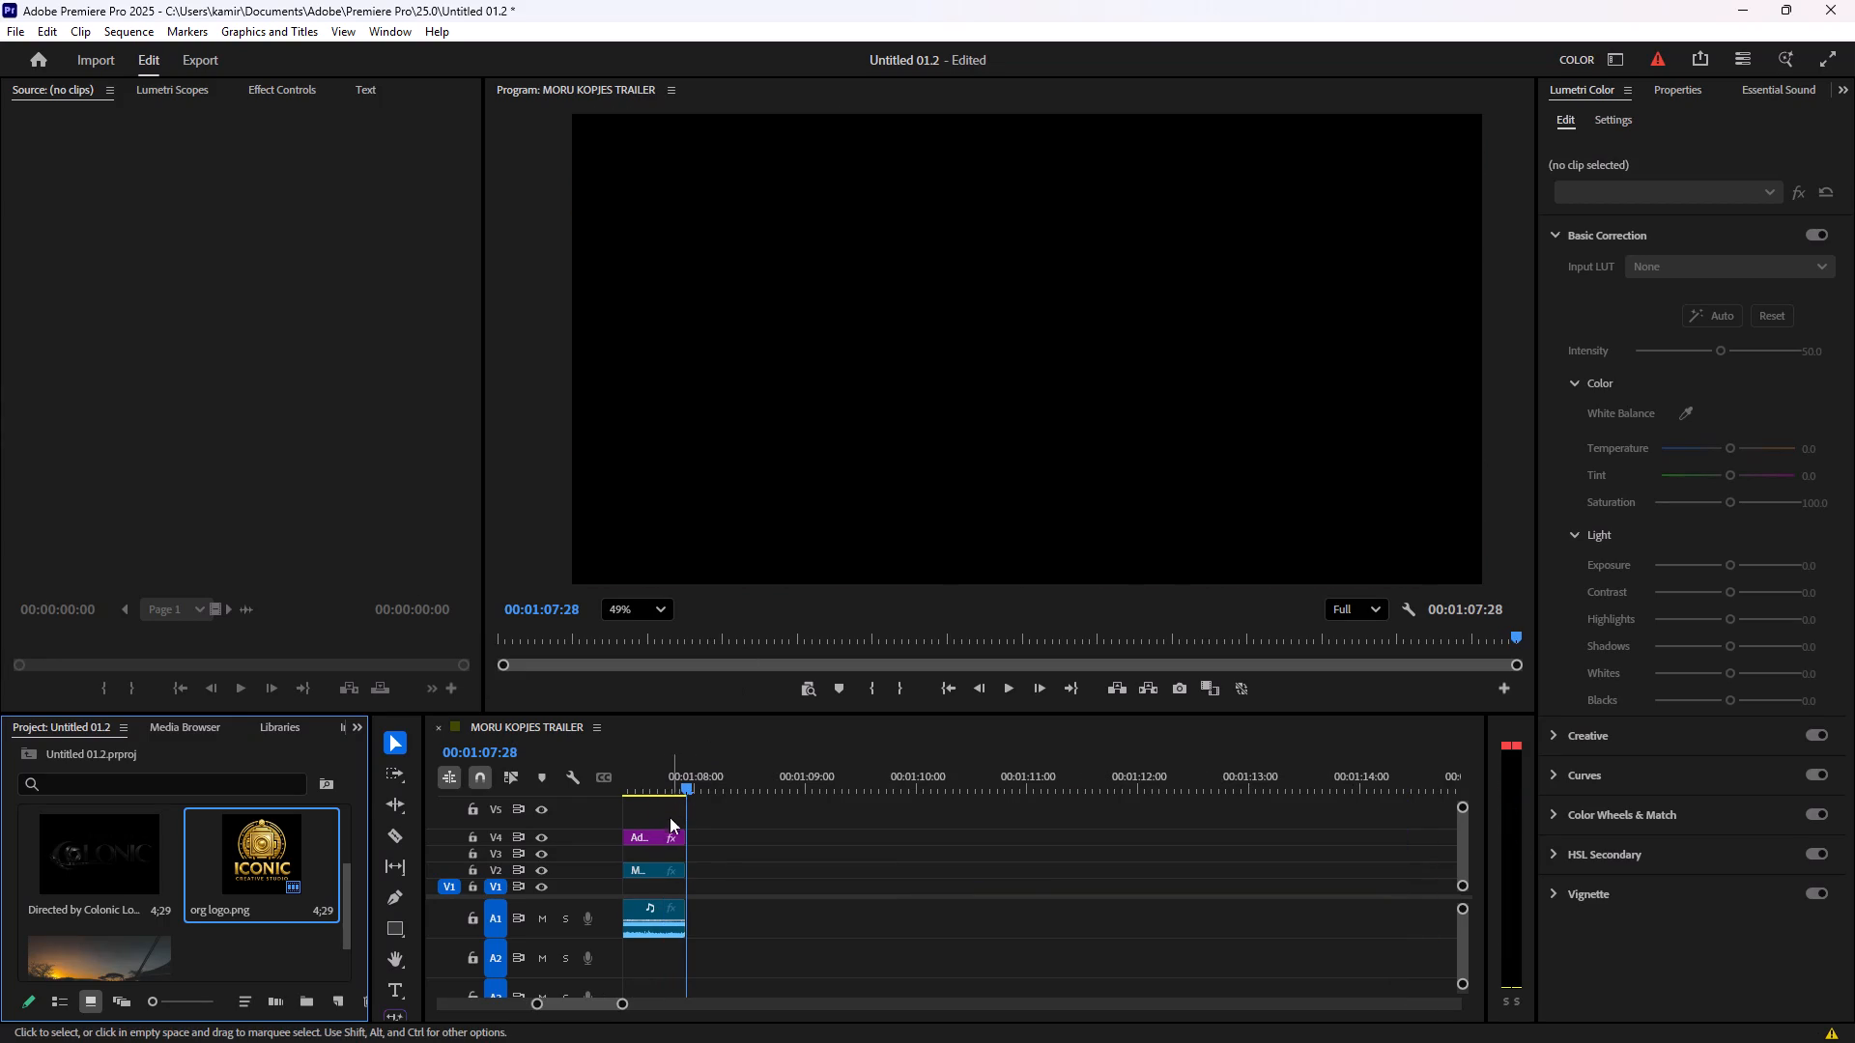
Extend the end of the adjustment layer on V4 past the last footage clip to 00:01:08:12.
click(649, 840)
drag(683, 841, 693, 841)
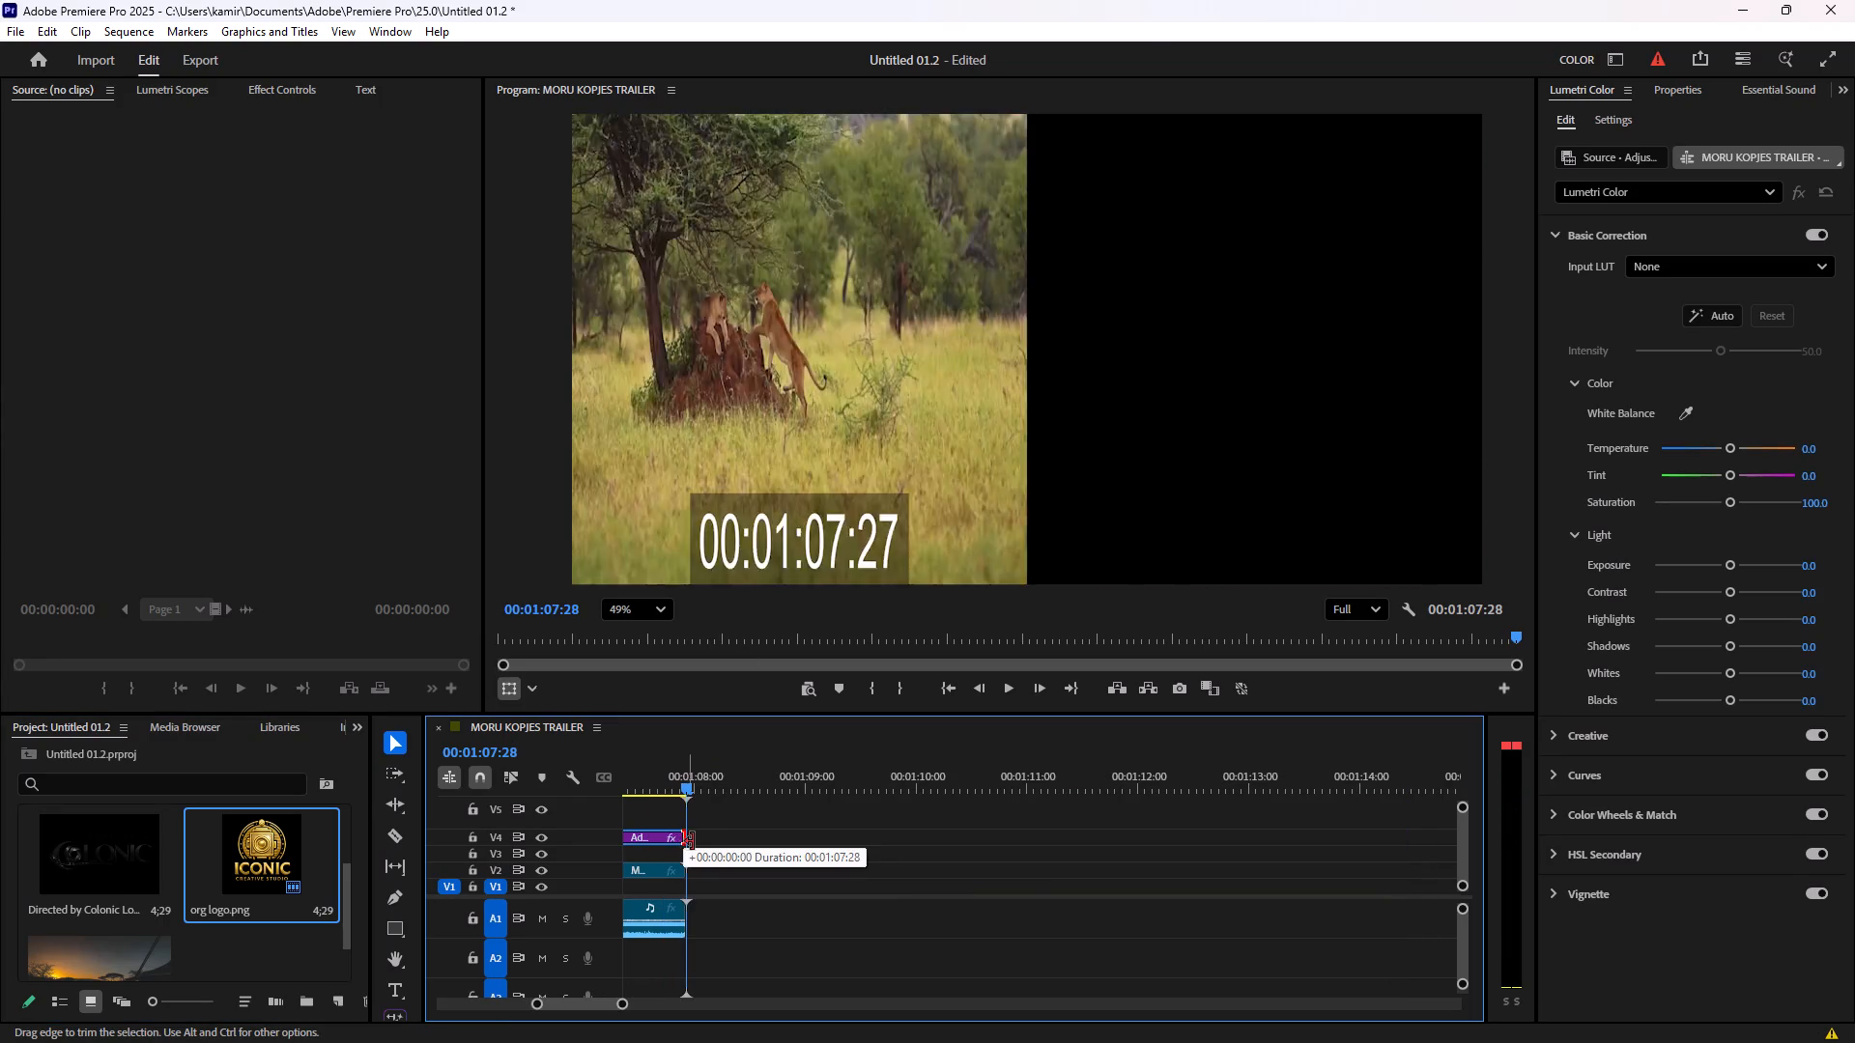
drag(693, 841, 734, 836)
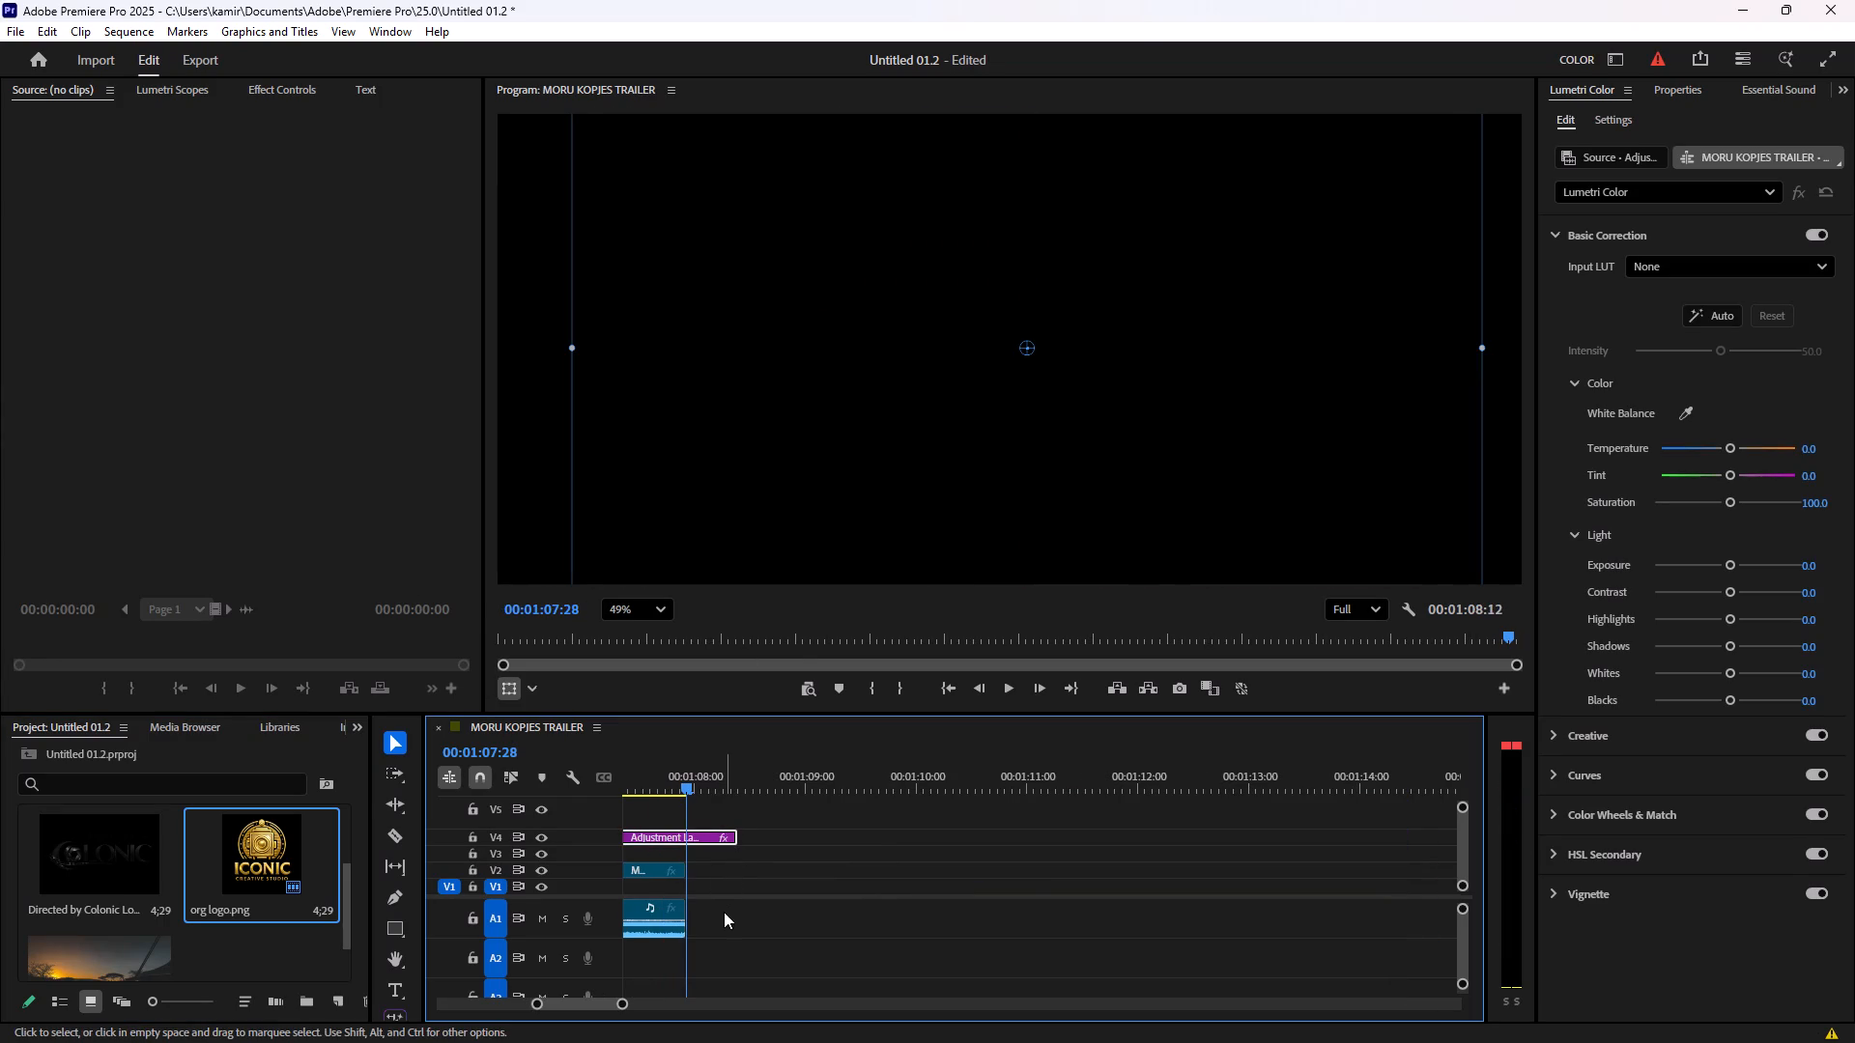
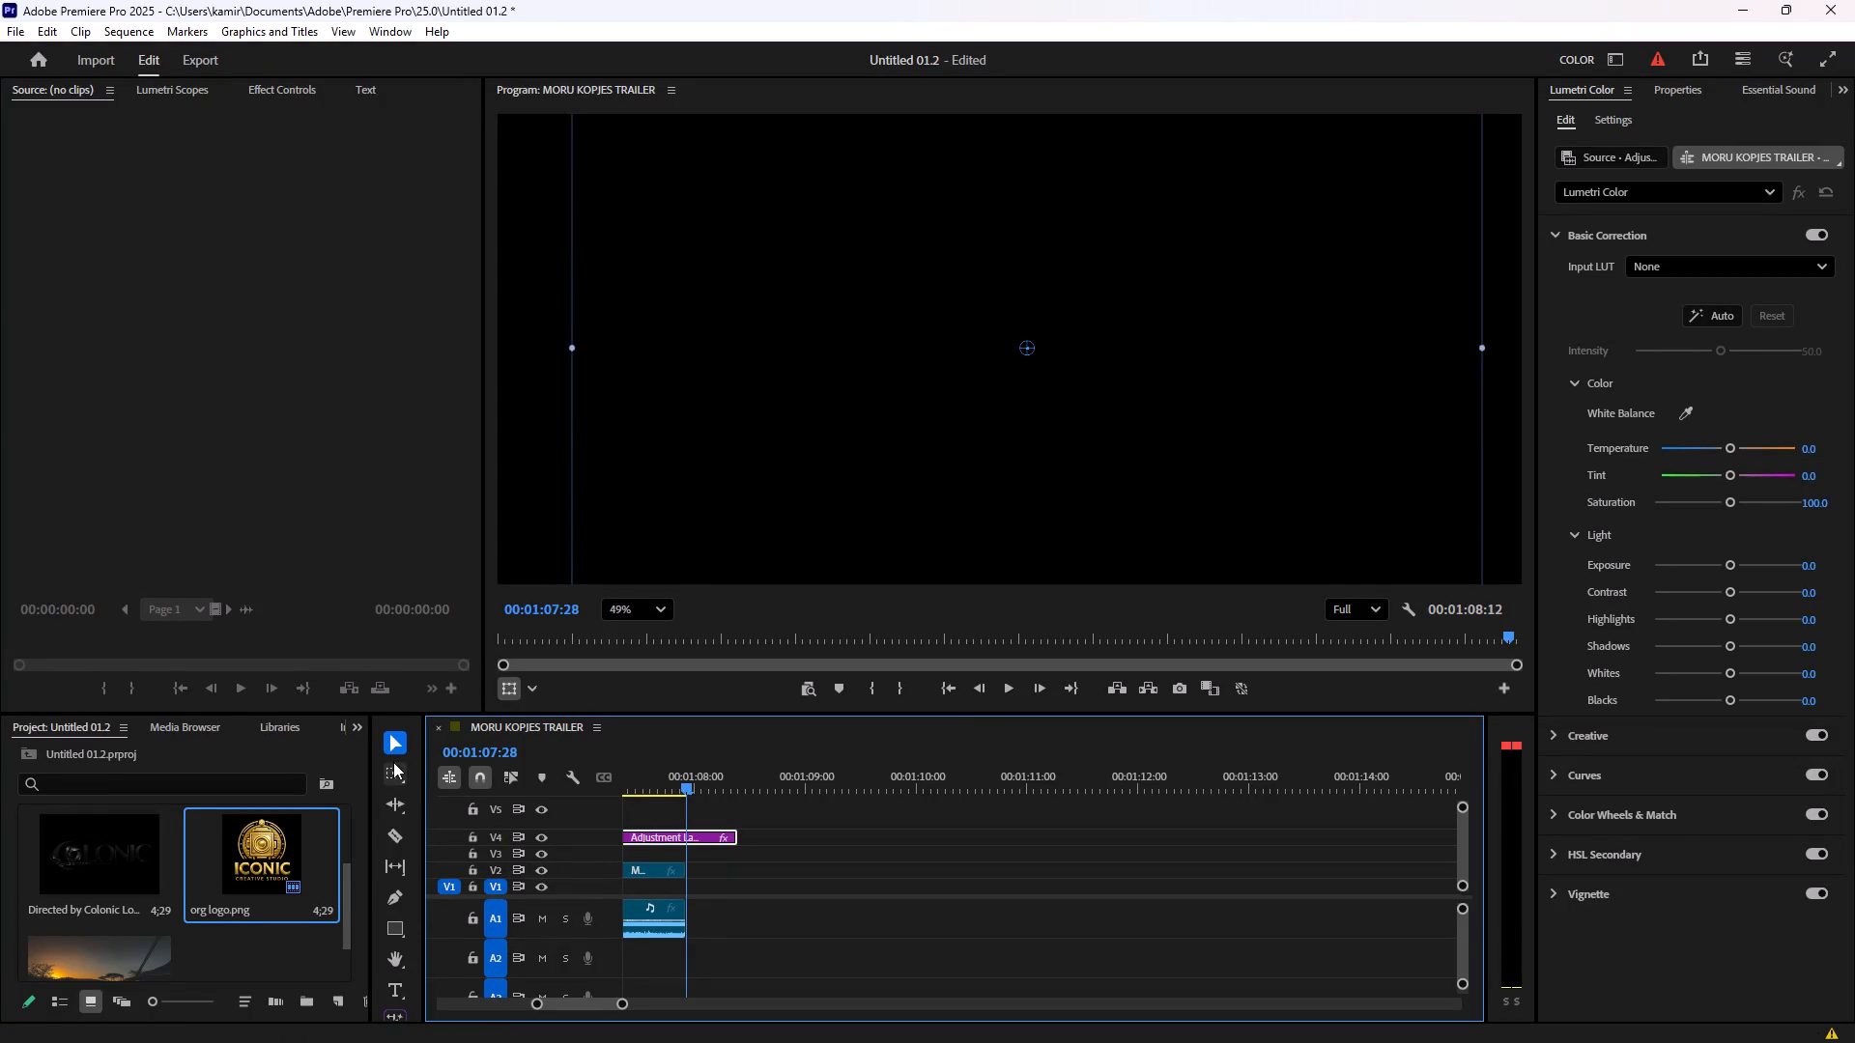
Place the Directed by Colonic logo on V5 after the gold logo clip, starting at about 00:00:04:22.
drag(685, 786, 491, 801)
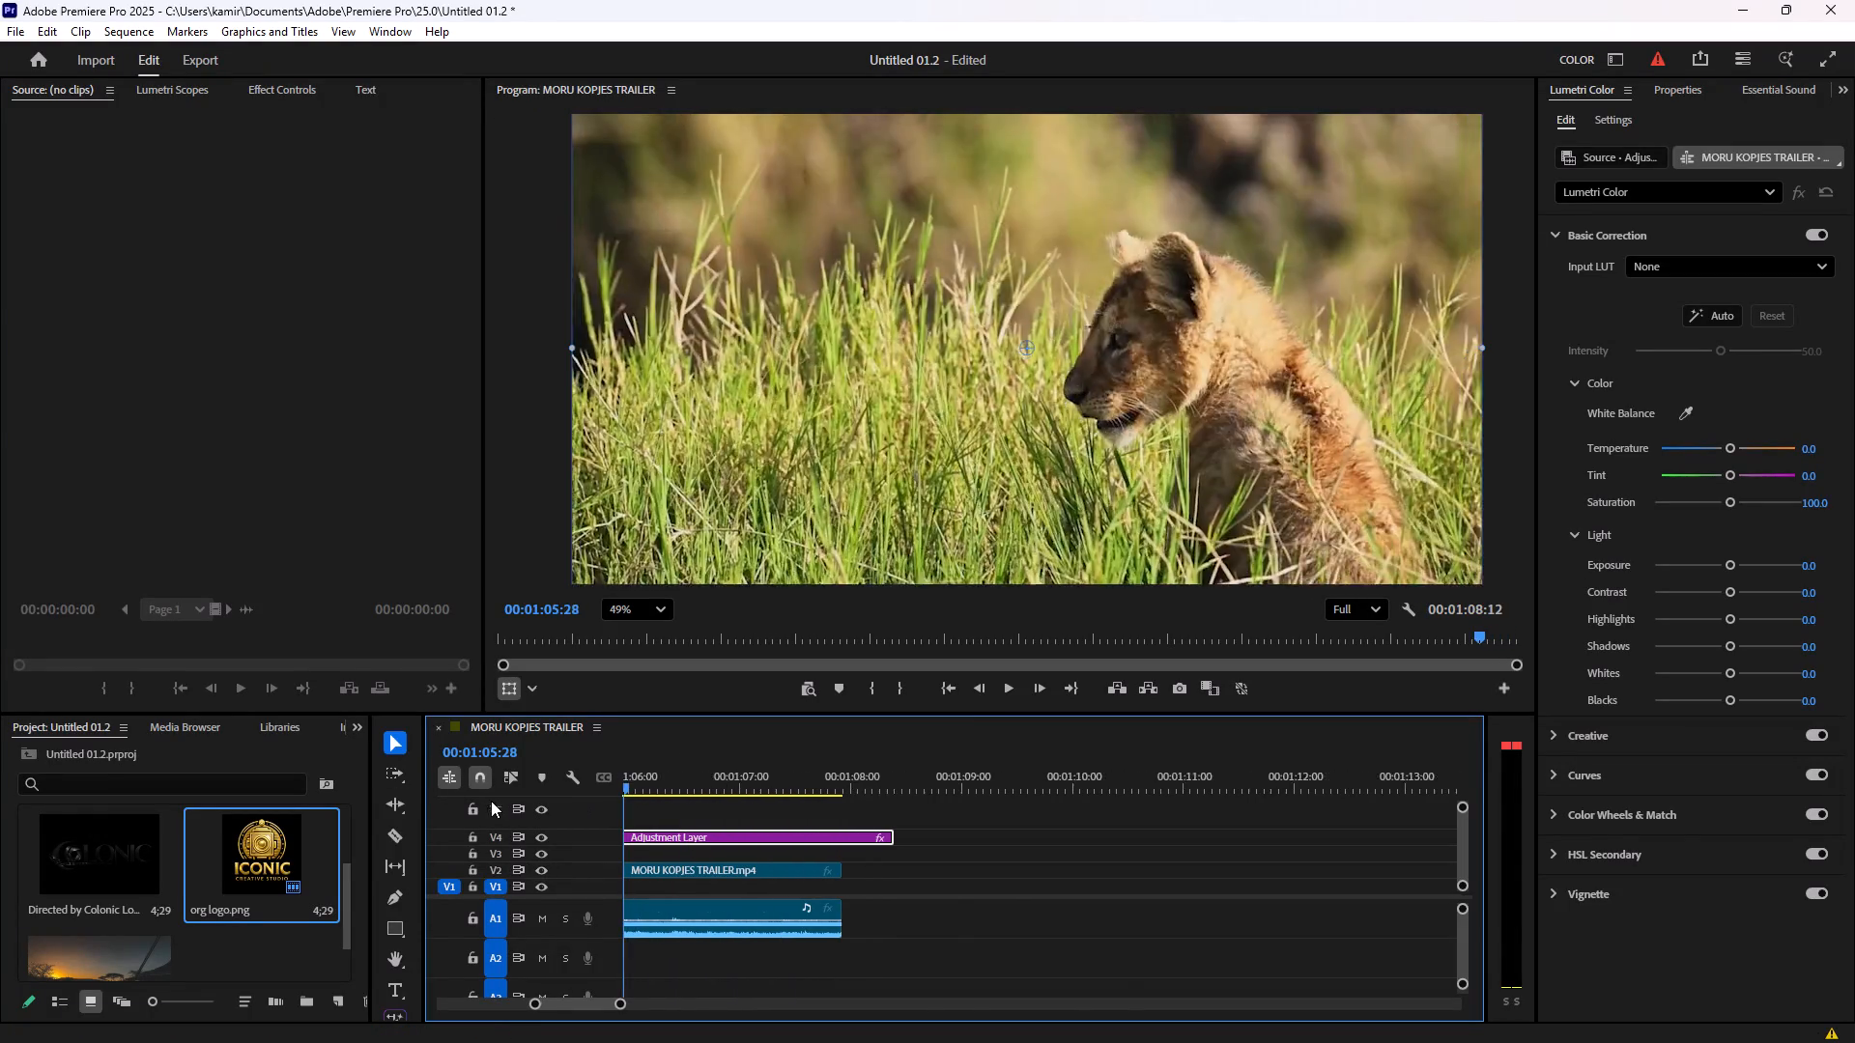
drag(491, 801, 471, 803)
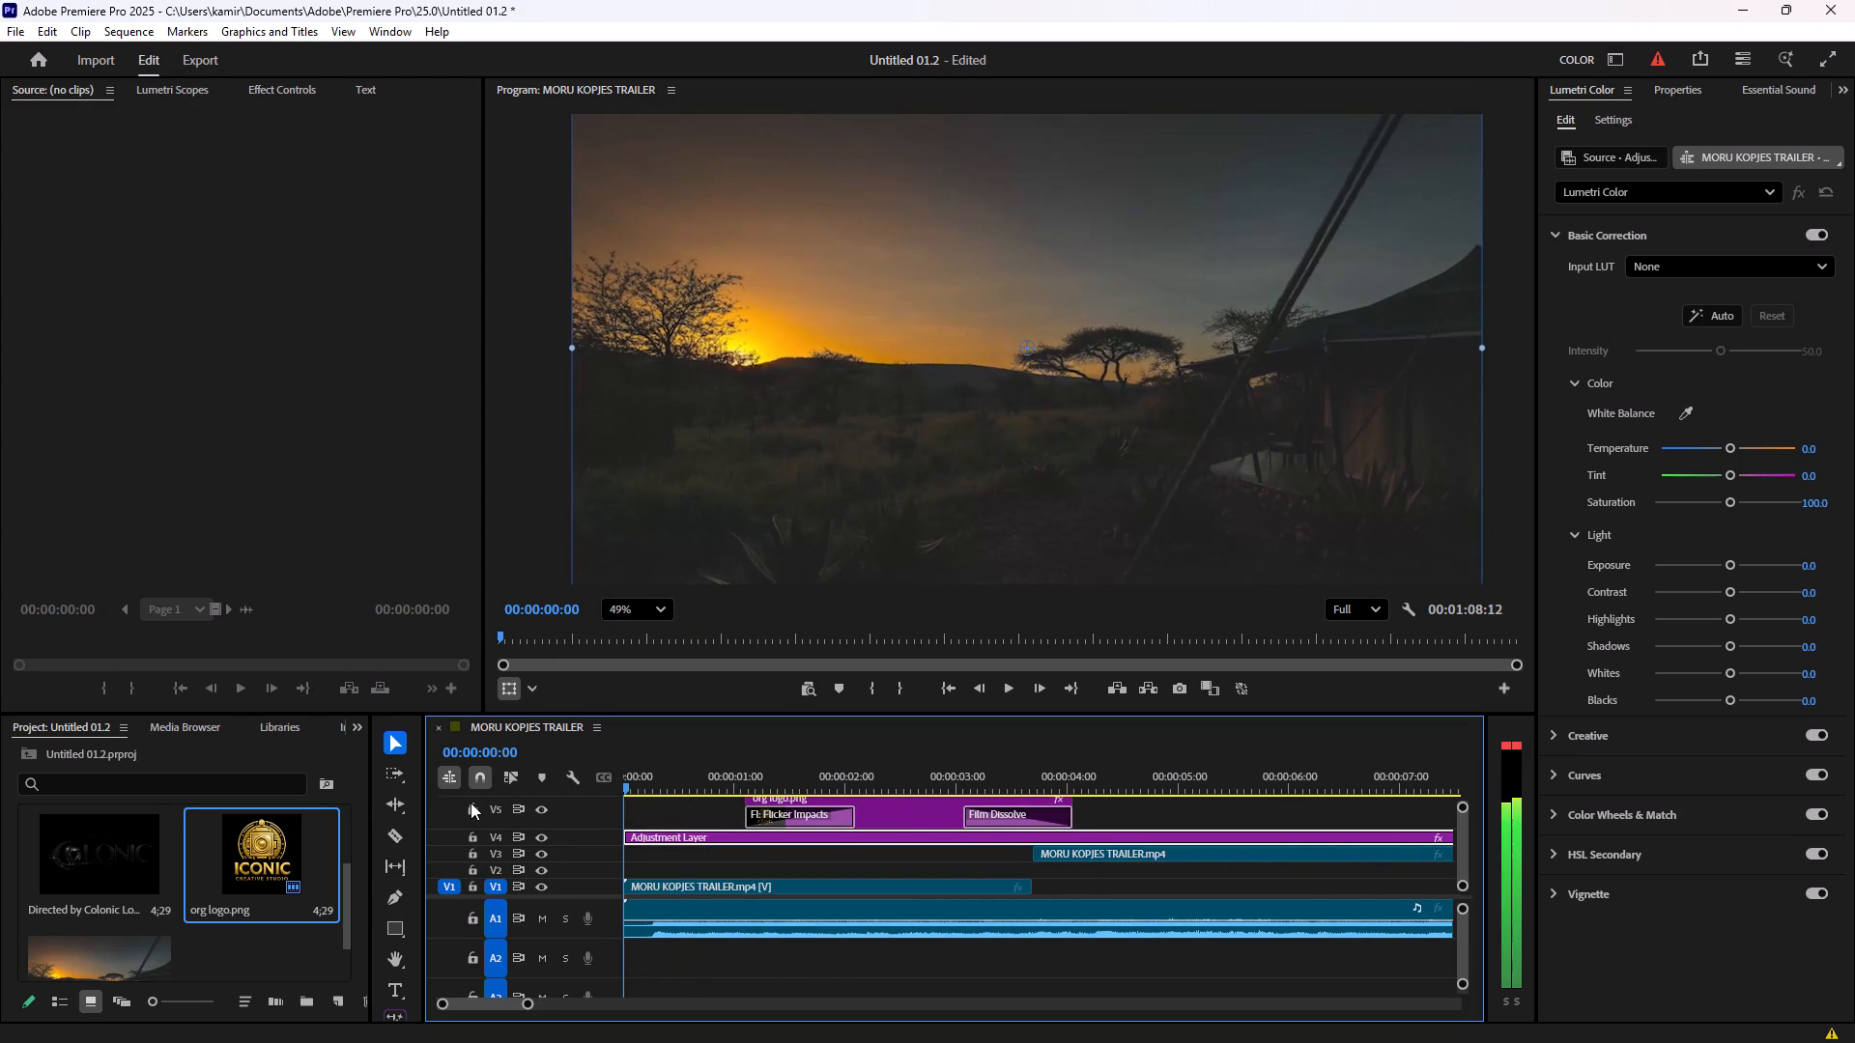
drag(471, 803, 1315, 839)
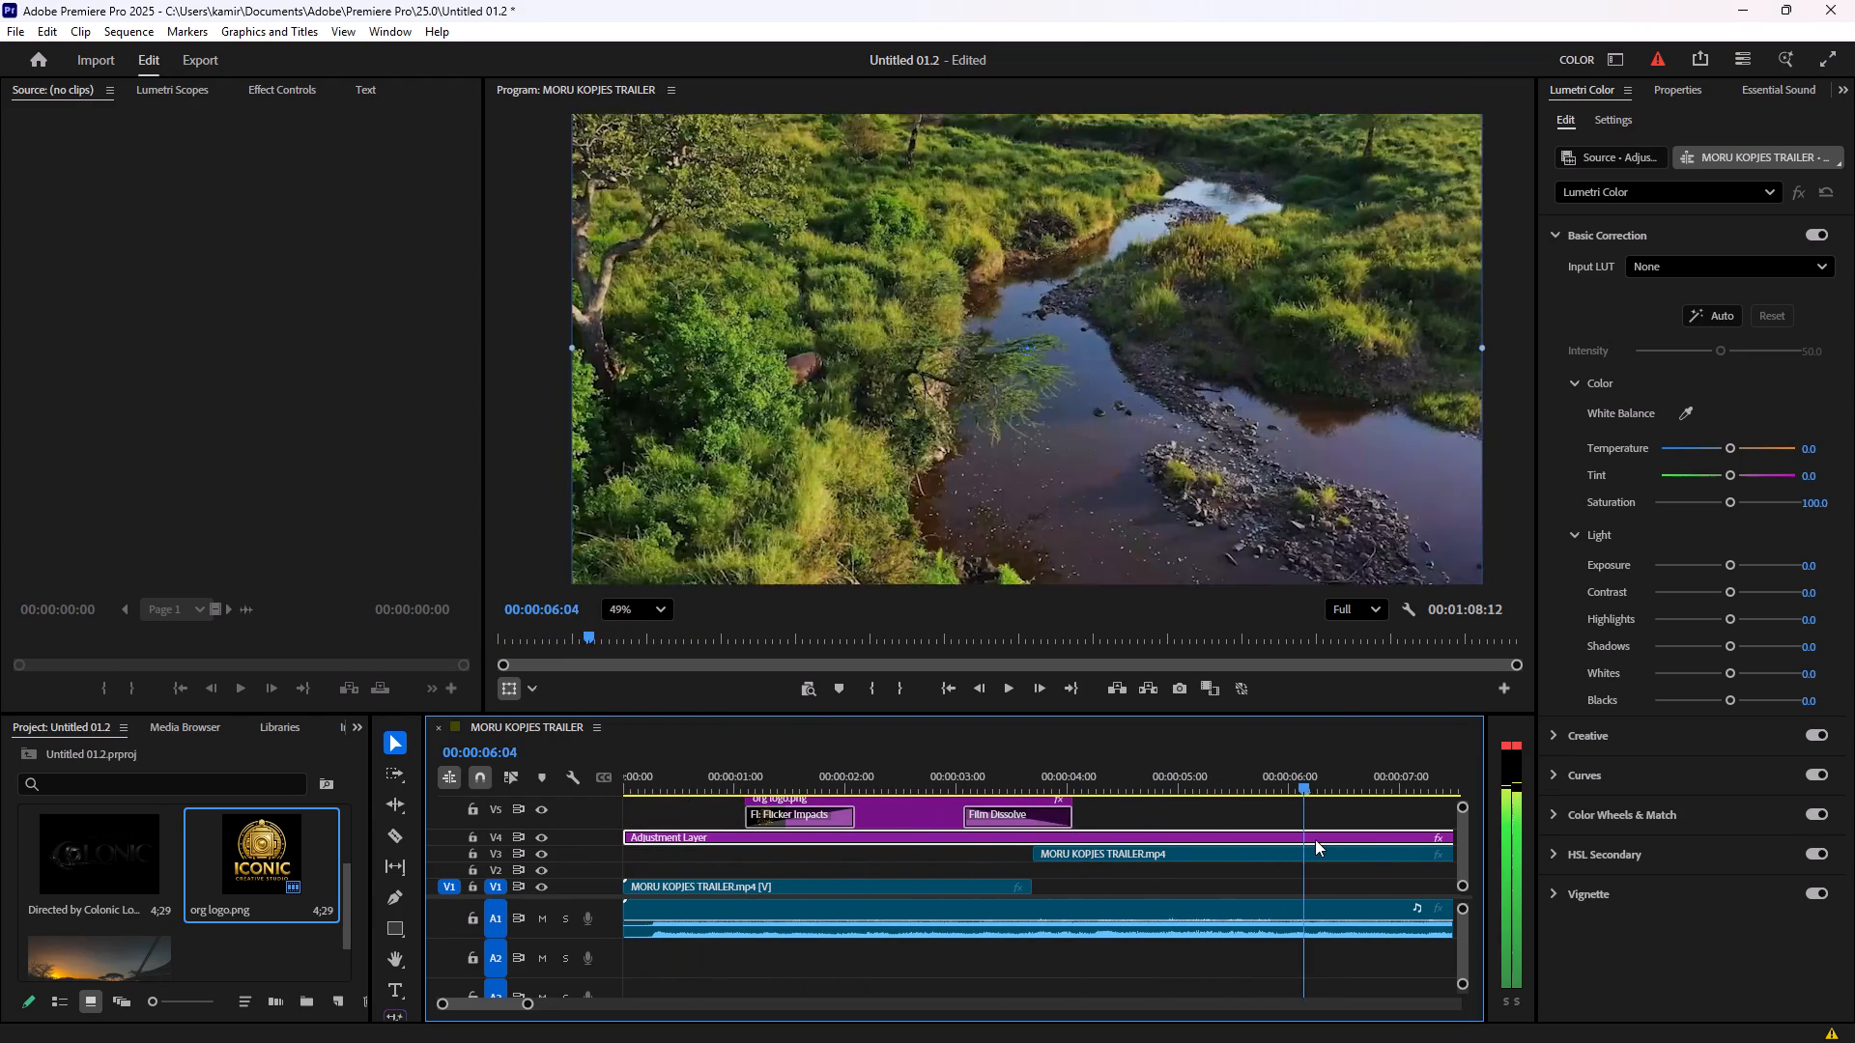
drag(1315, 839, 1242, 834)
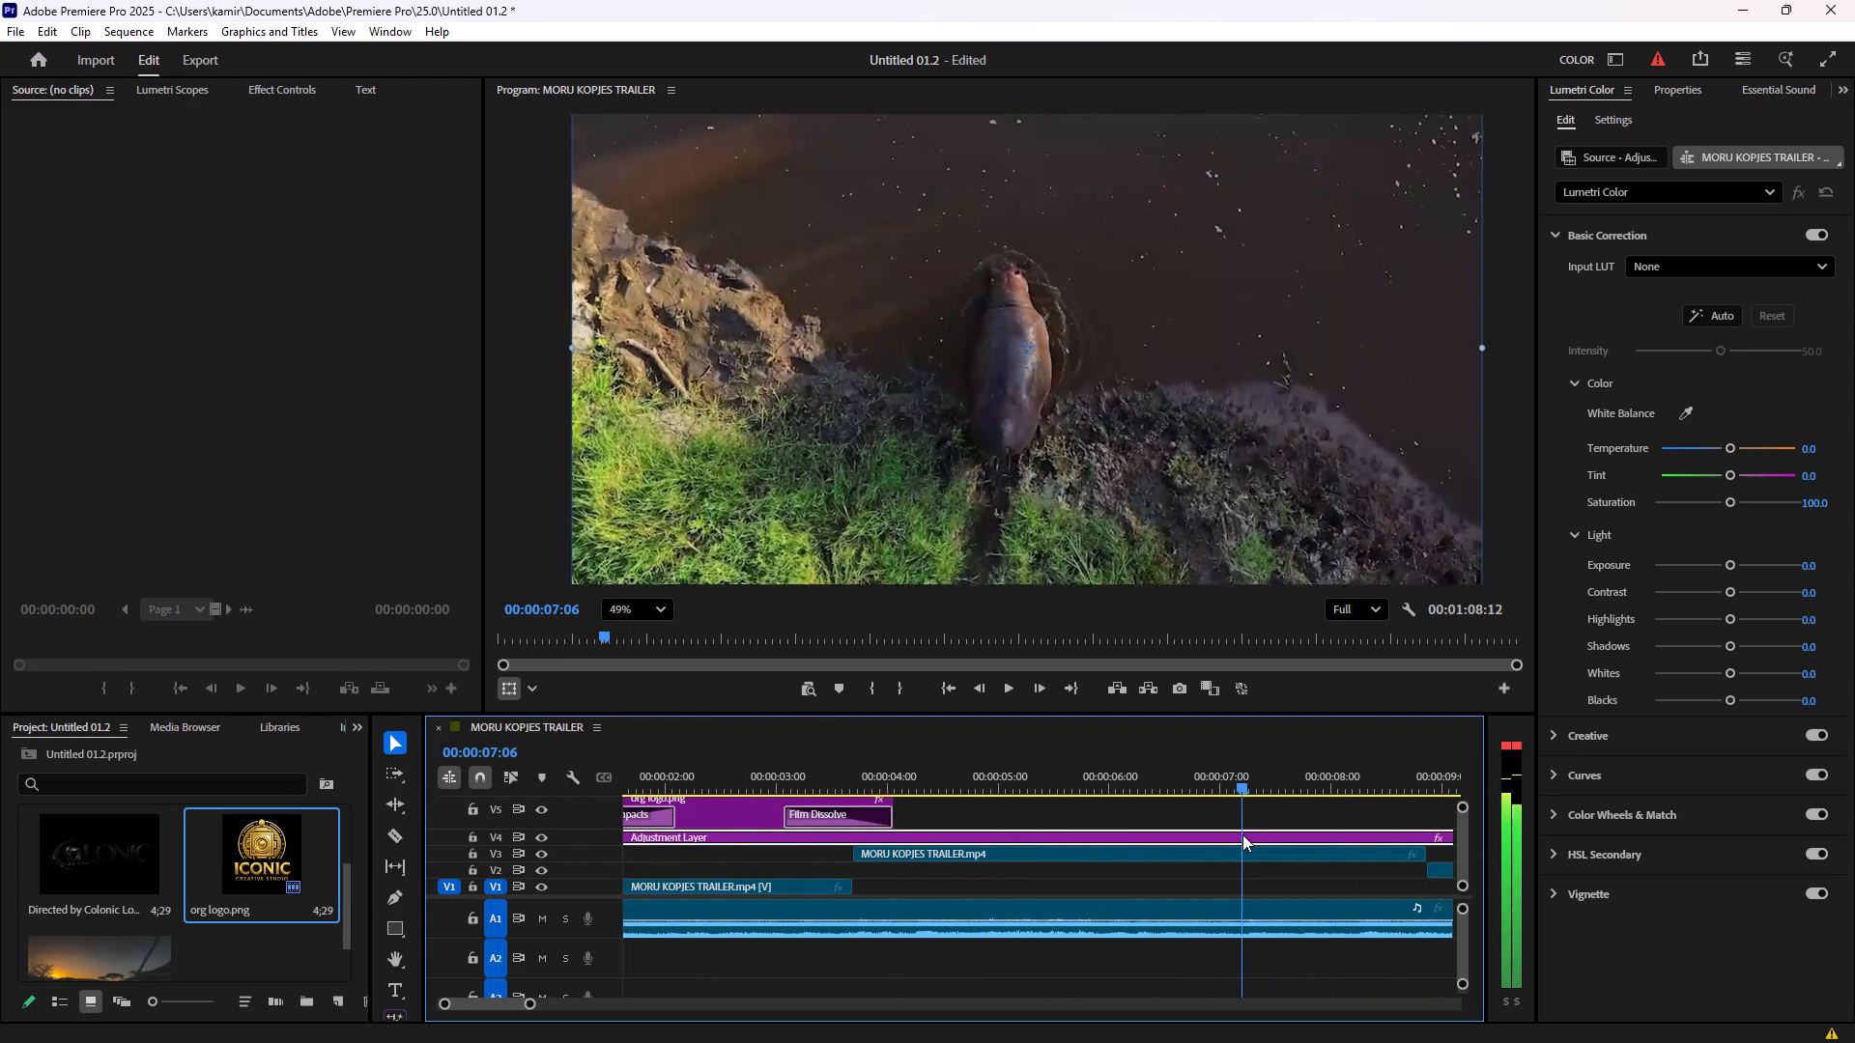
drag(1242, 834, 1290, 838)
drag(72, 855, 993, 816)
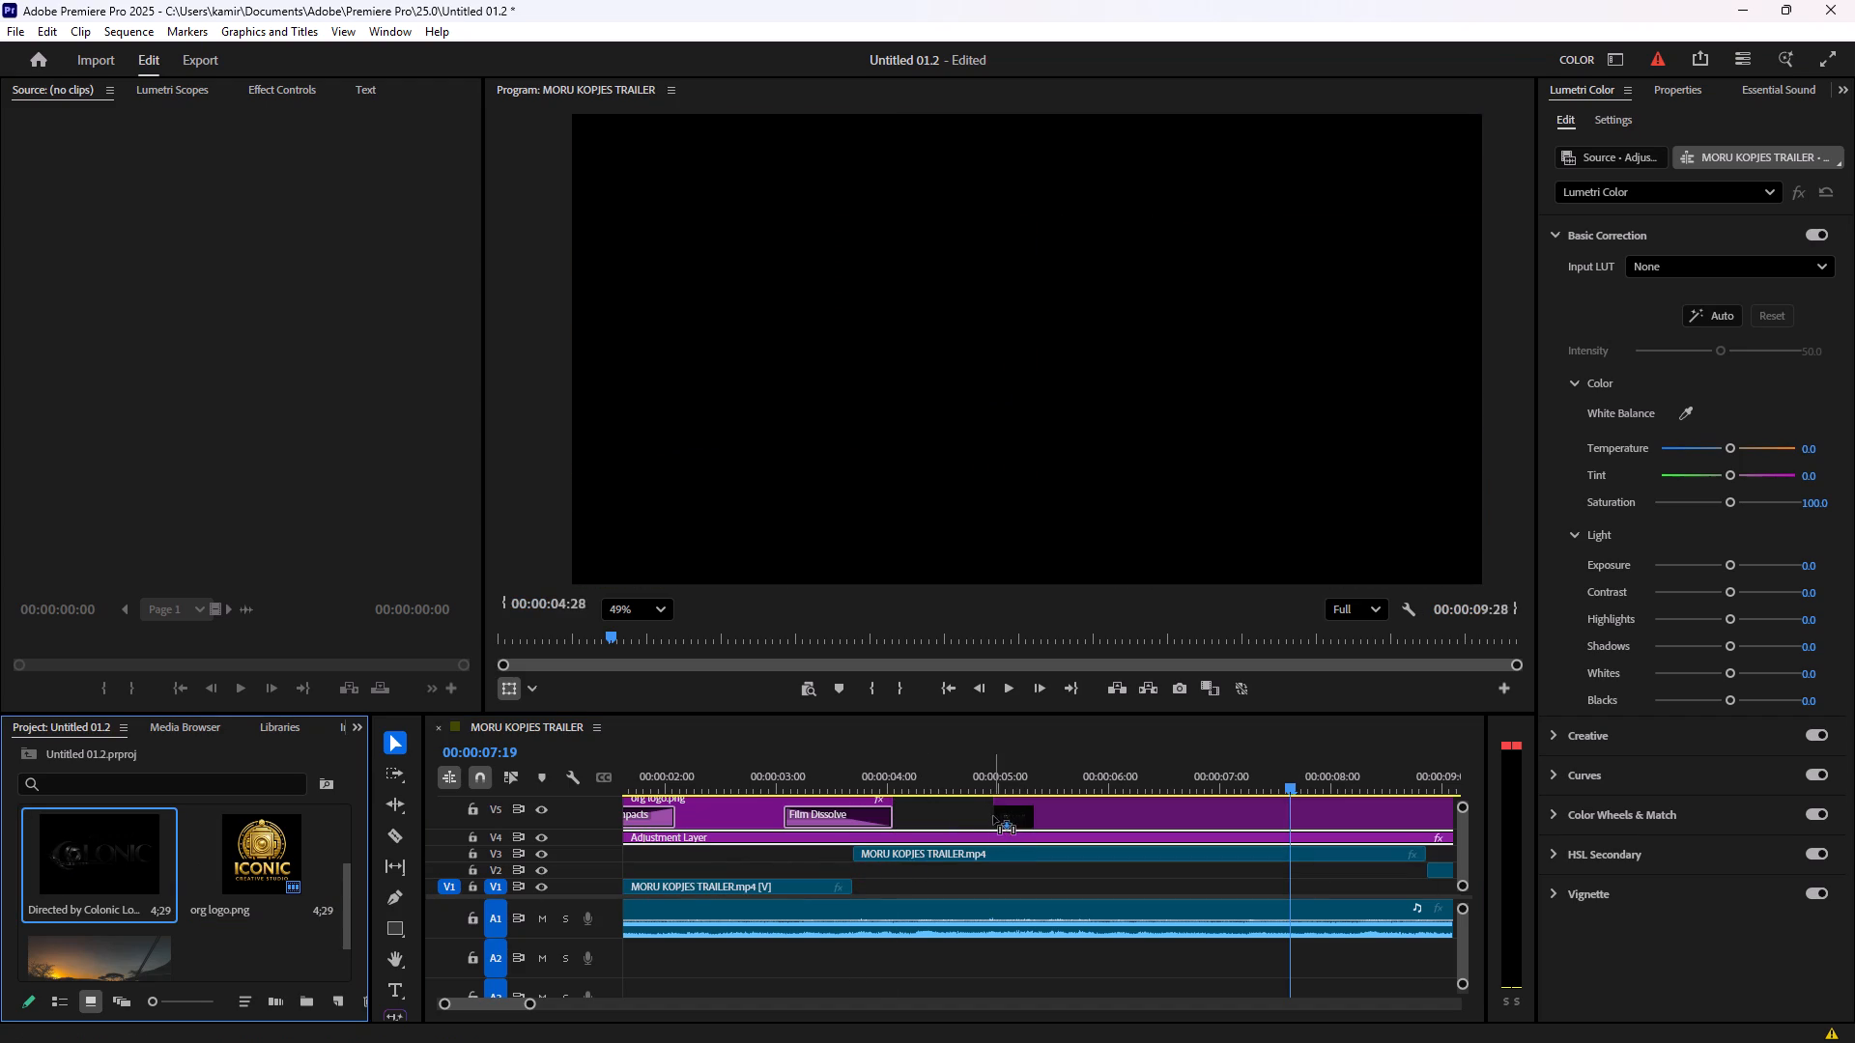
drag(993, 816, 968, 815)
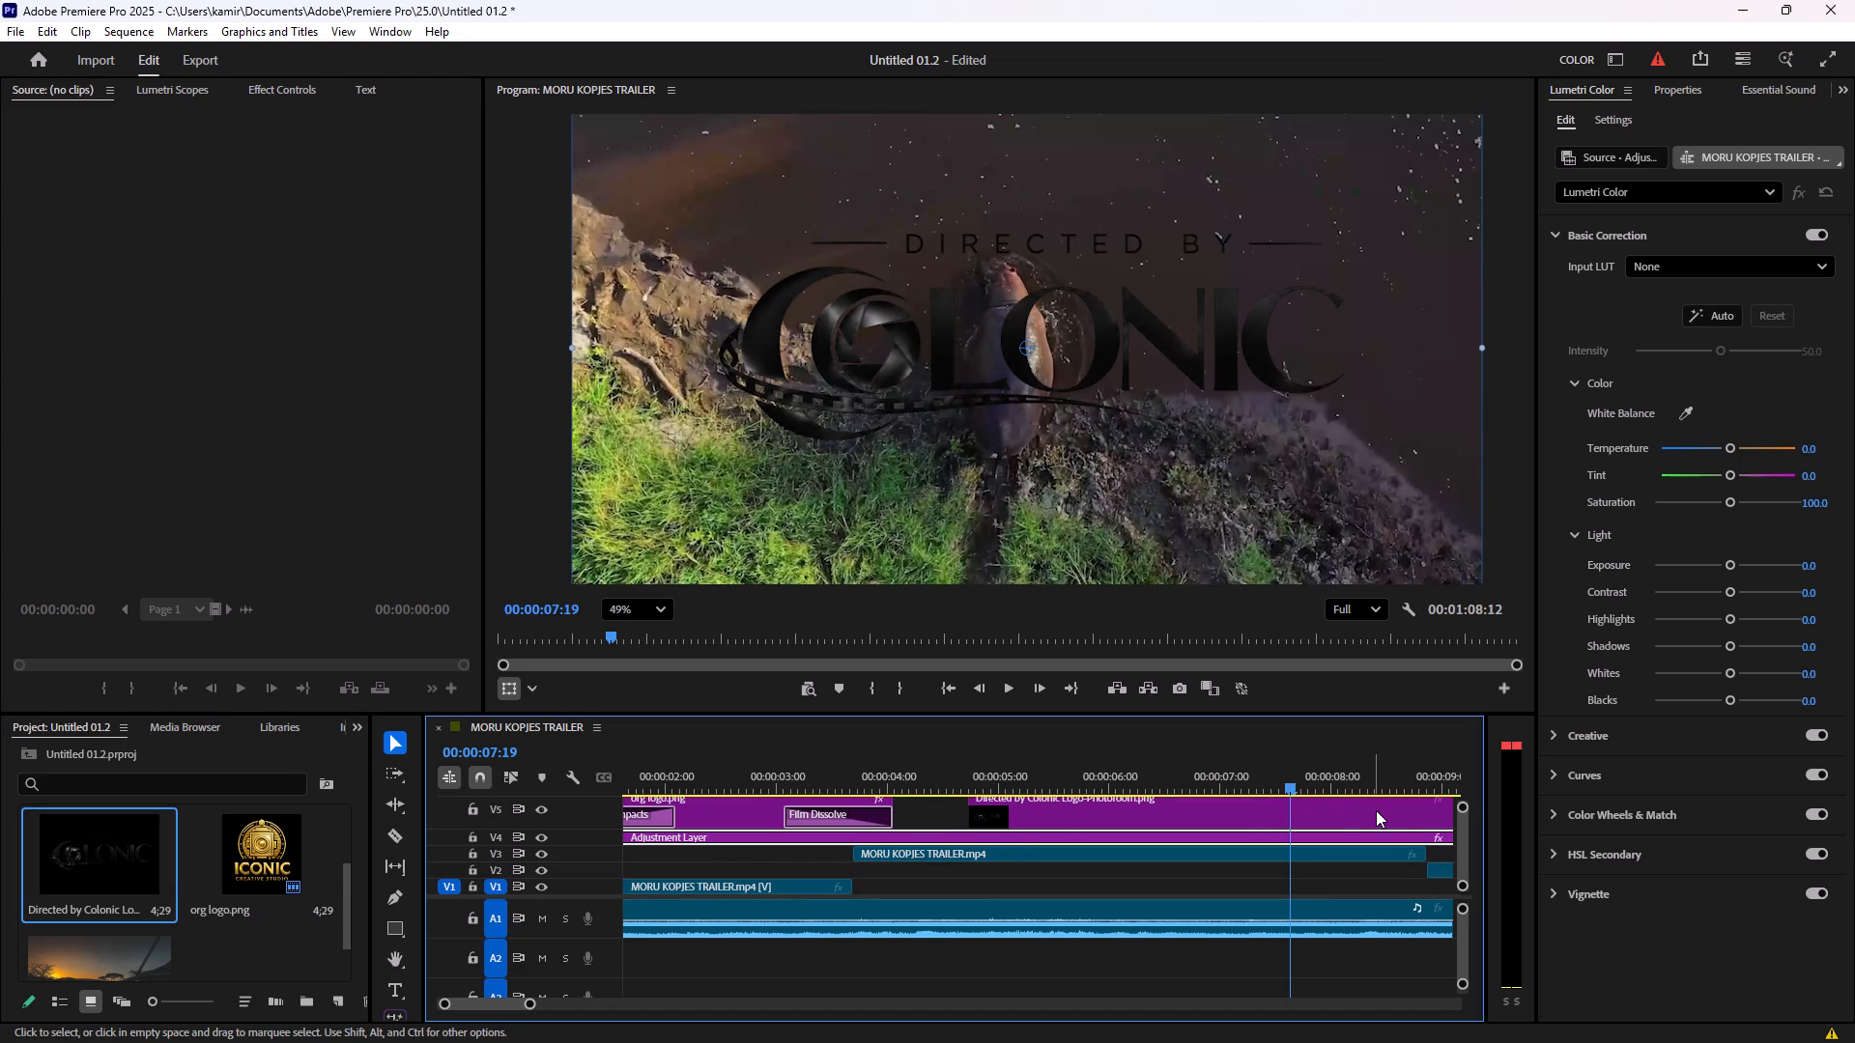
Shorten the Directed by Colonic logo clip on V5 by trimming its end back to just under one second long.
click(1376, 810)
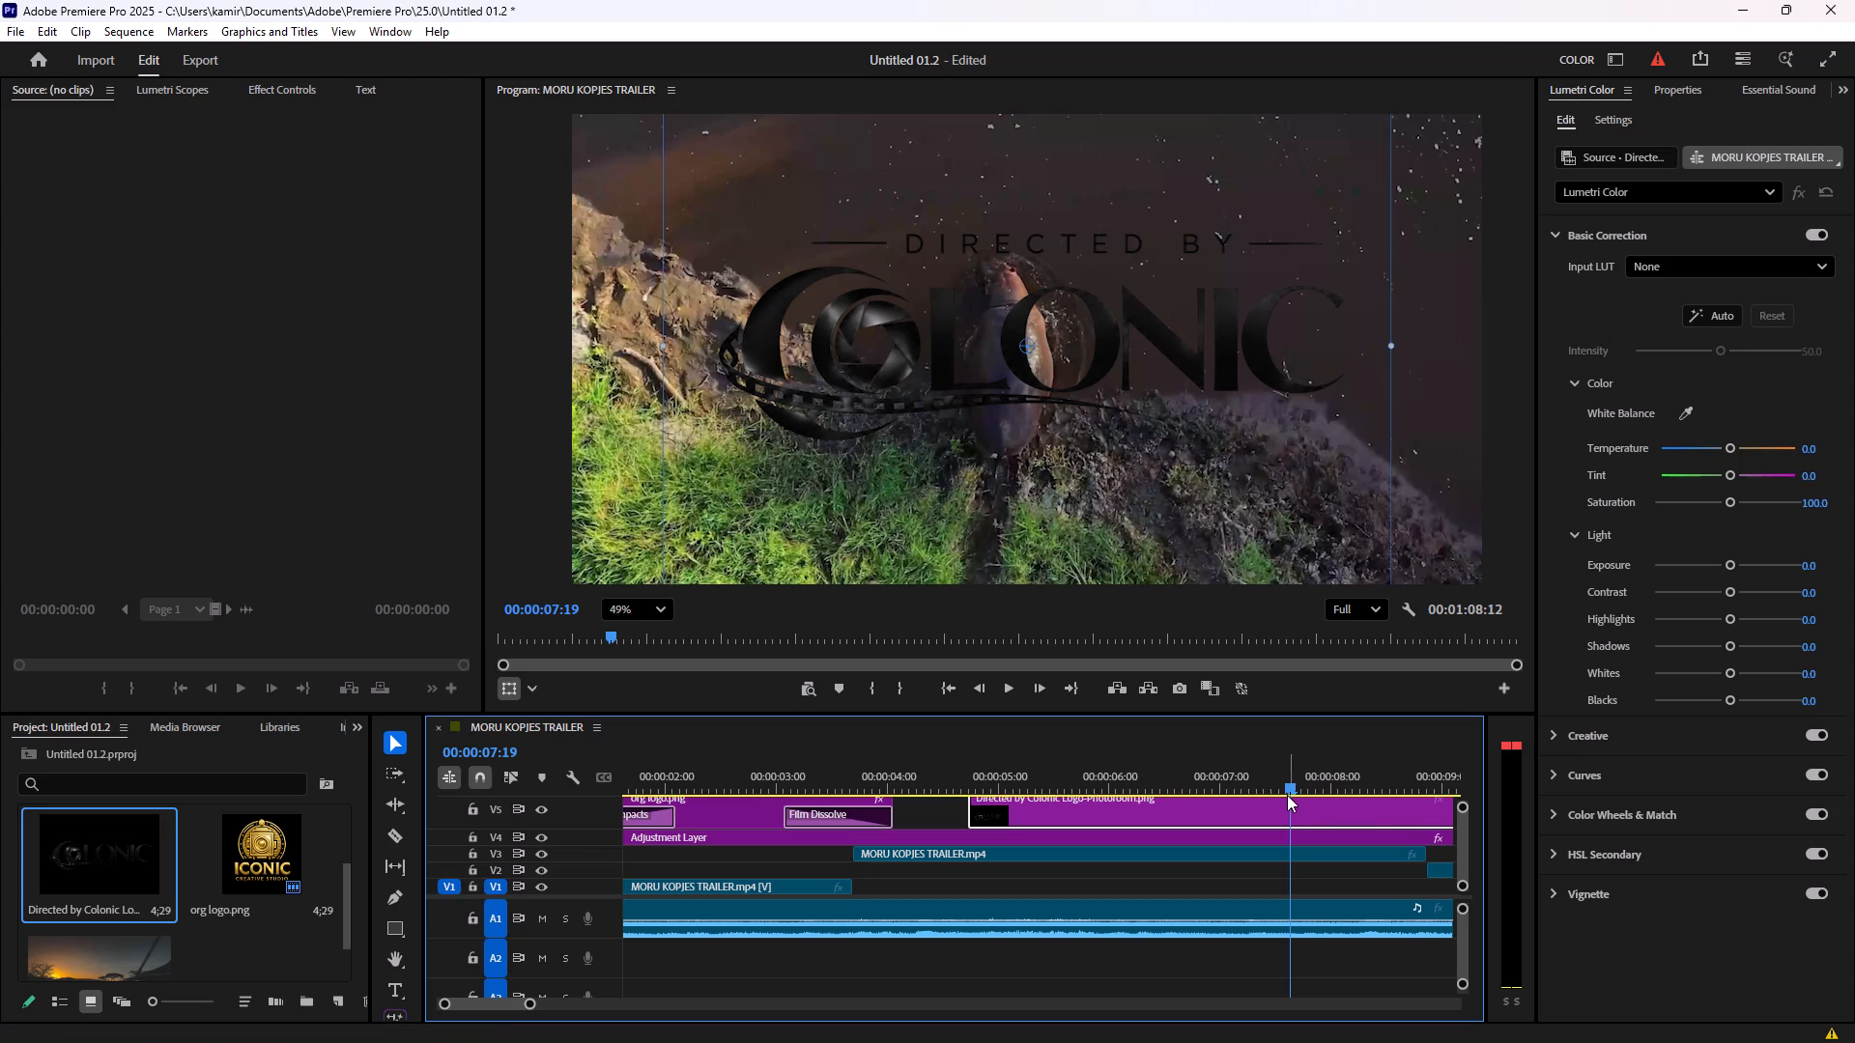
drag(1292, 783, 1335, 787)
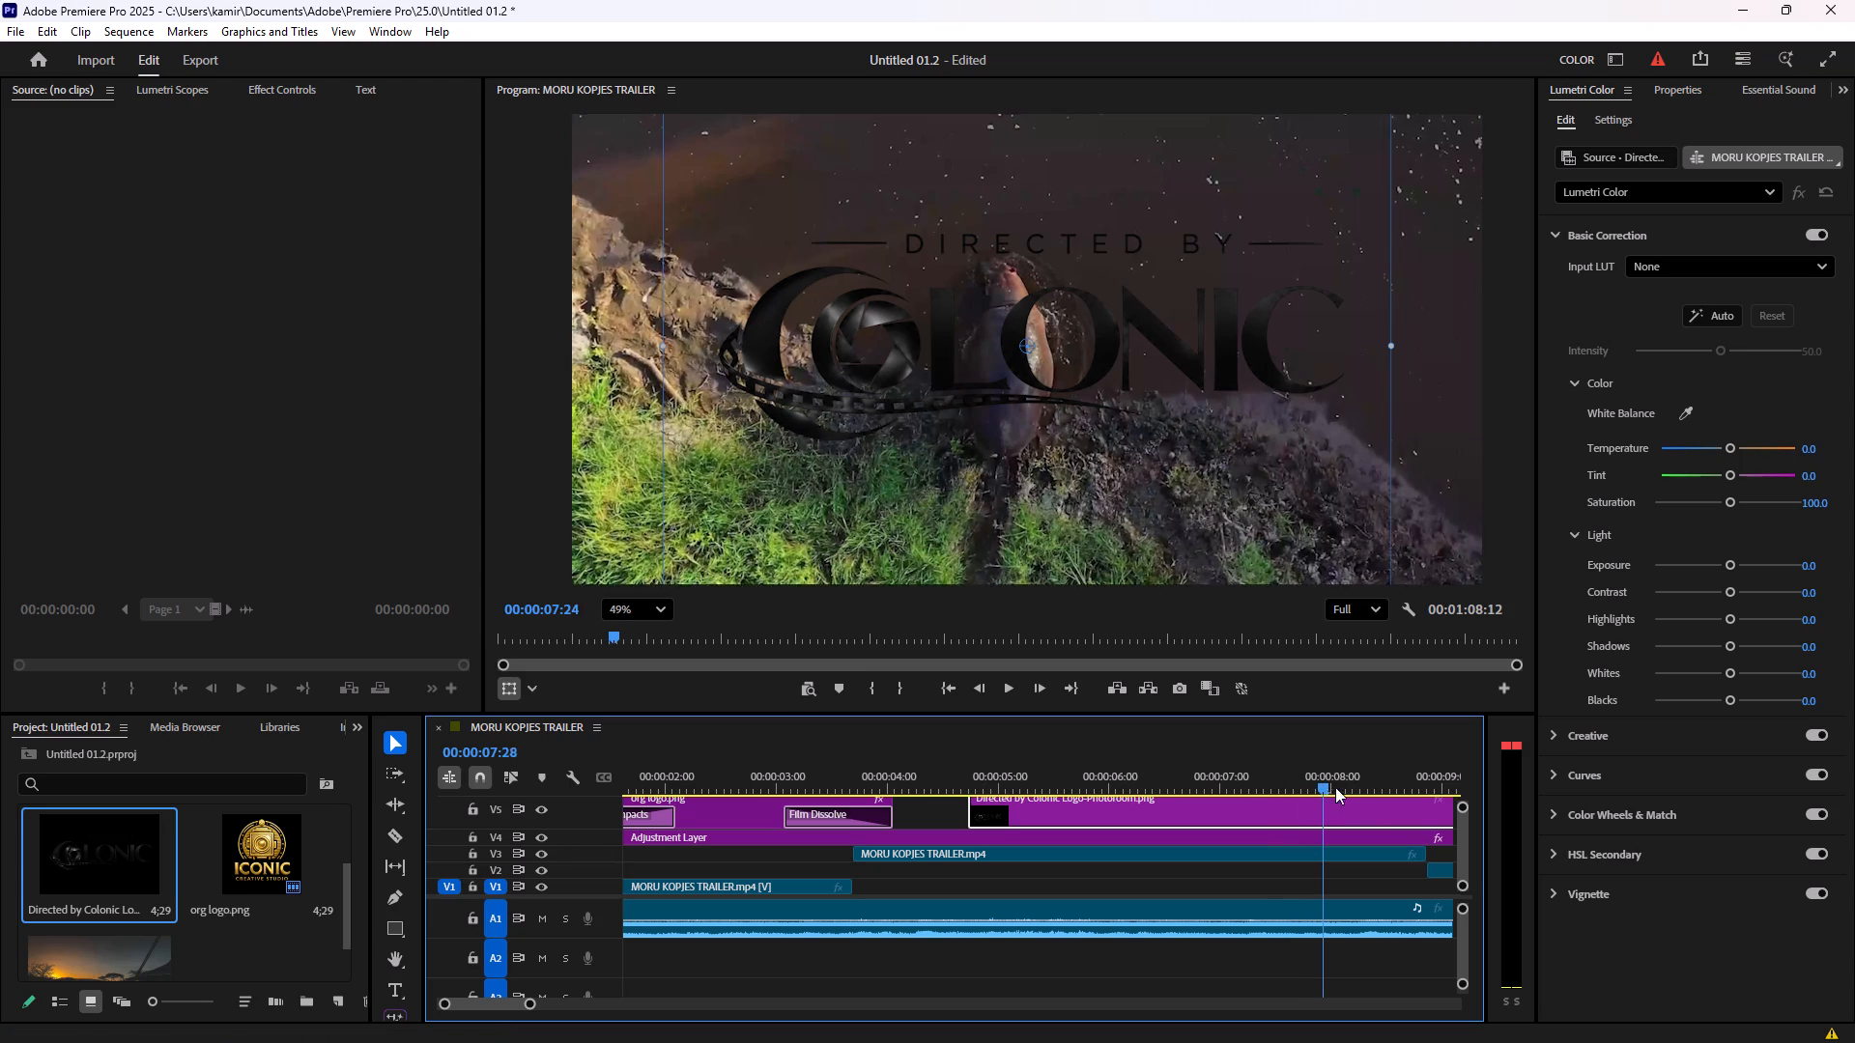
drag(1335, 787, 1303, 772)
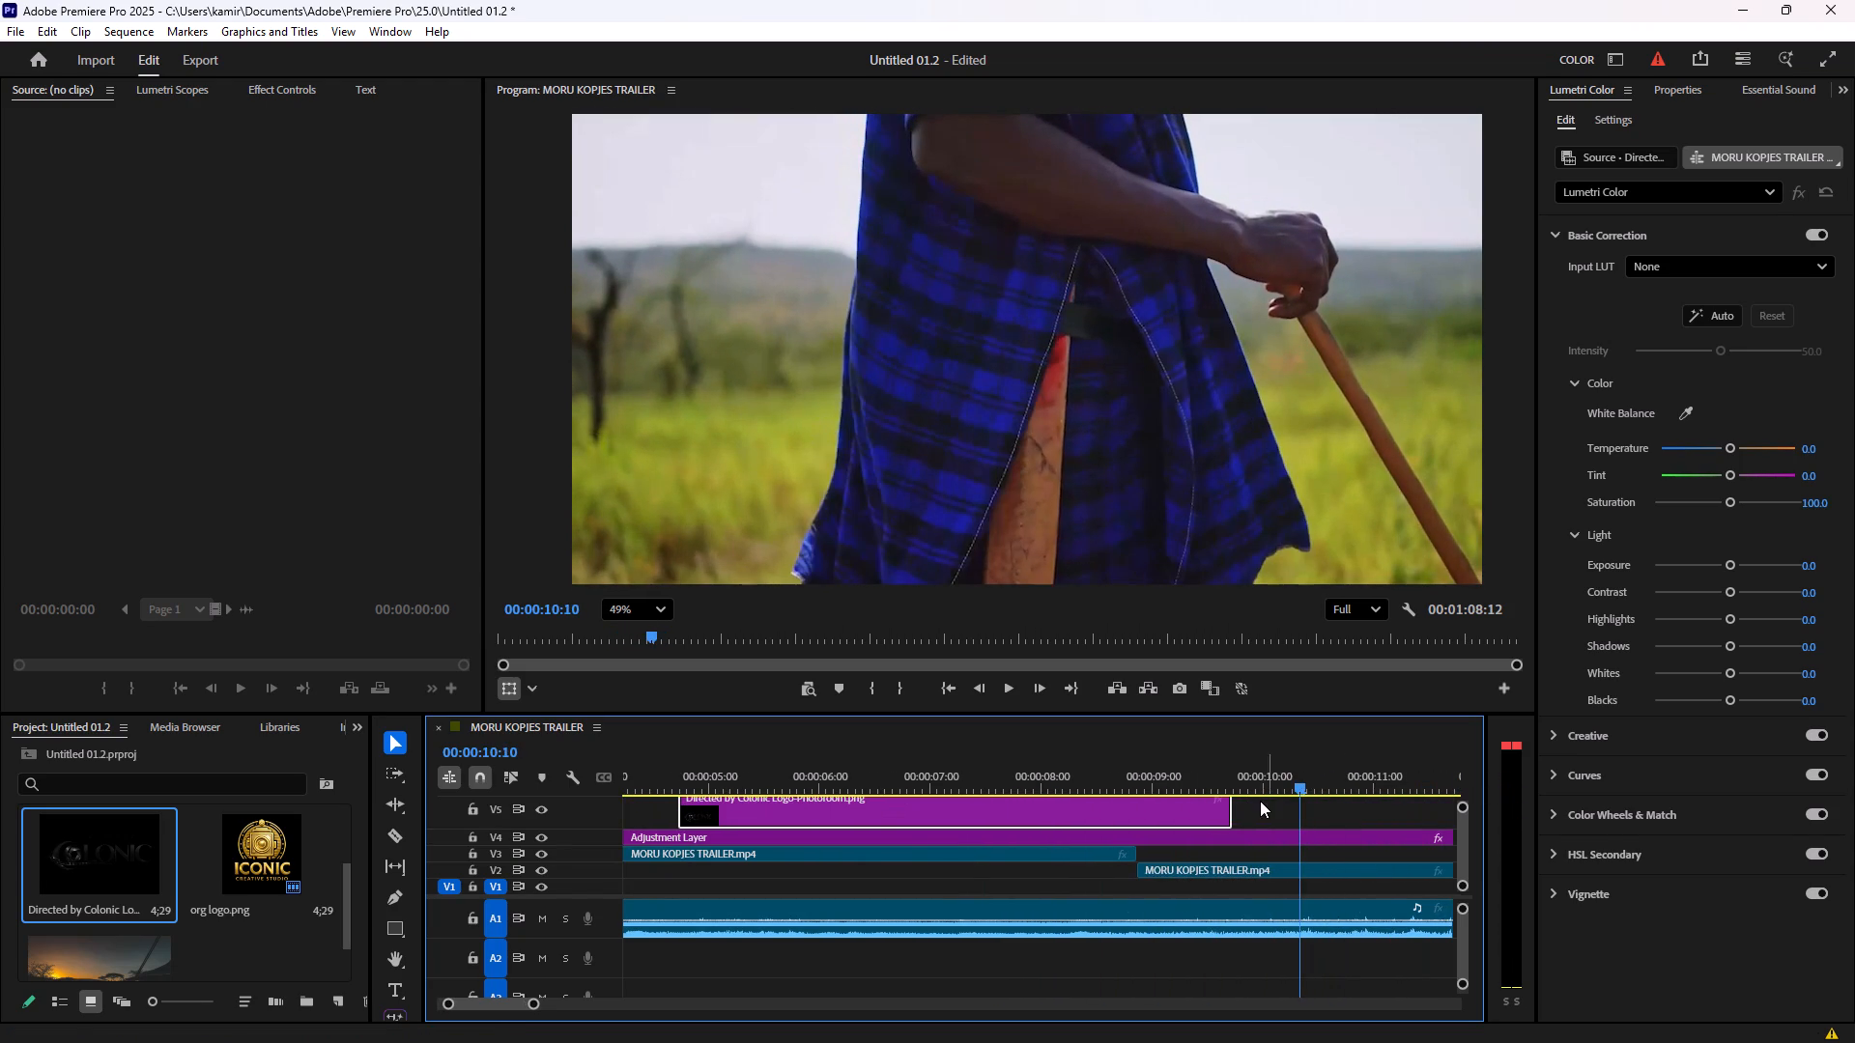
drag(1231, 813, 1229, 813)
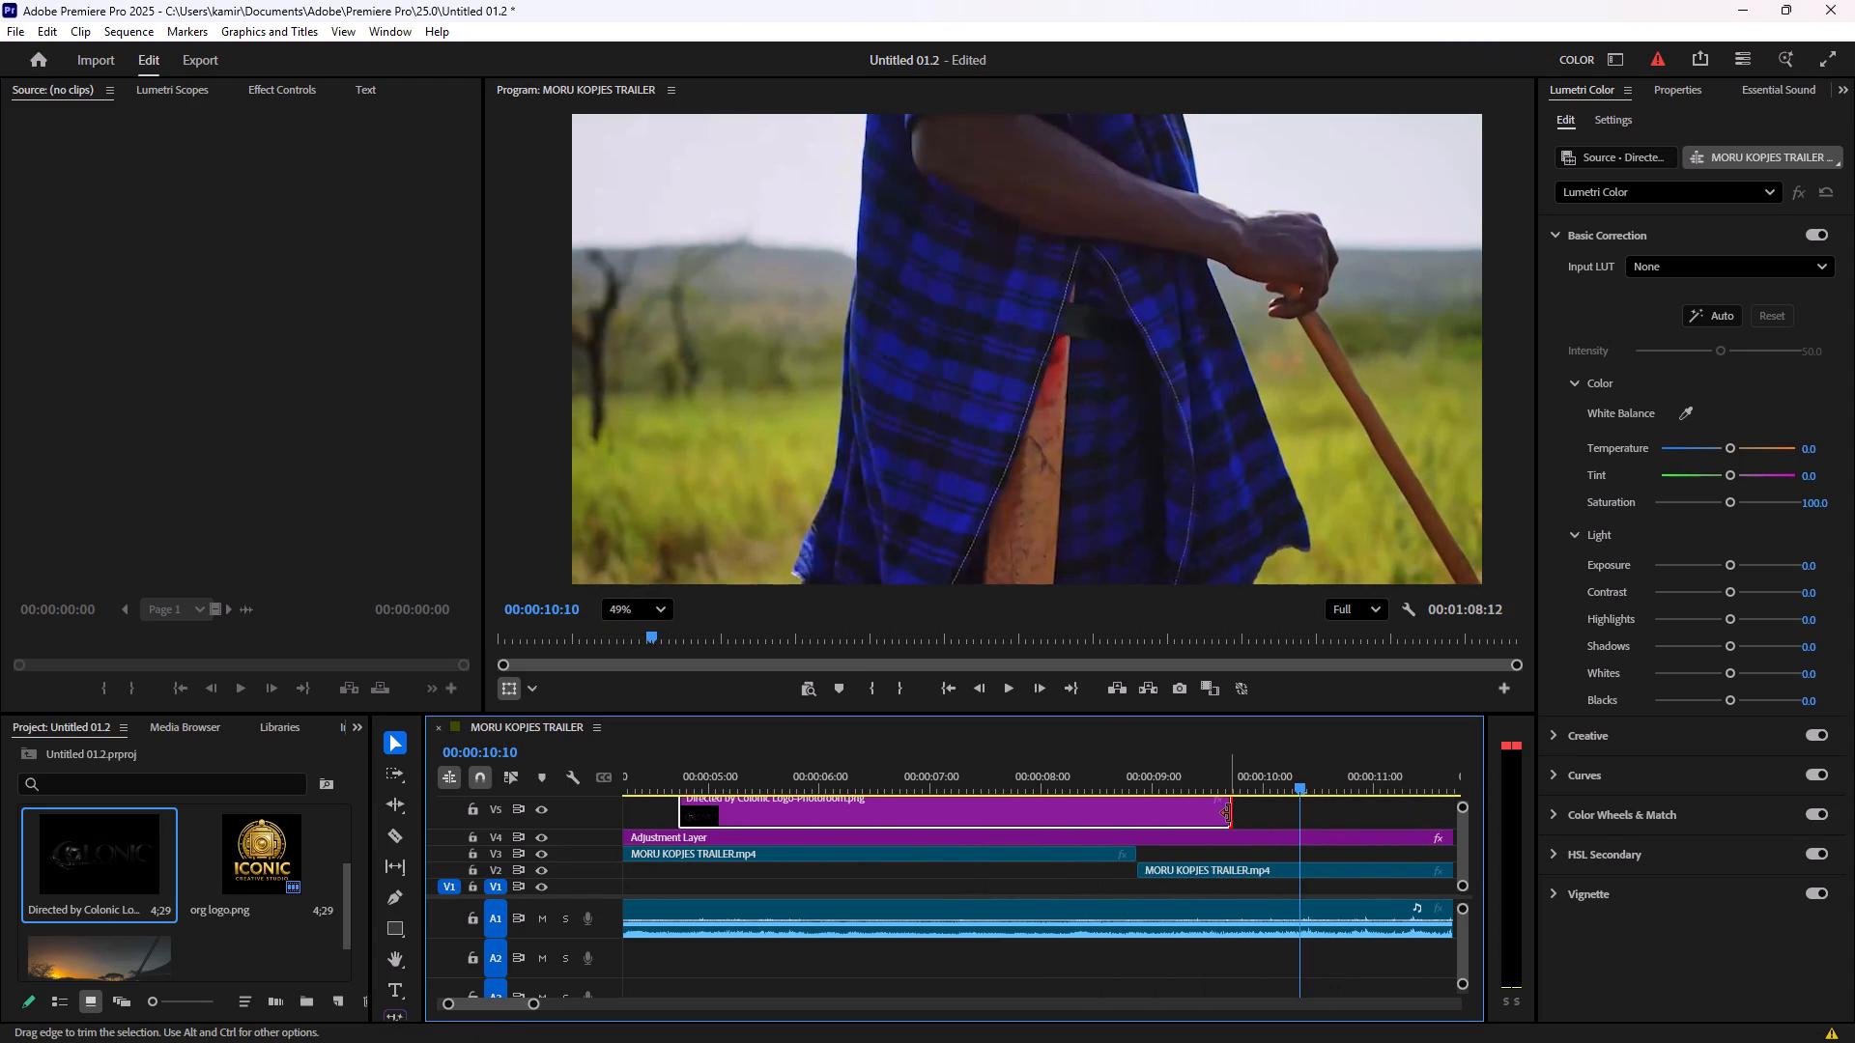
drag(1229, 813, 860, 817)
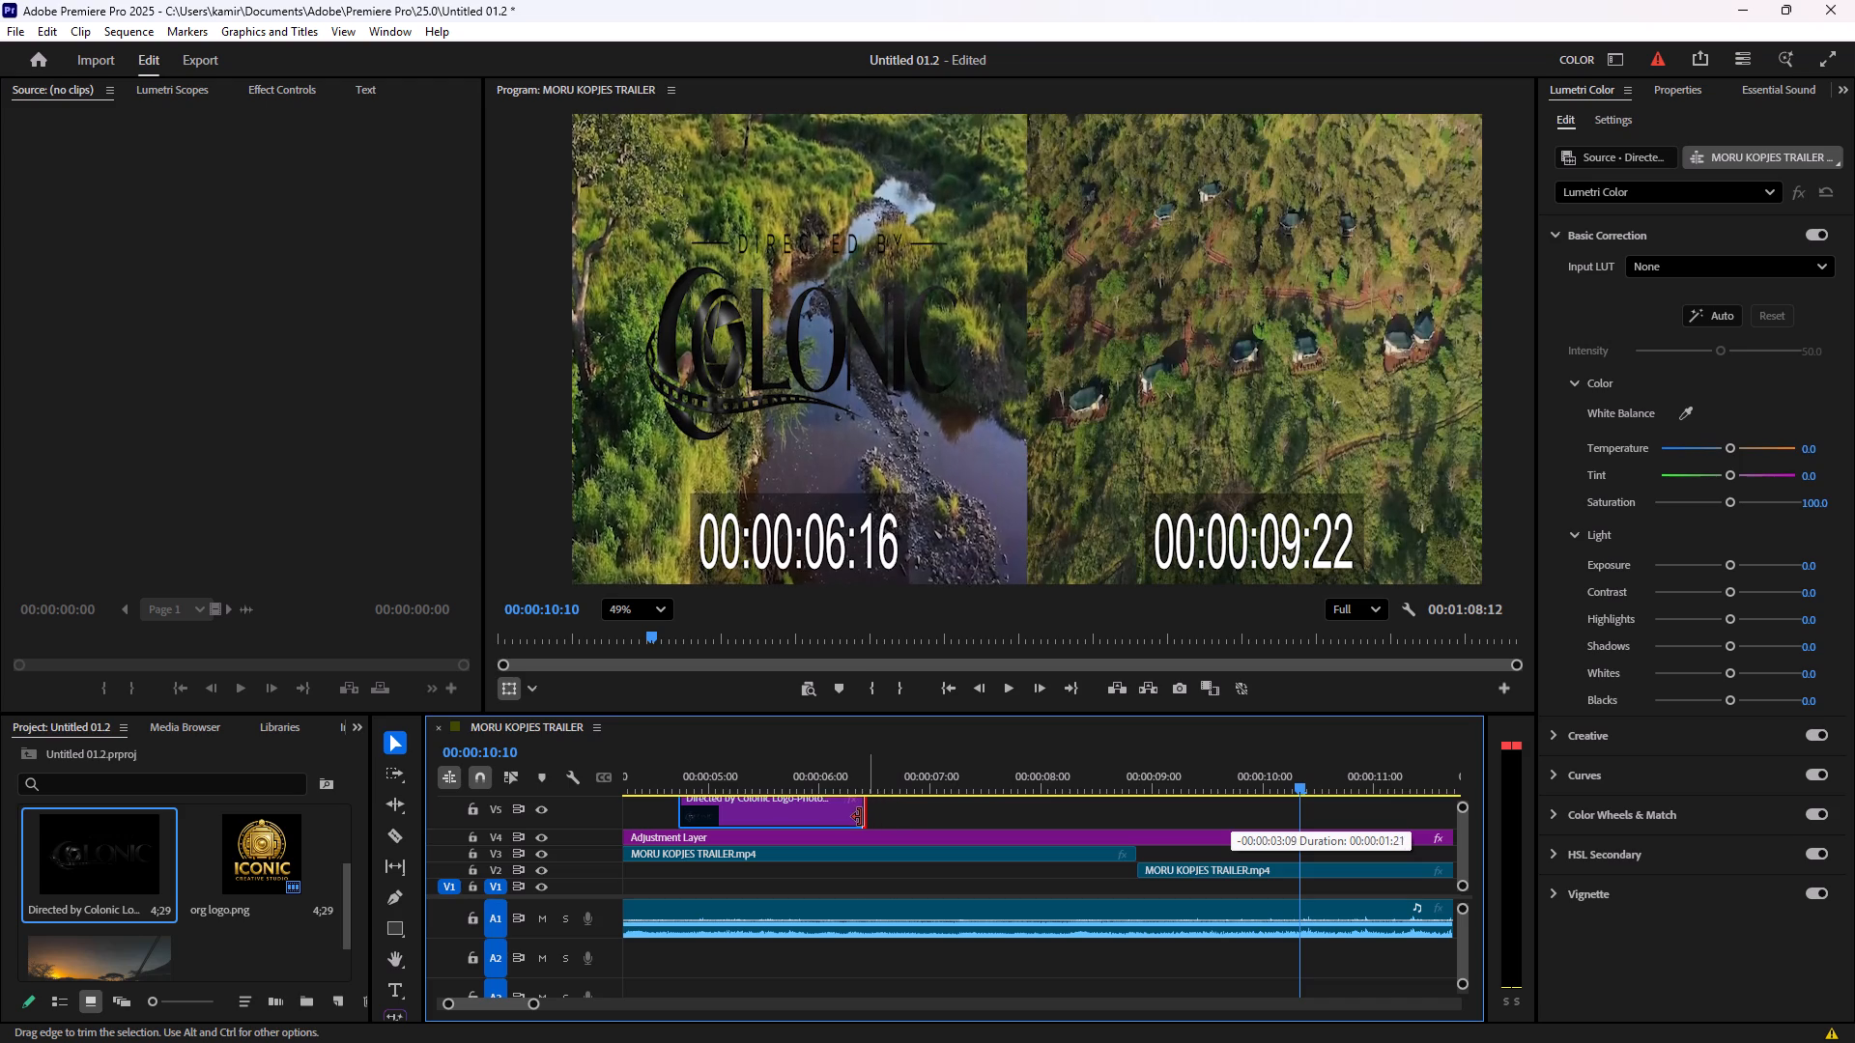
drag(860, 817, 779, 805)
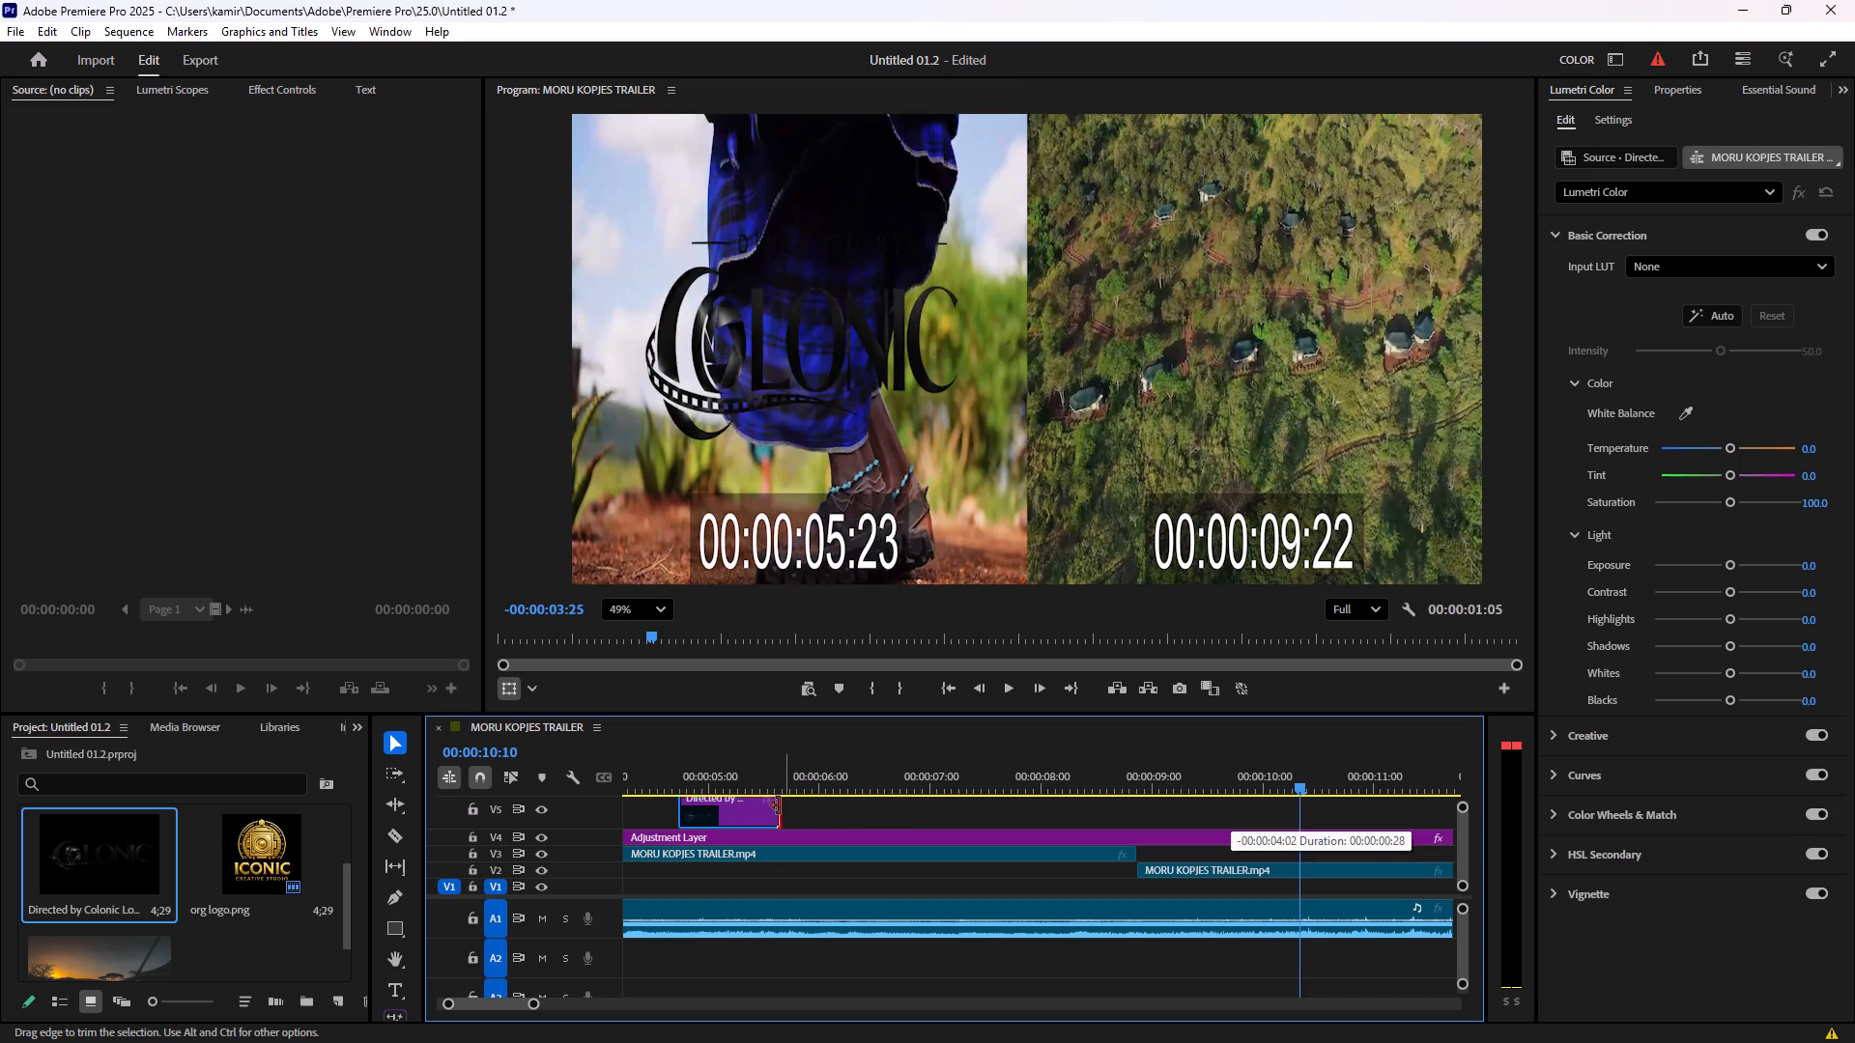
drag(779, 805, 775, 805)
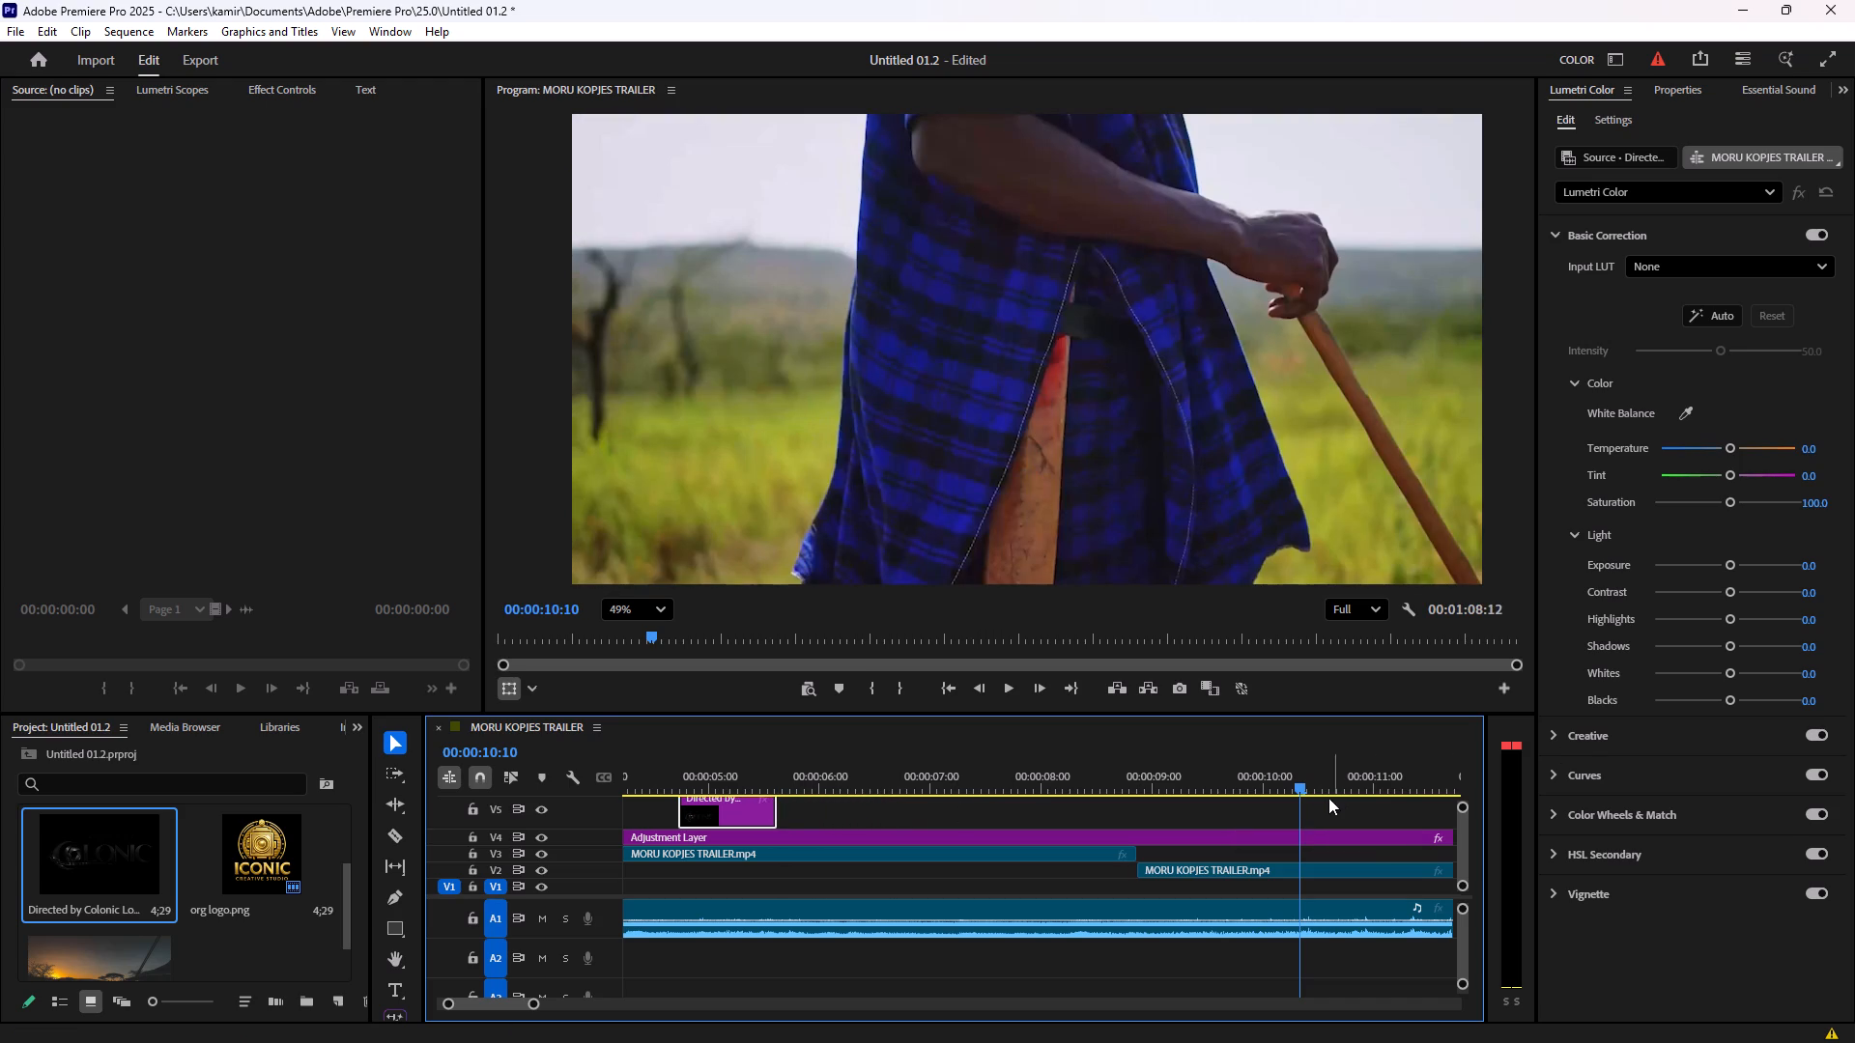
Scrub across the Directed by Colonic logo to check its timing, and move the clip on V5 to start at about 00:00:05:12.
drag(1300, 790, 680, 795)
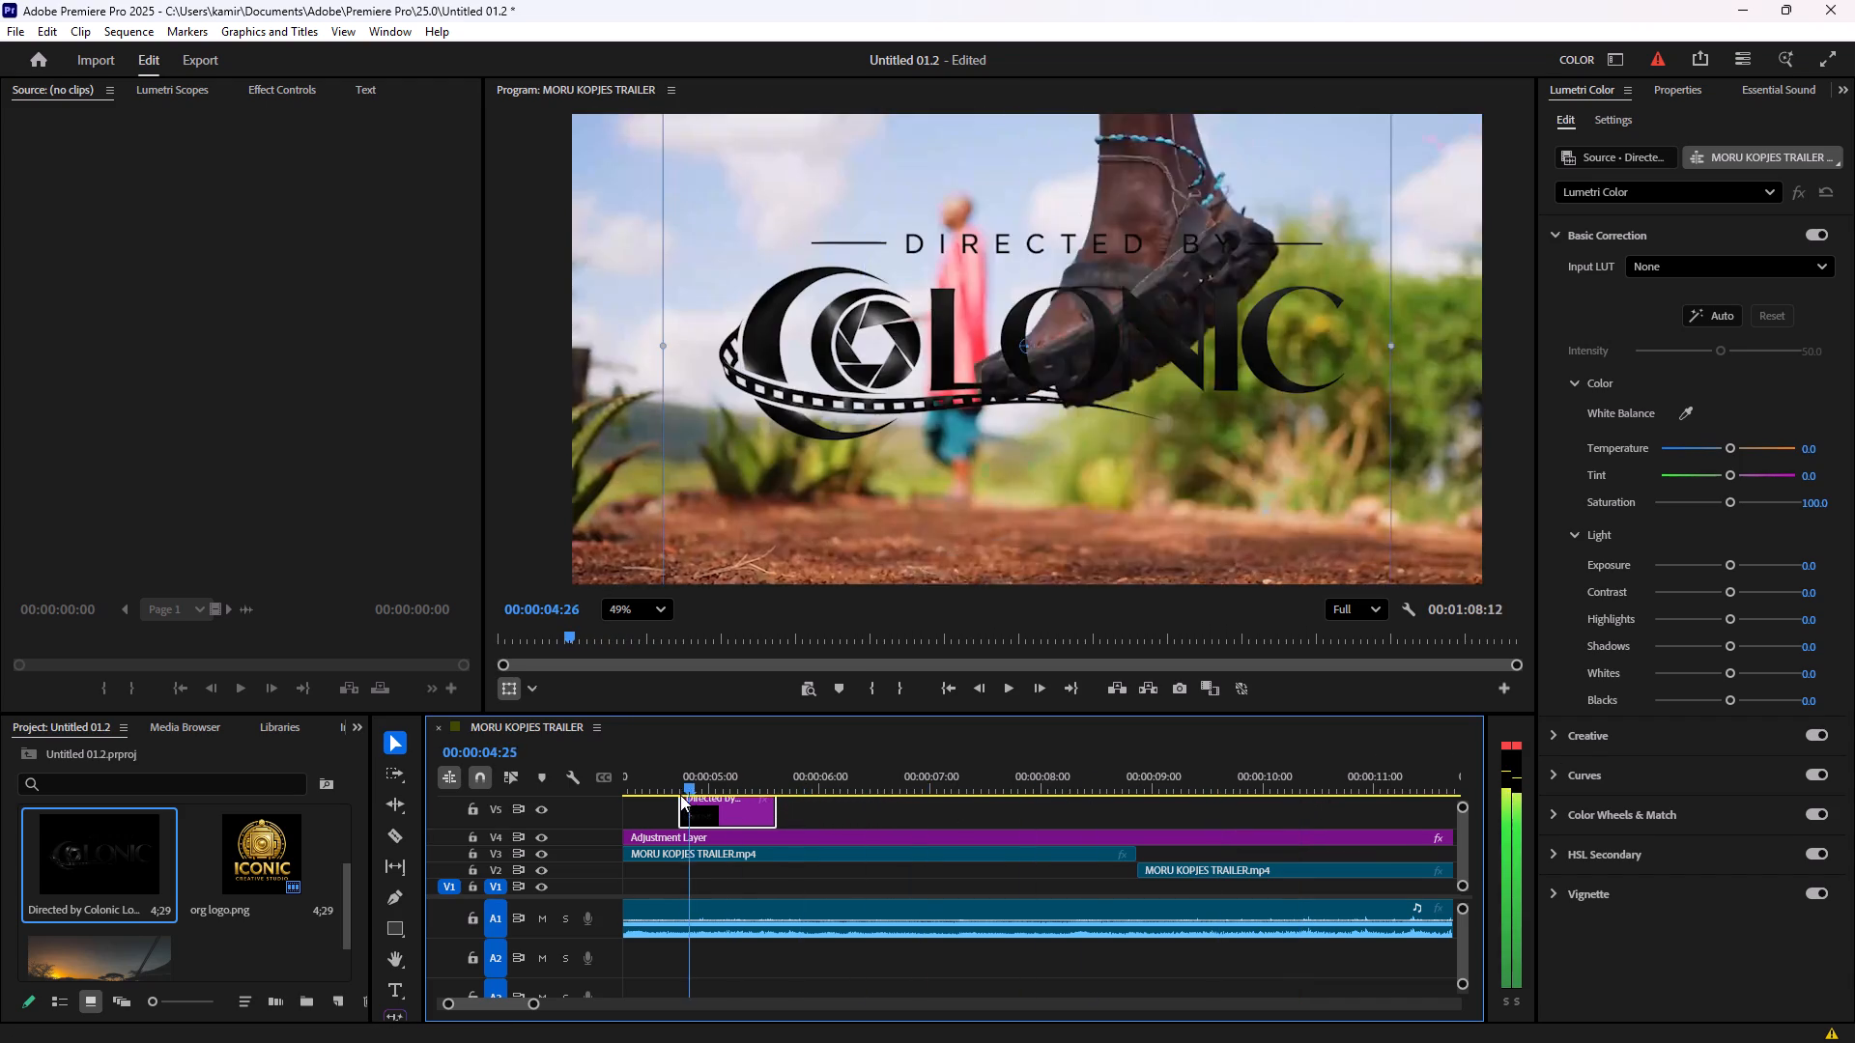
drag(680, 795, 730, 797)
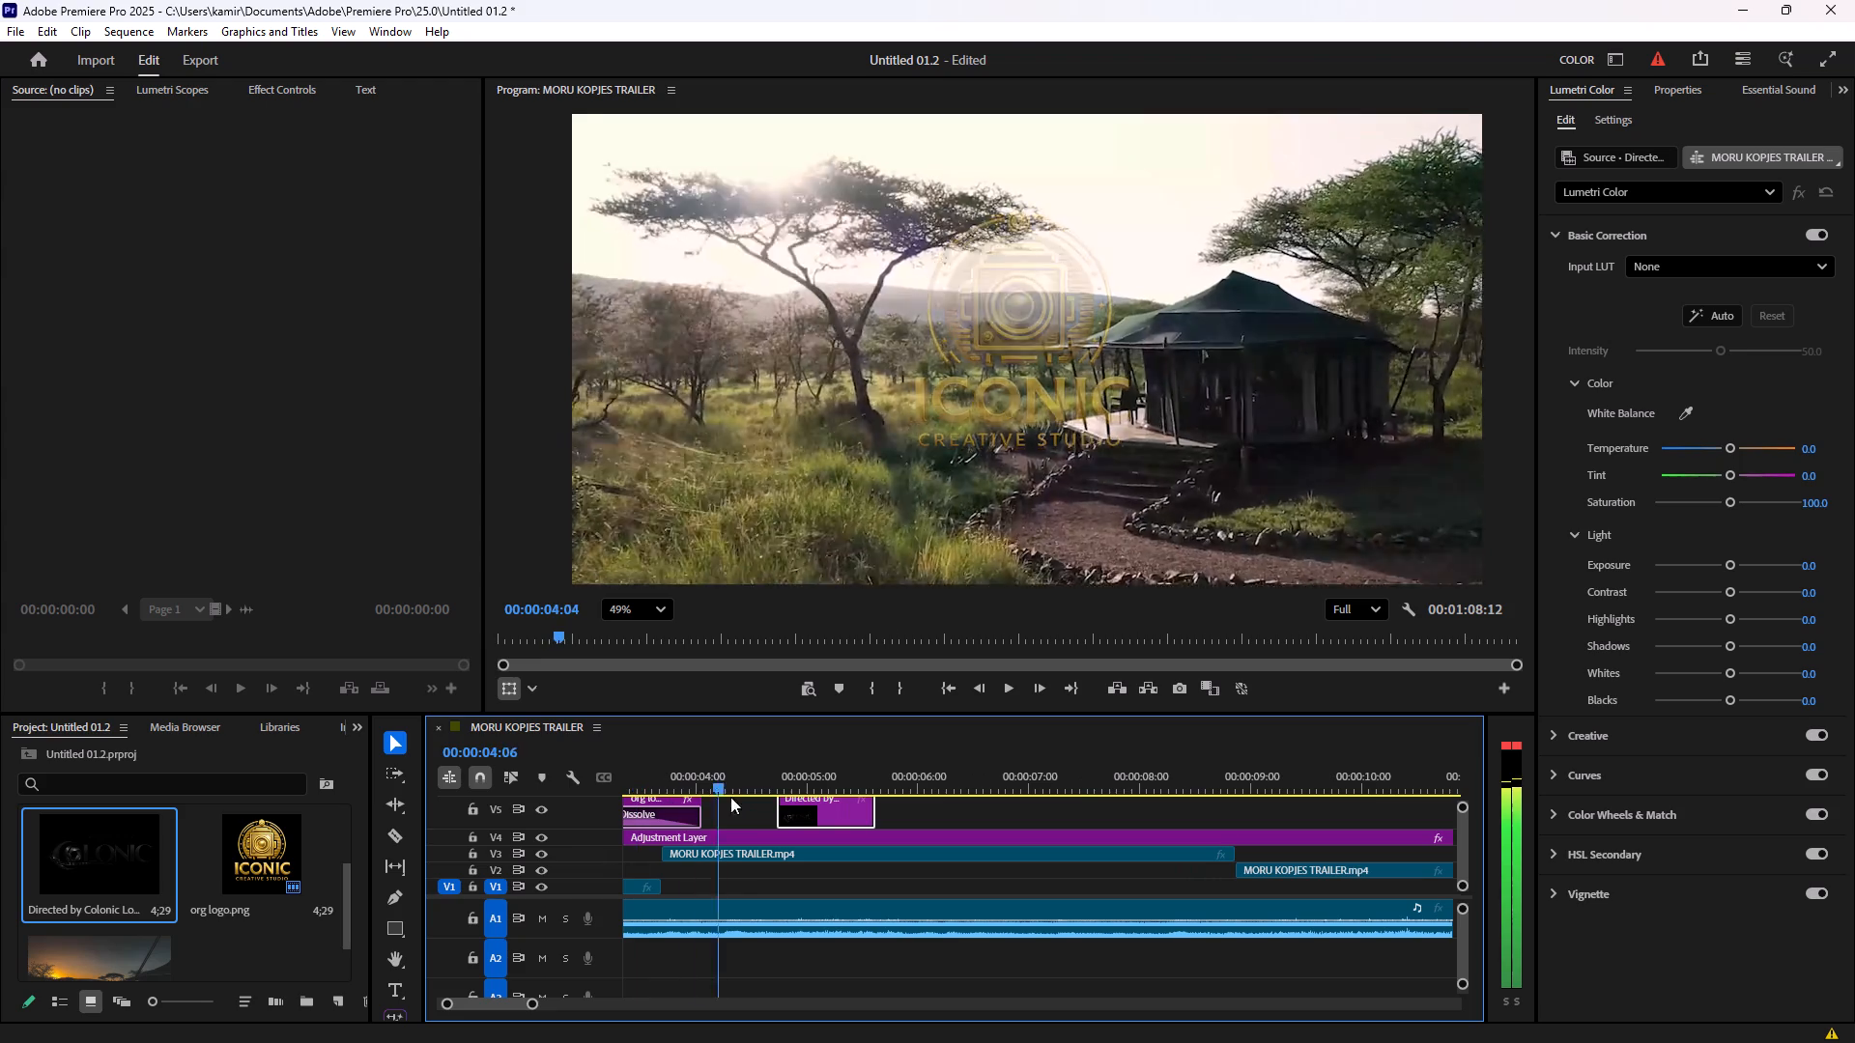
drag(730, 797, 835, 789)
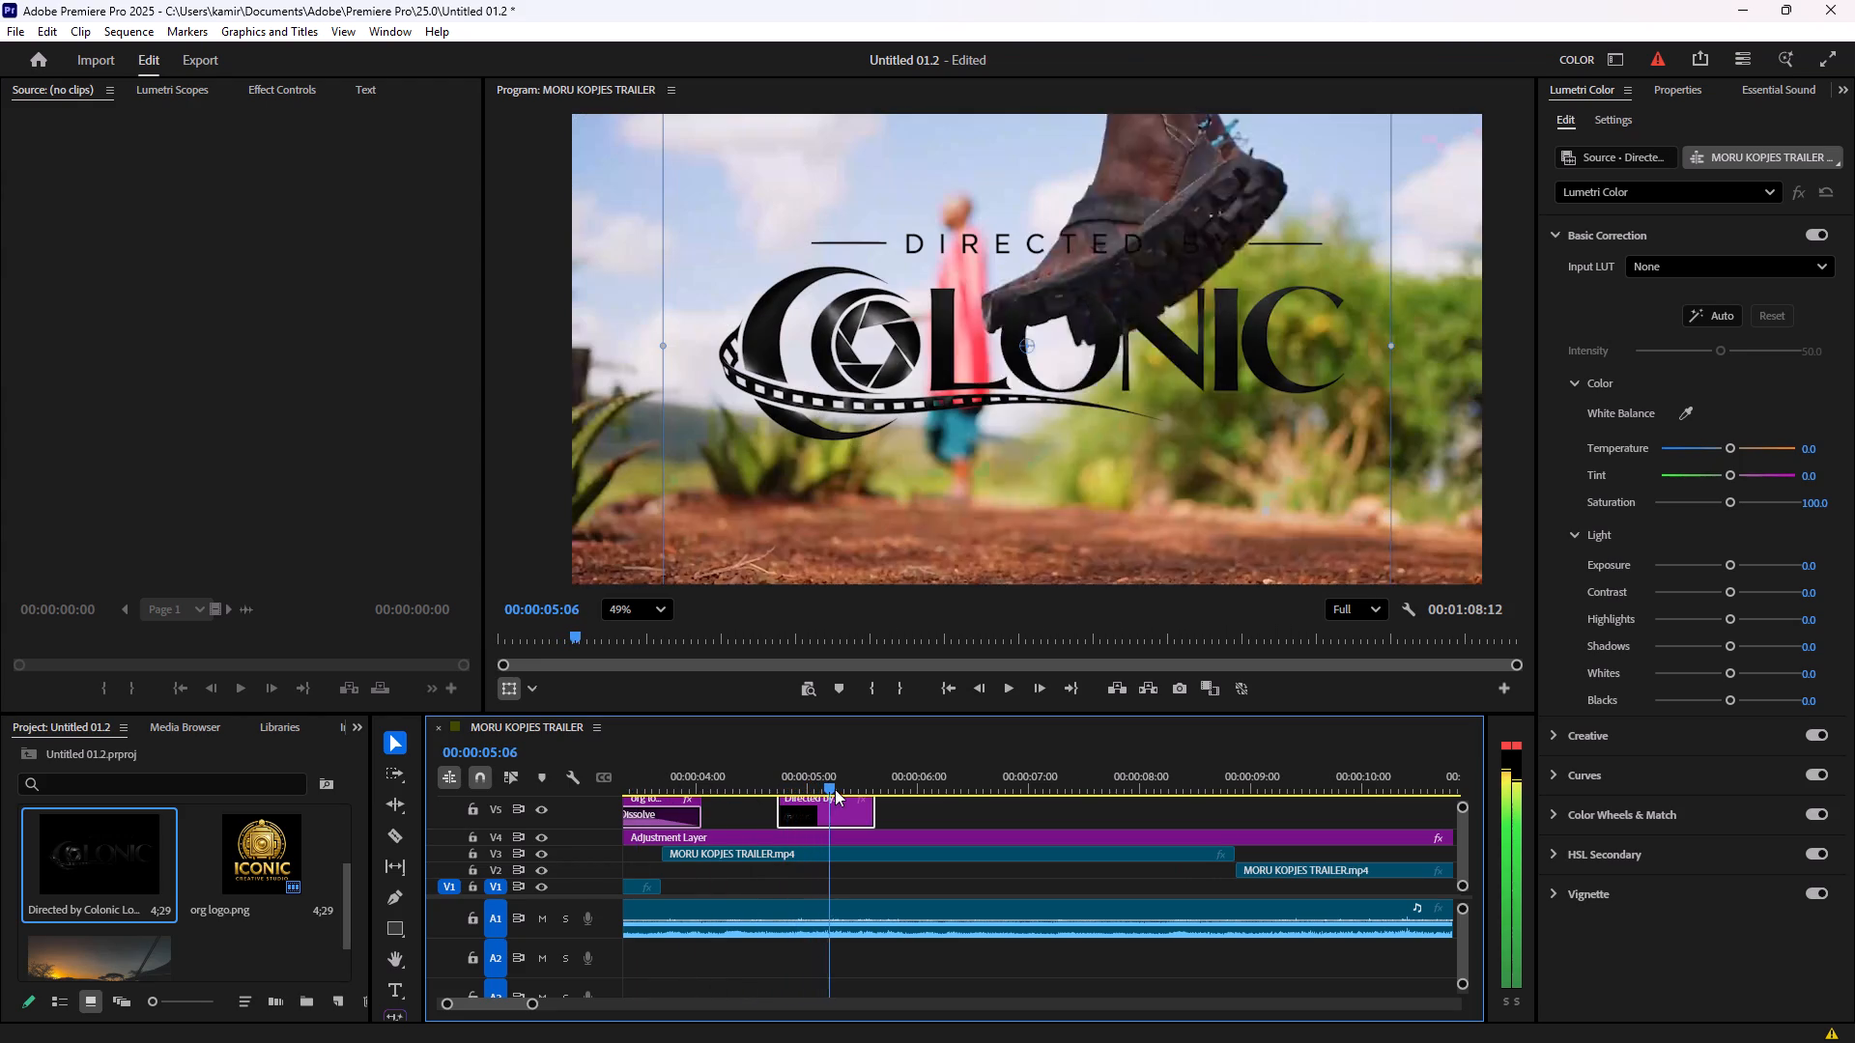
drag(835, 789, 844, 782)
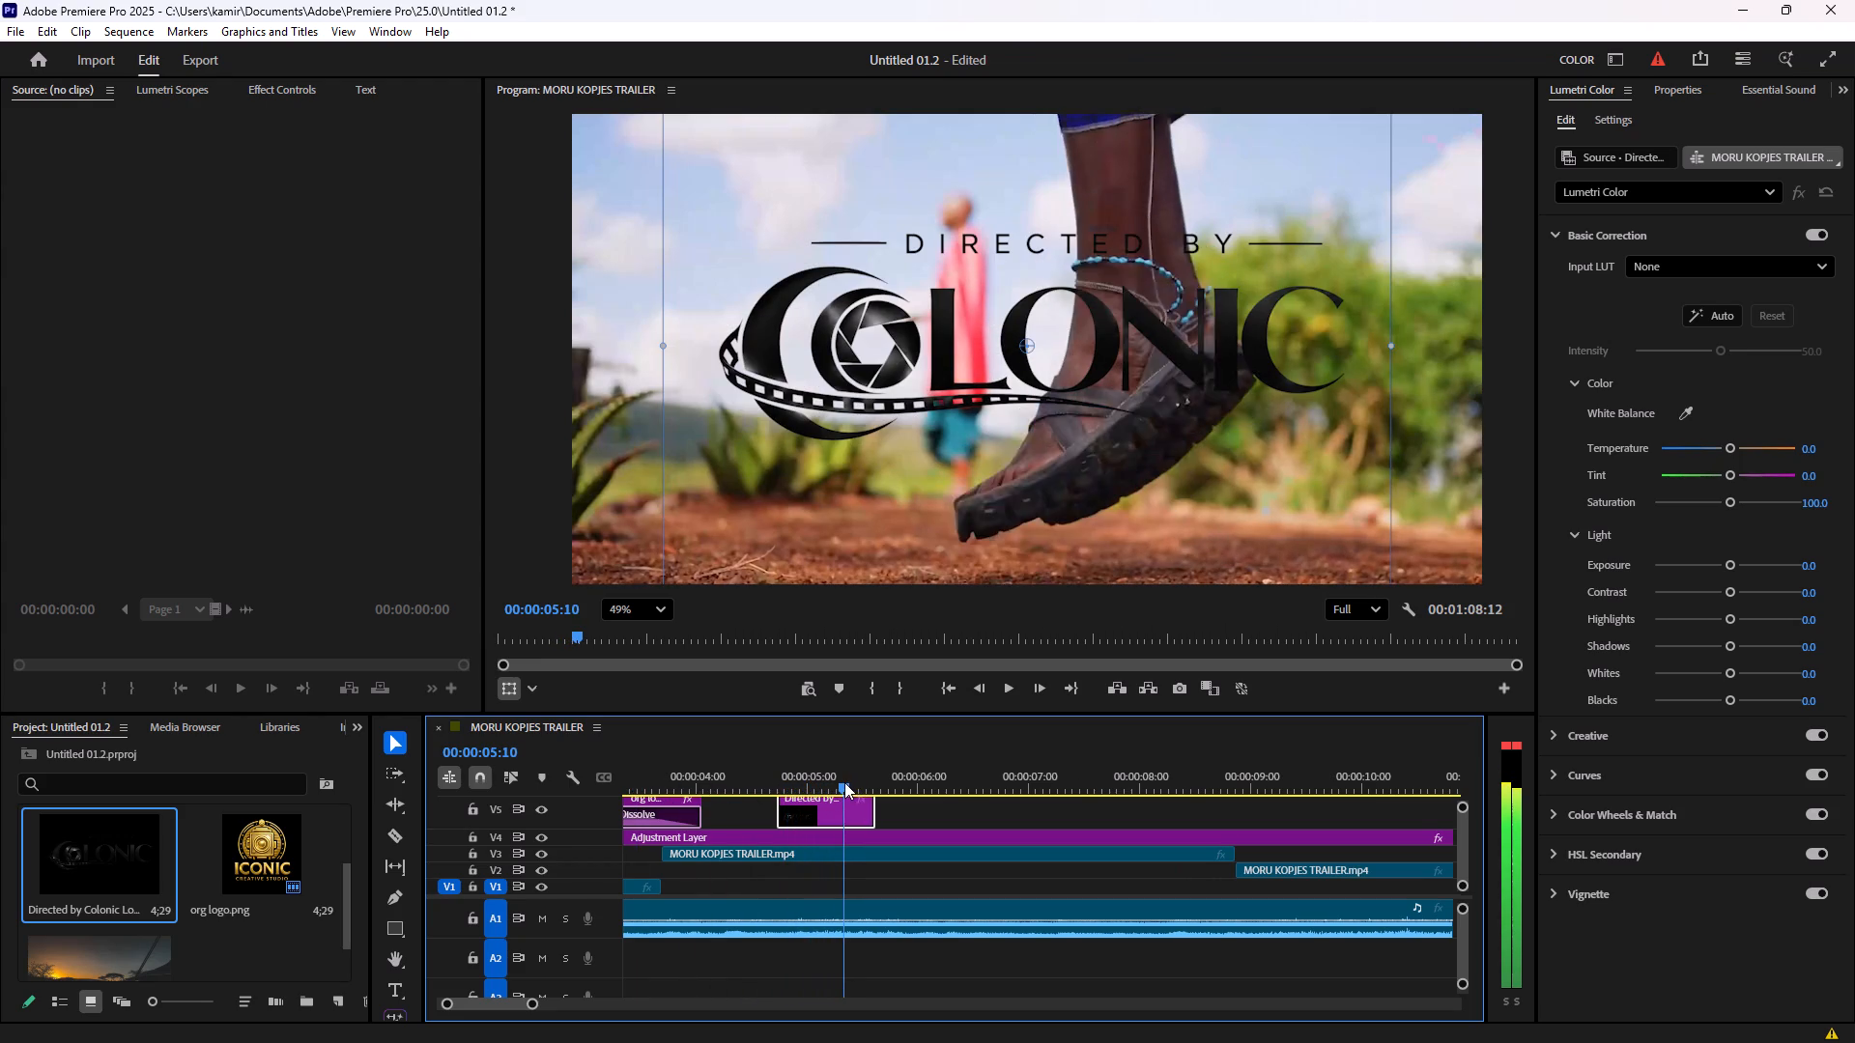
drag(844, 782, 824, 775)
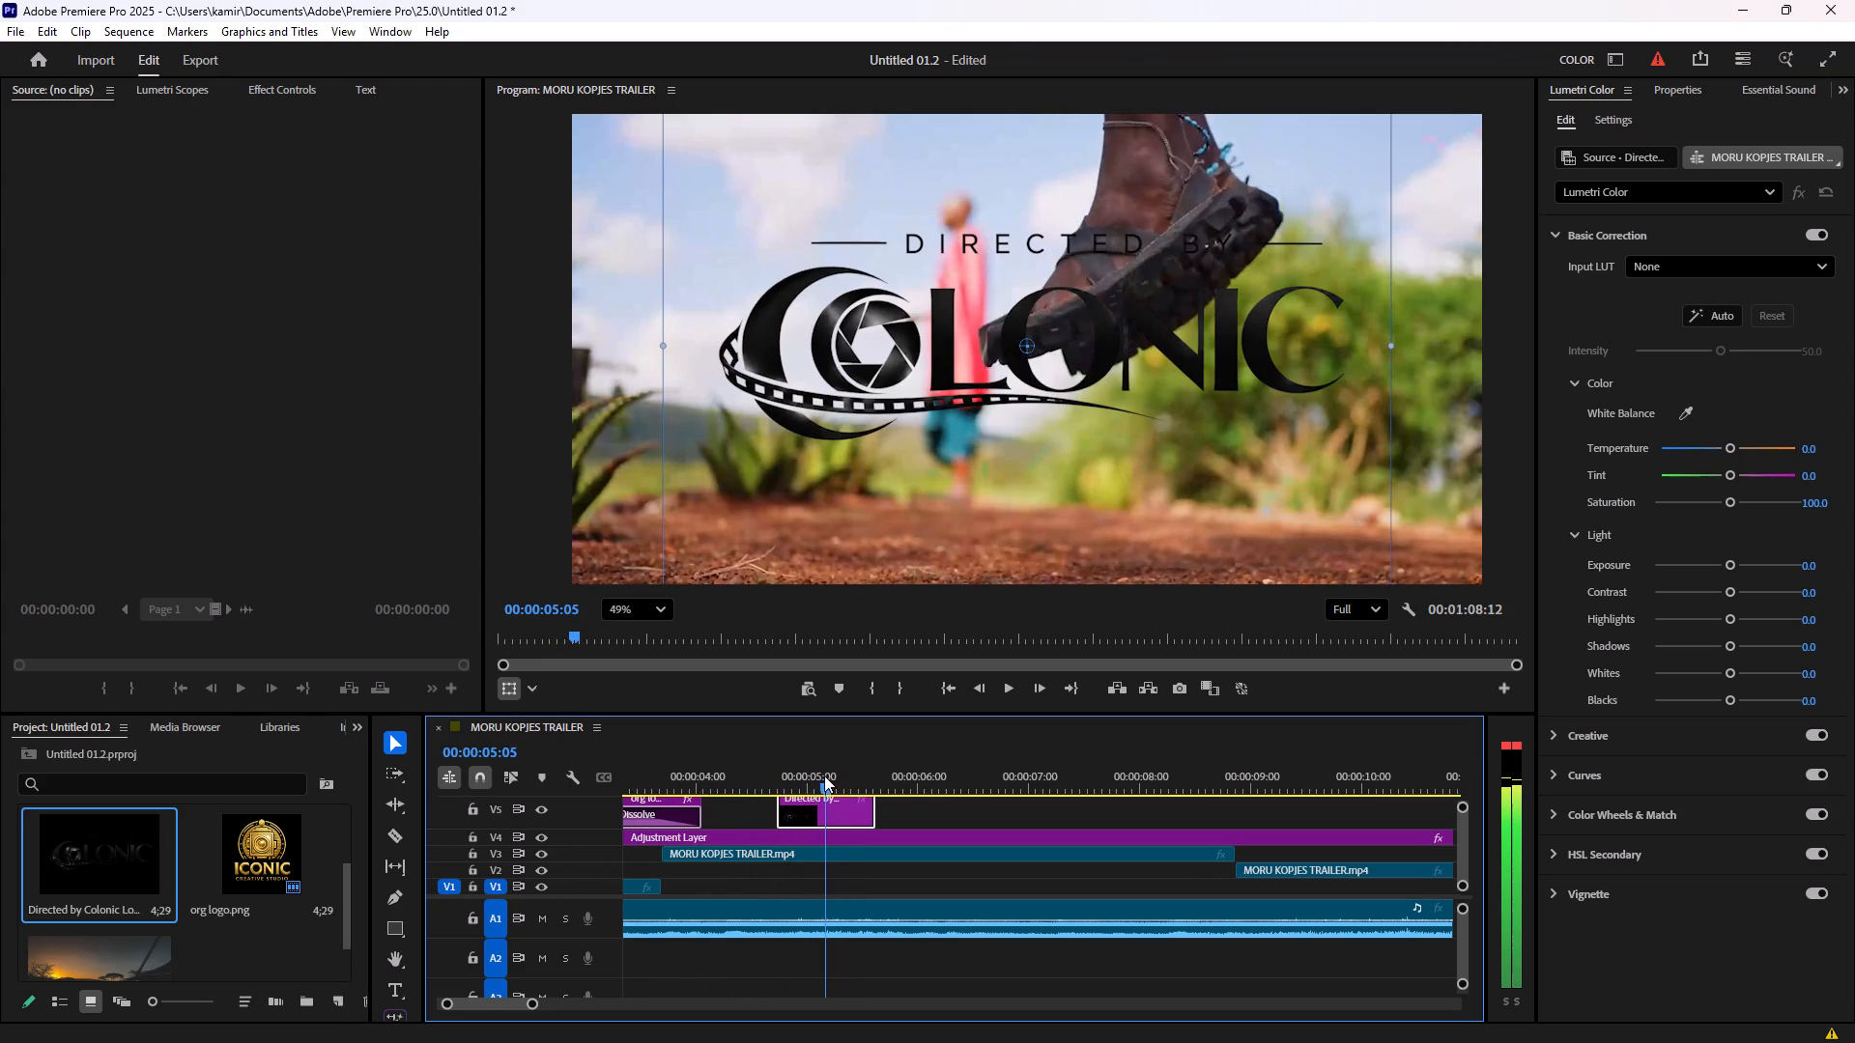
drag(824, 775, 778, 774)
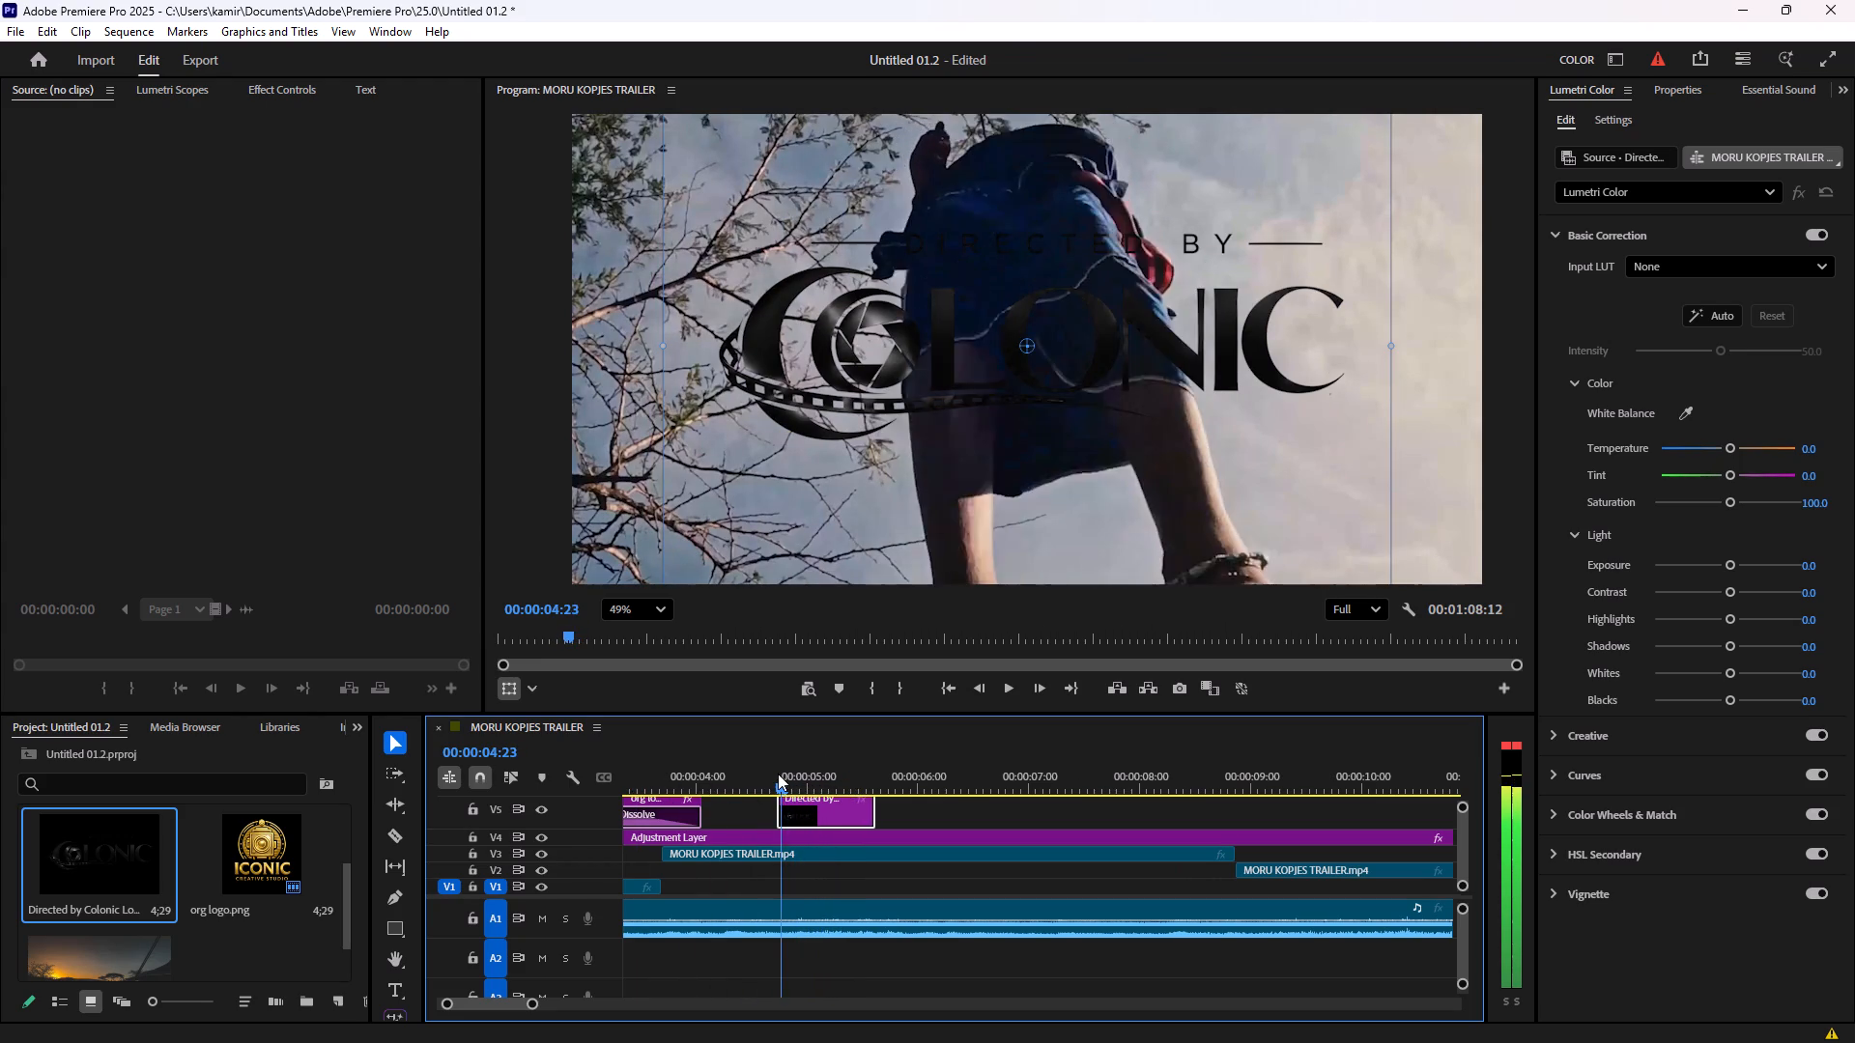
drag(778, 774, 762, 775)
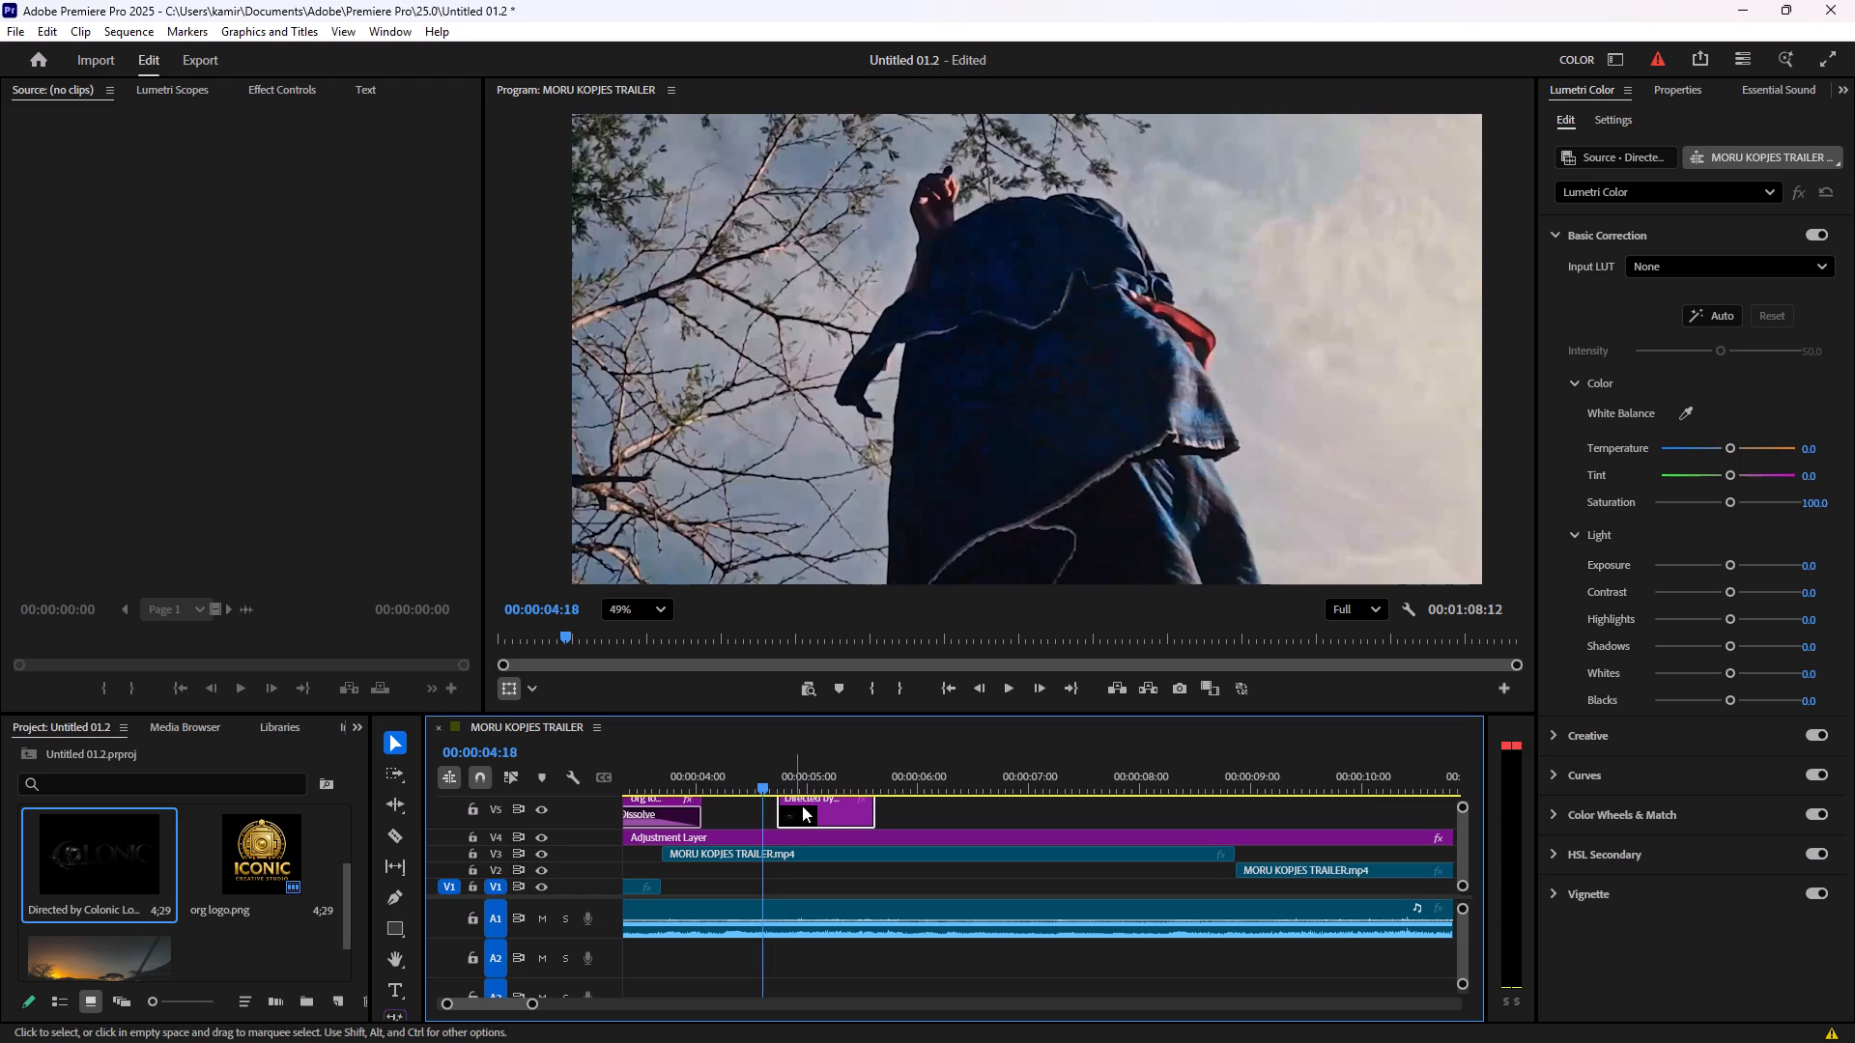
drag(824, 810, 897, 802)
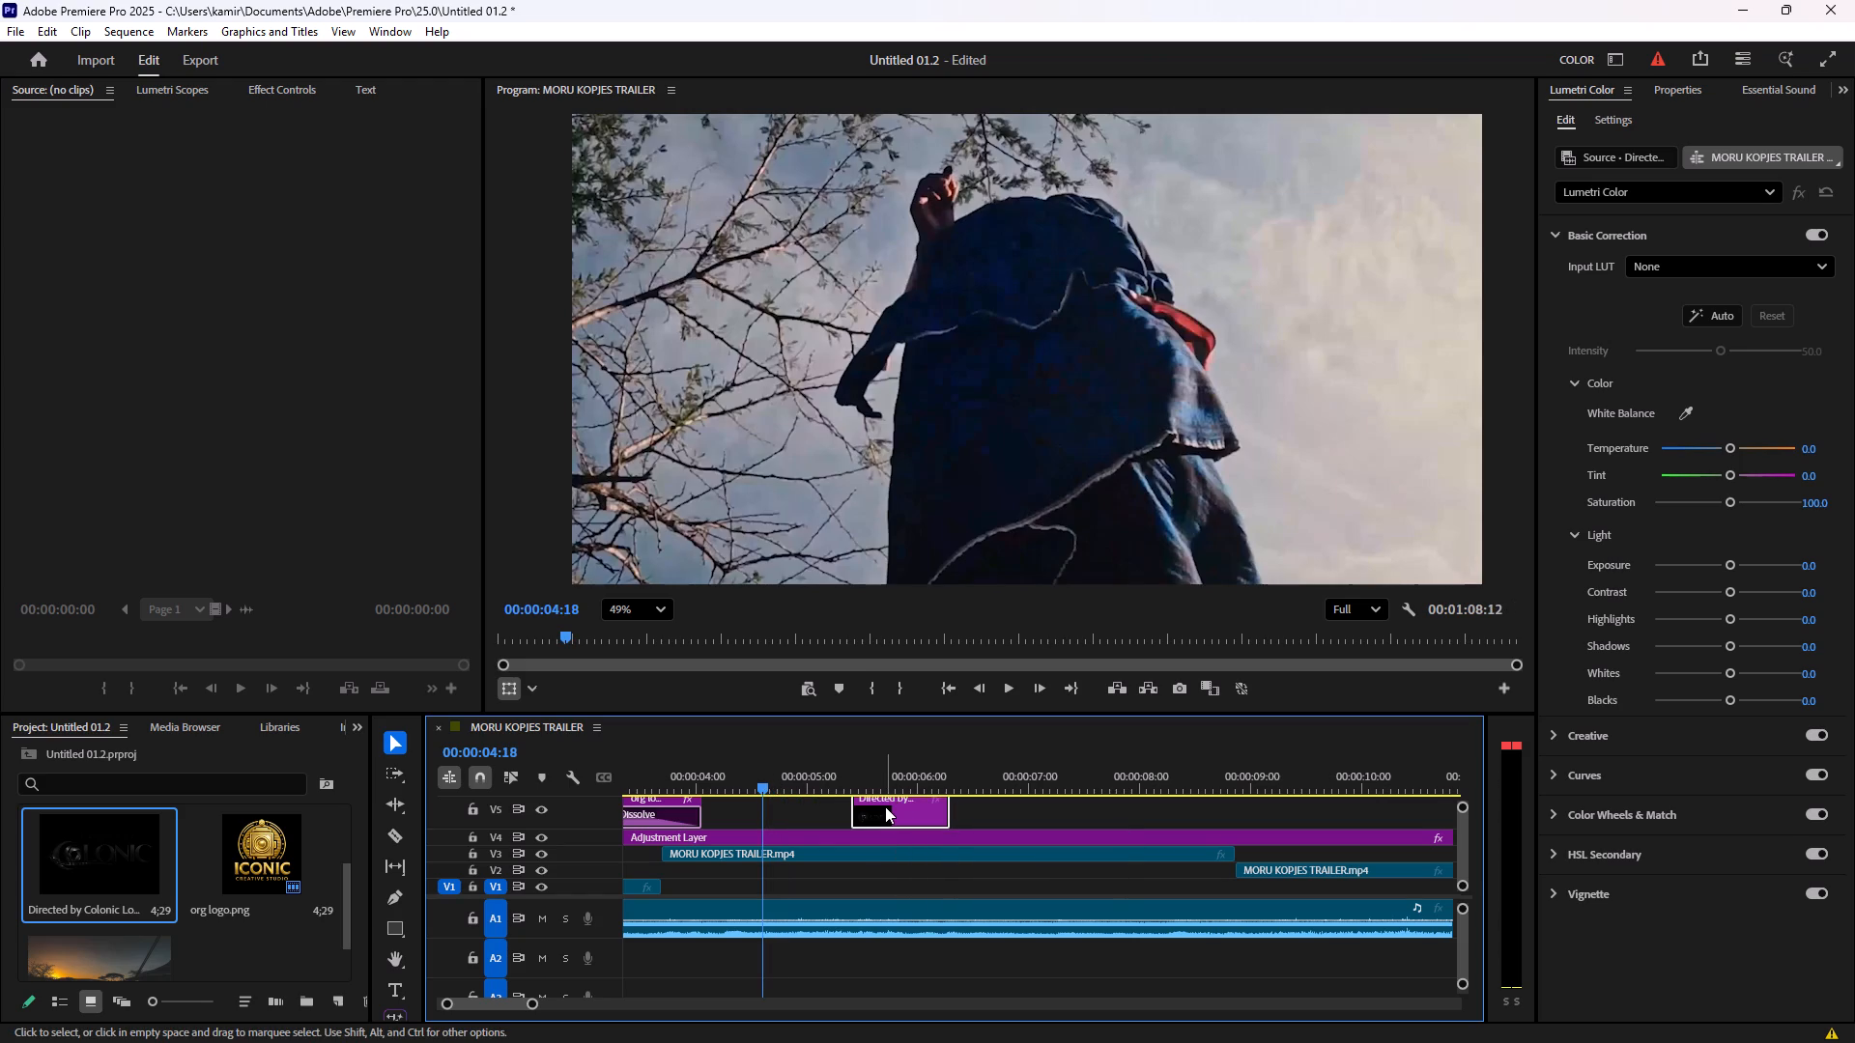
Add a Film Dissolve to the start of the Directed by Colonic clip and shorten the transition to a few frames.
click(353, 729)
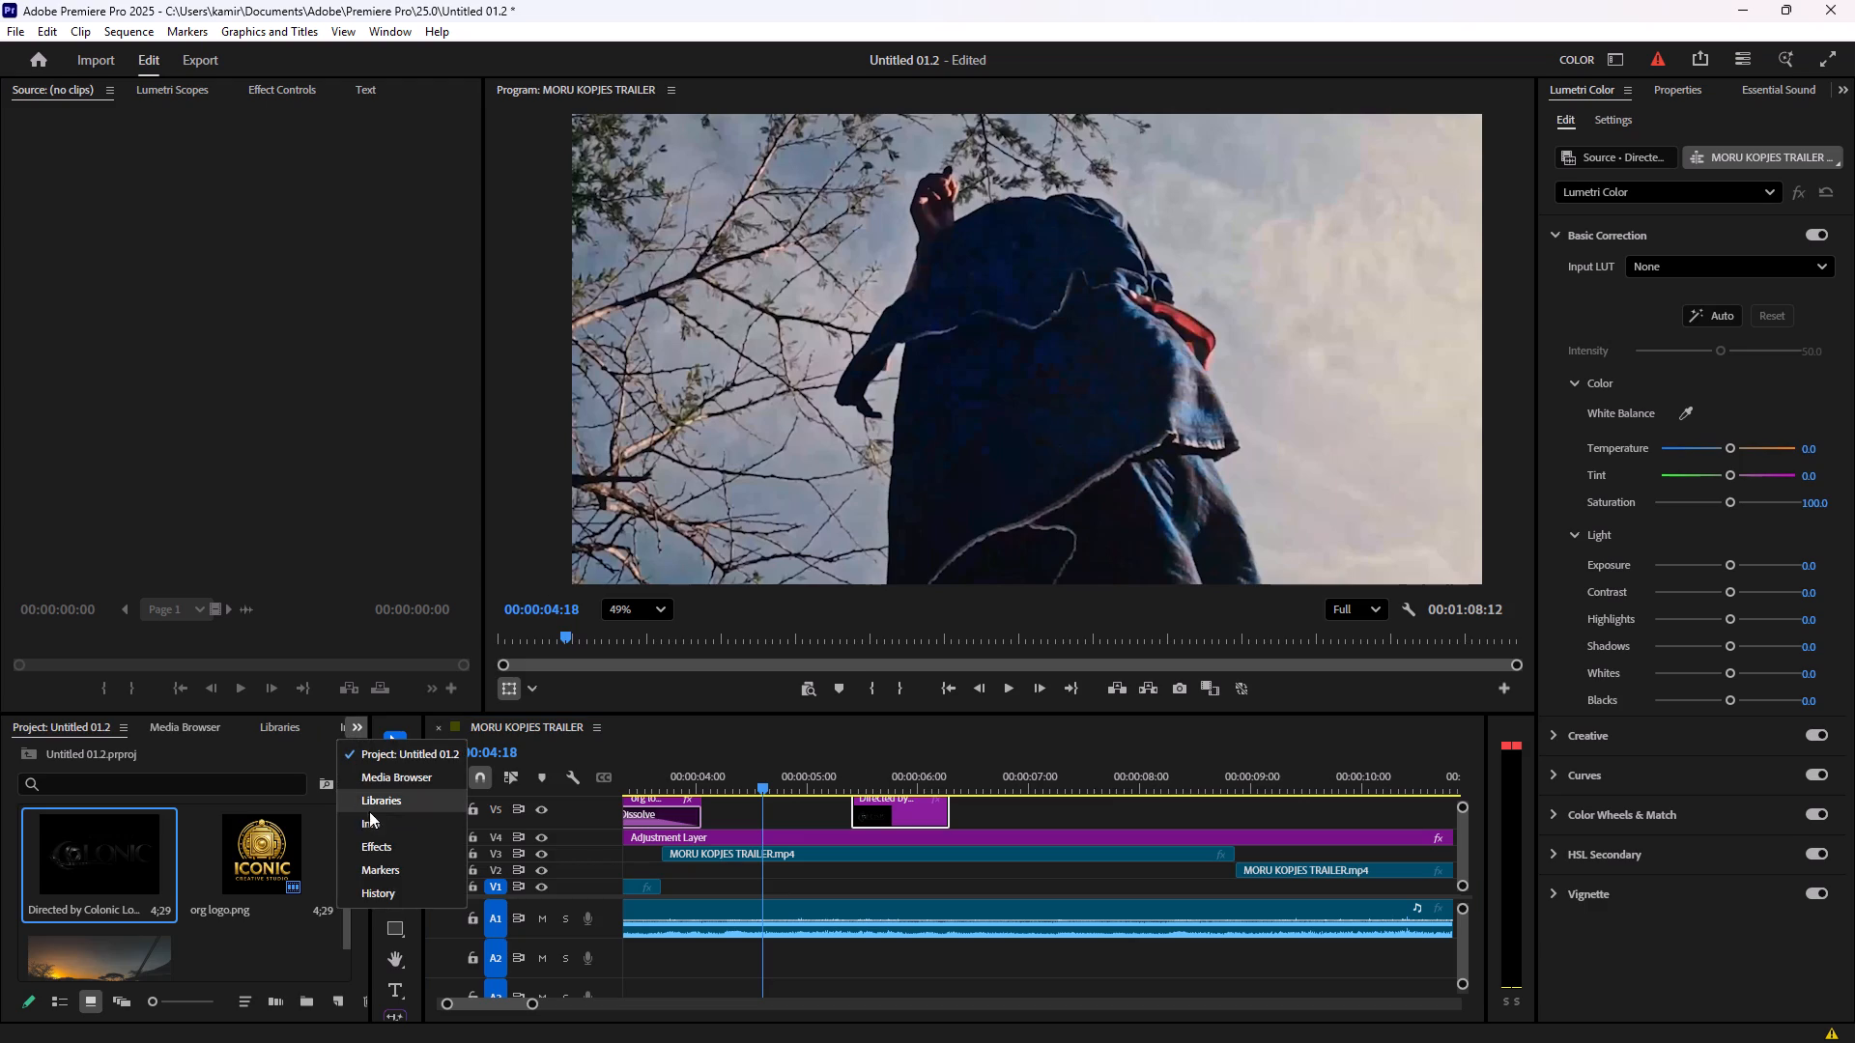
click(383, 843)
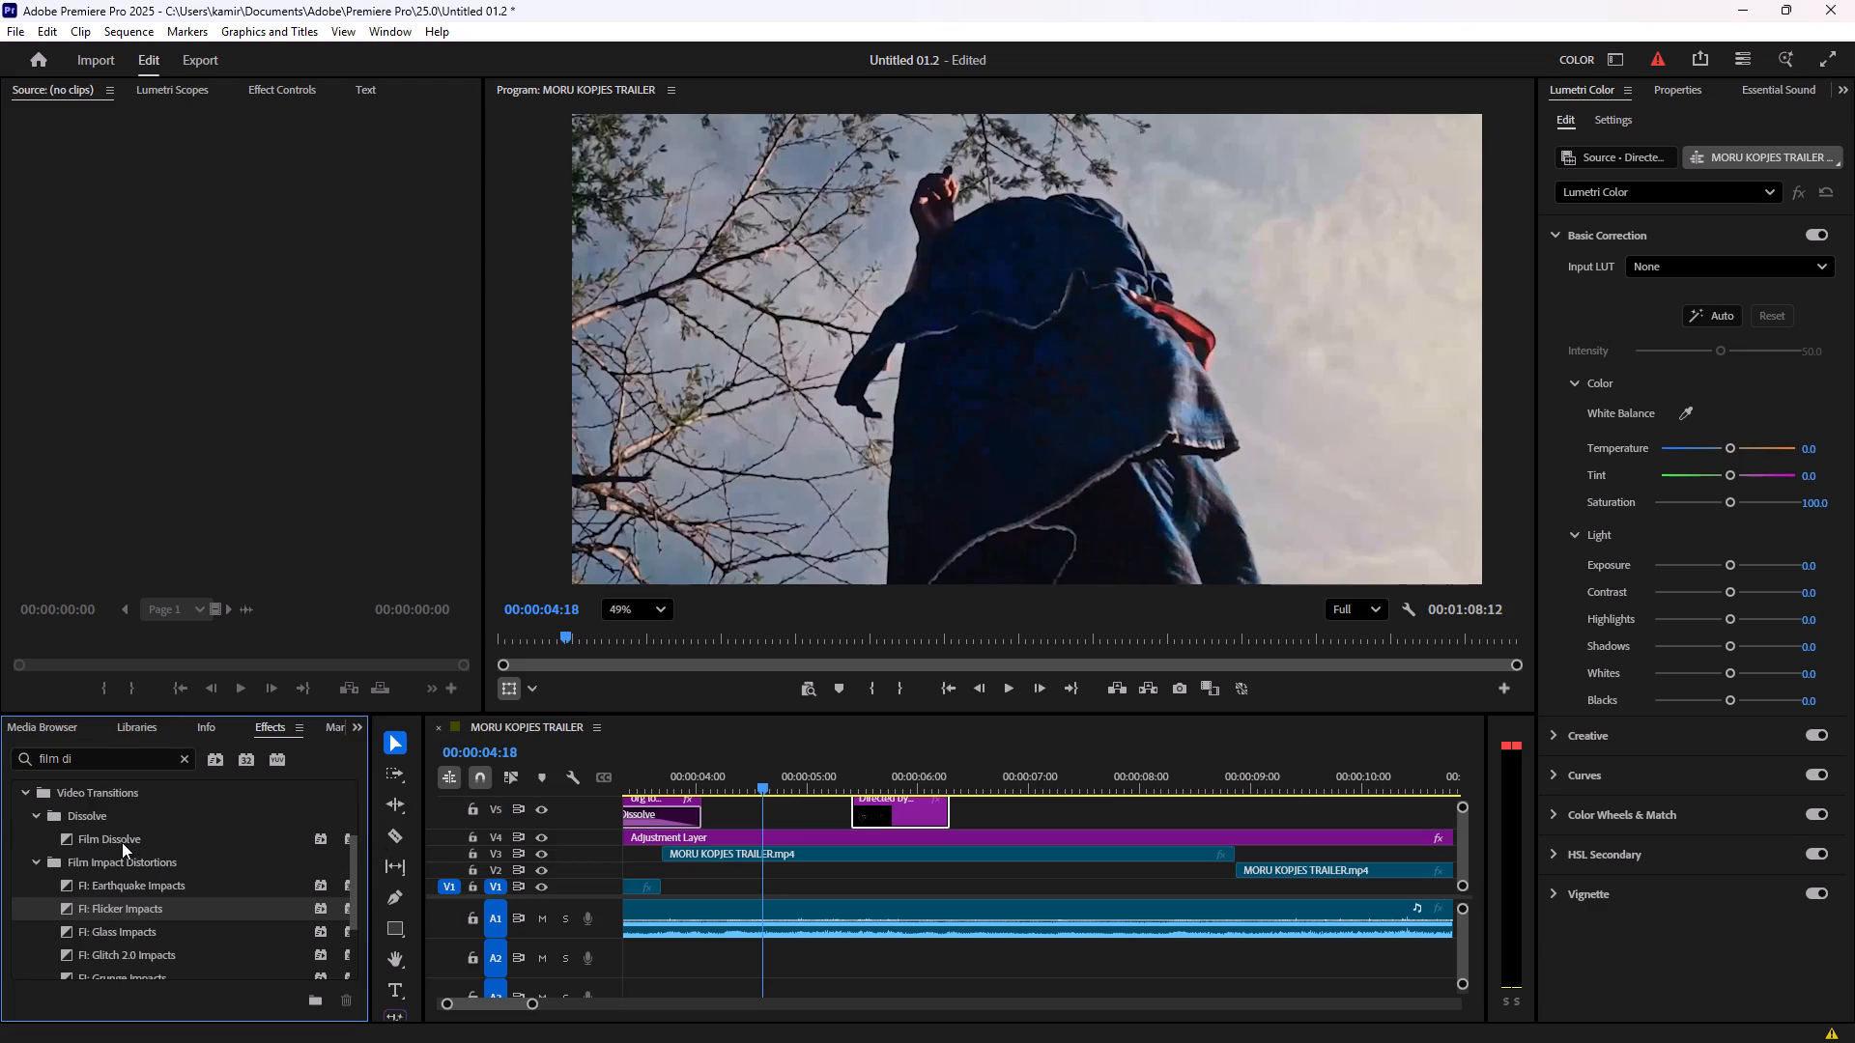
drag(117, 838, 860, 813)
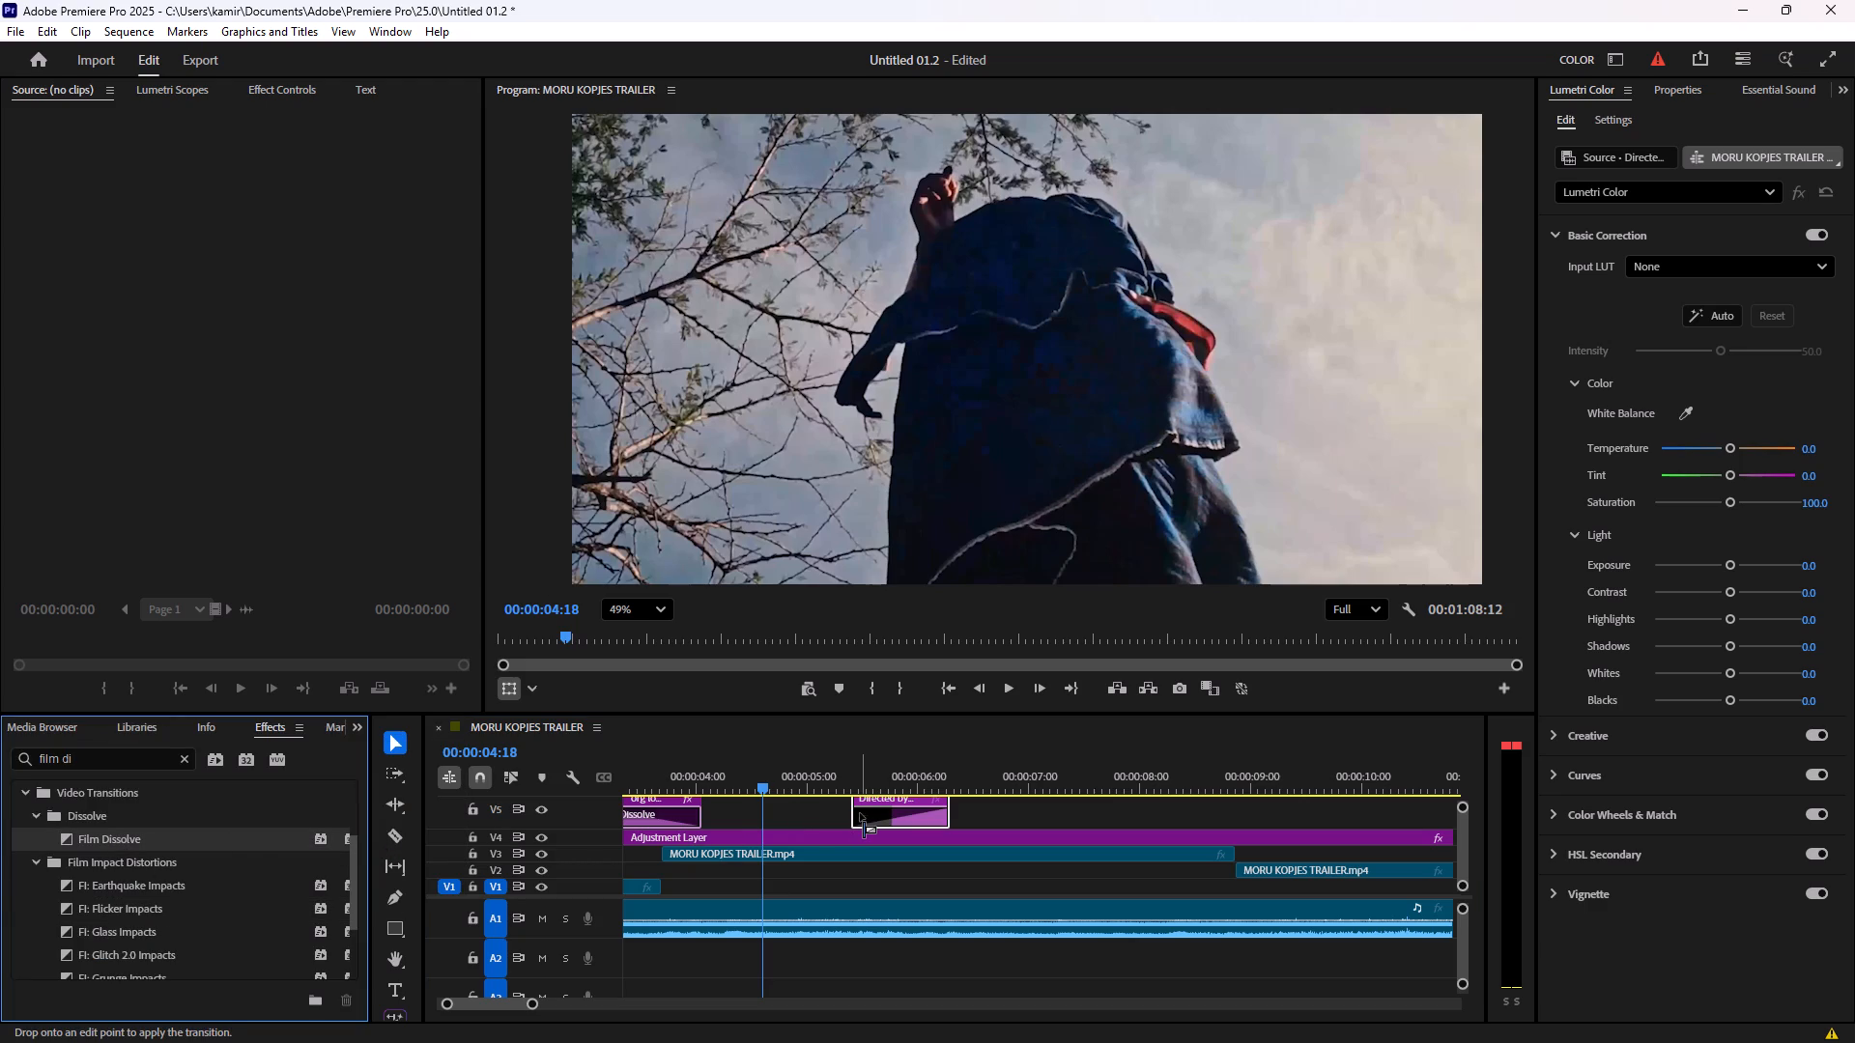
drag(860, 813, 857, 813)
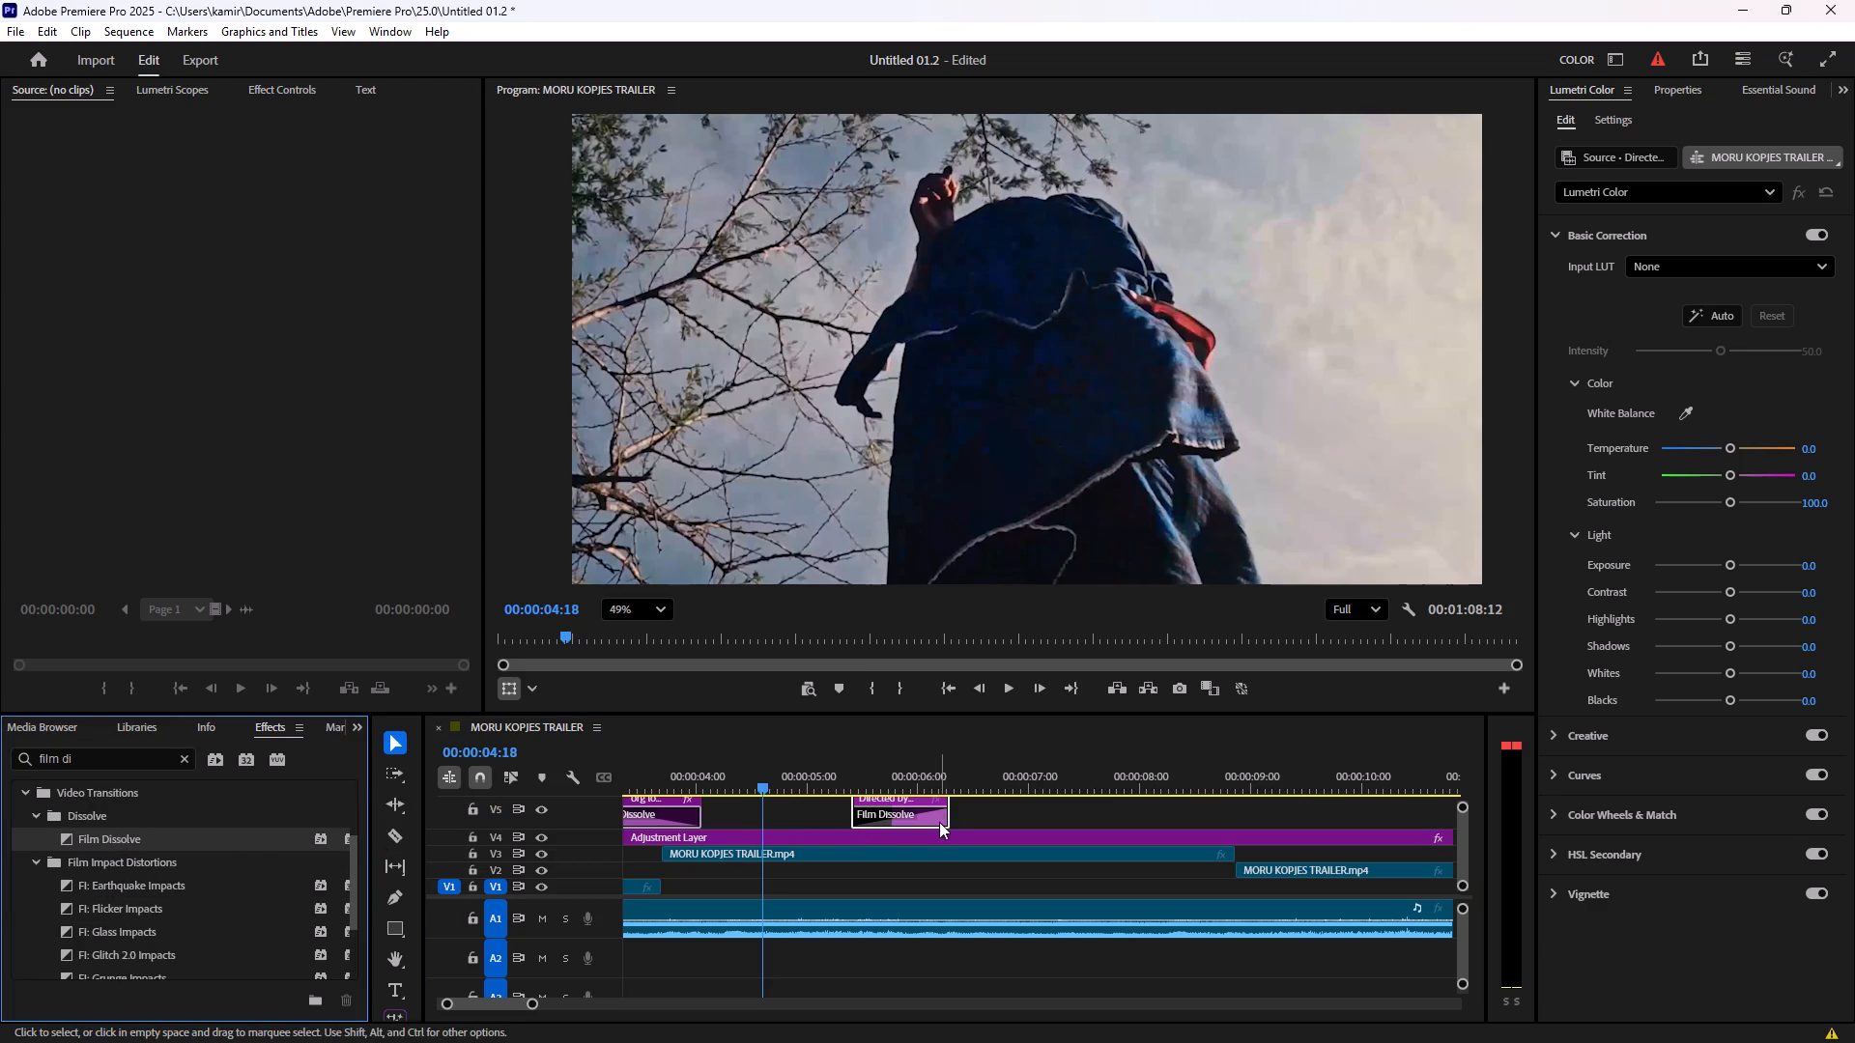
drag(949, 816, 886, 819)
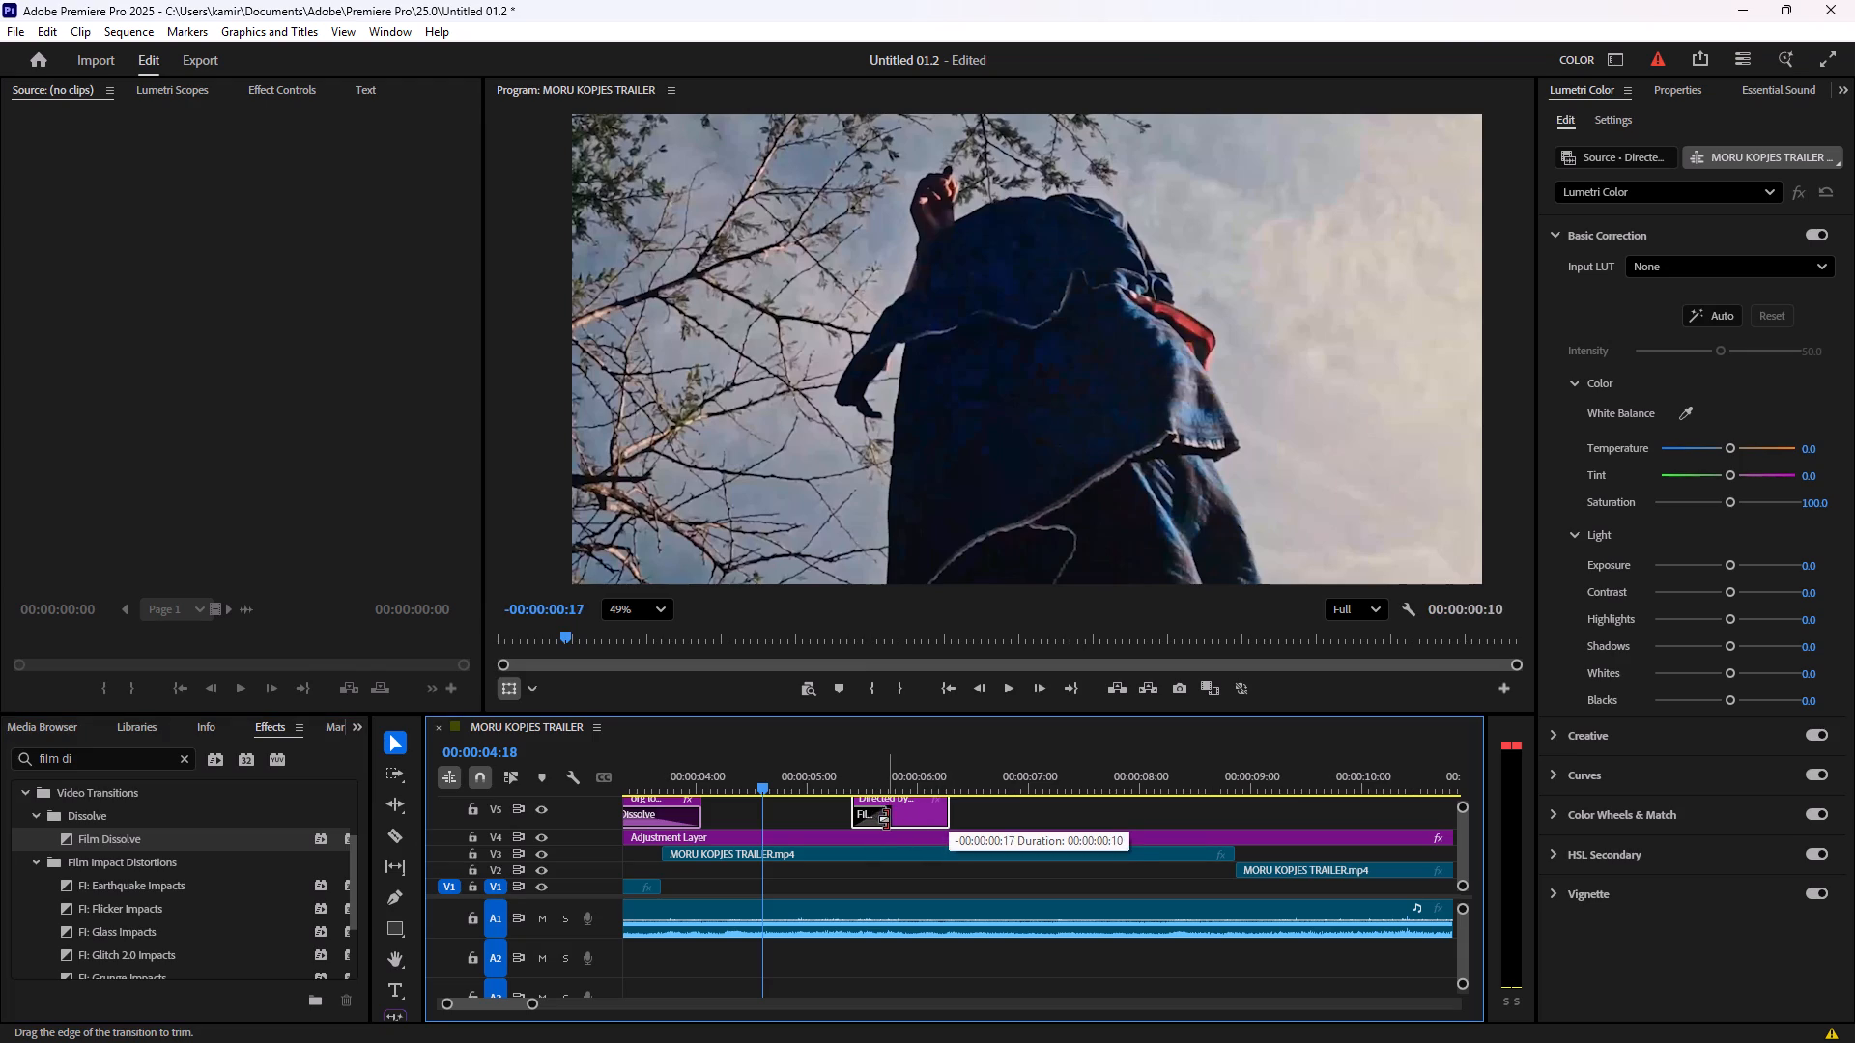
drag(886, 819, 870, 818)
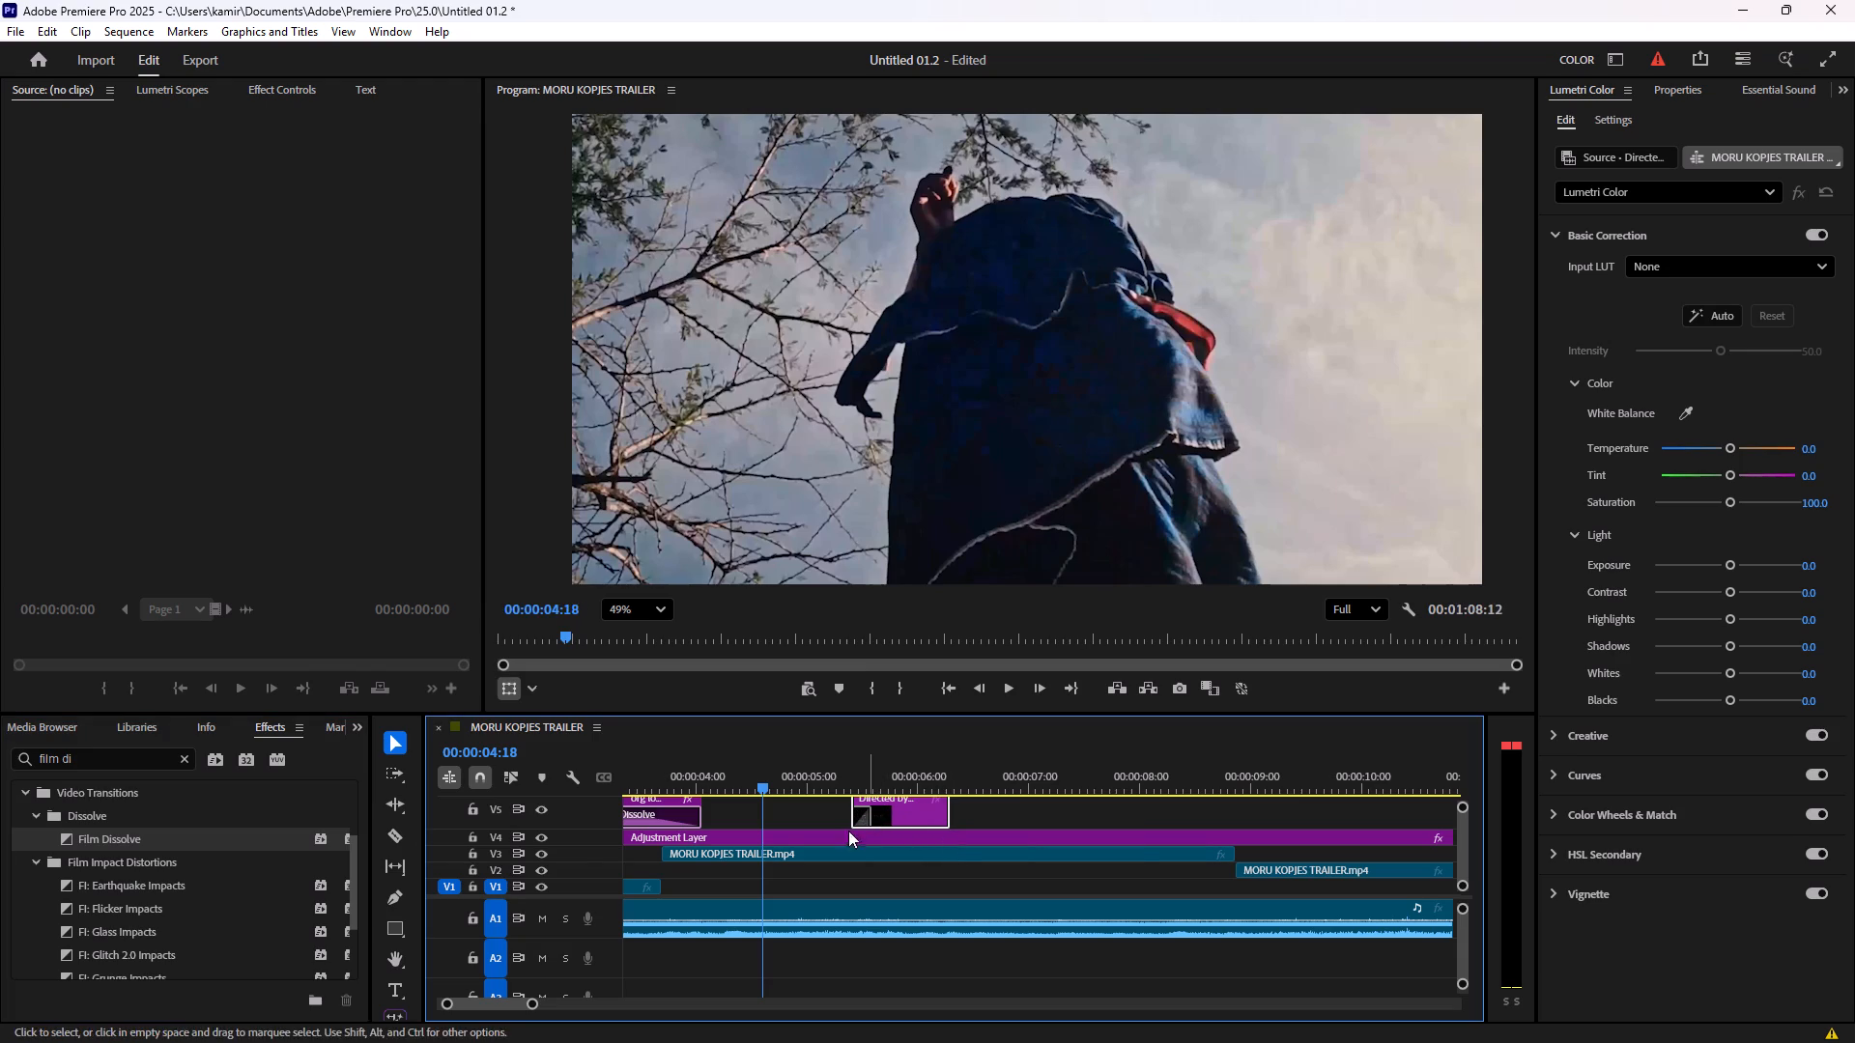
Add a Film Dissolve to the end of the Directed by Colonic clip and shorten the transition to a few frames.
drag(76, 836, 796, 833)
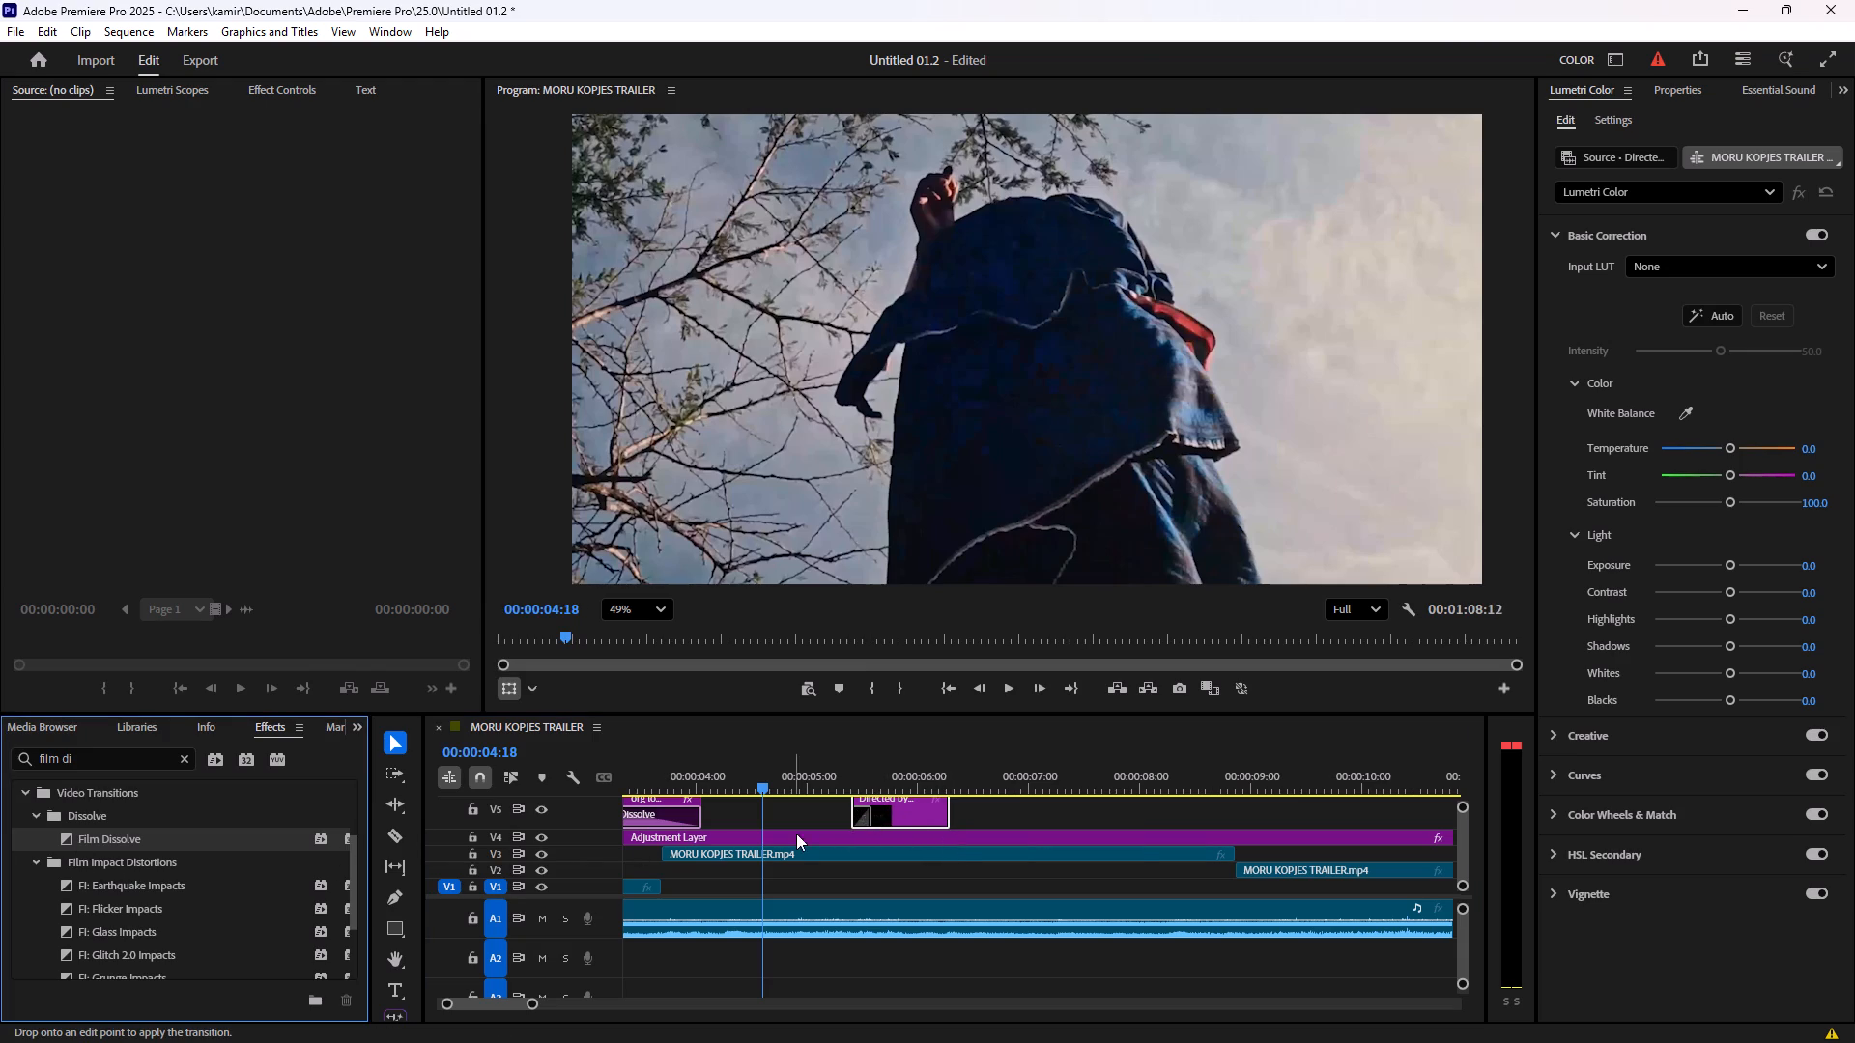
drag(796, 833, 942, 815)
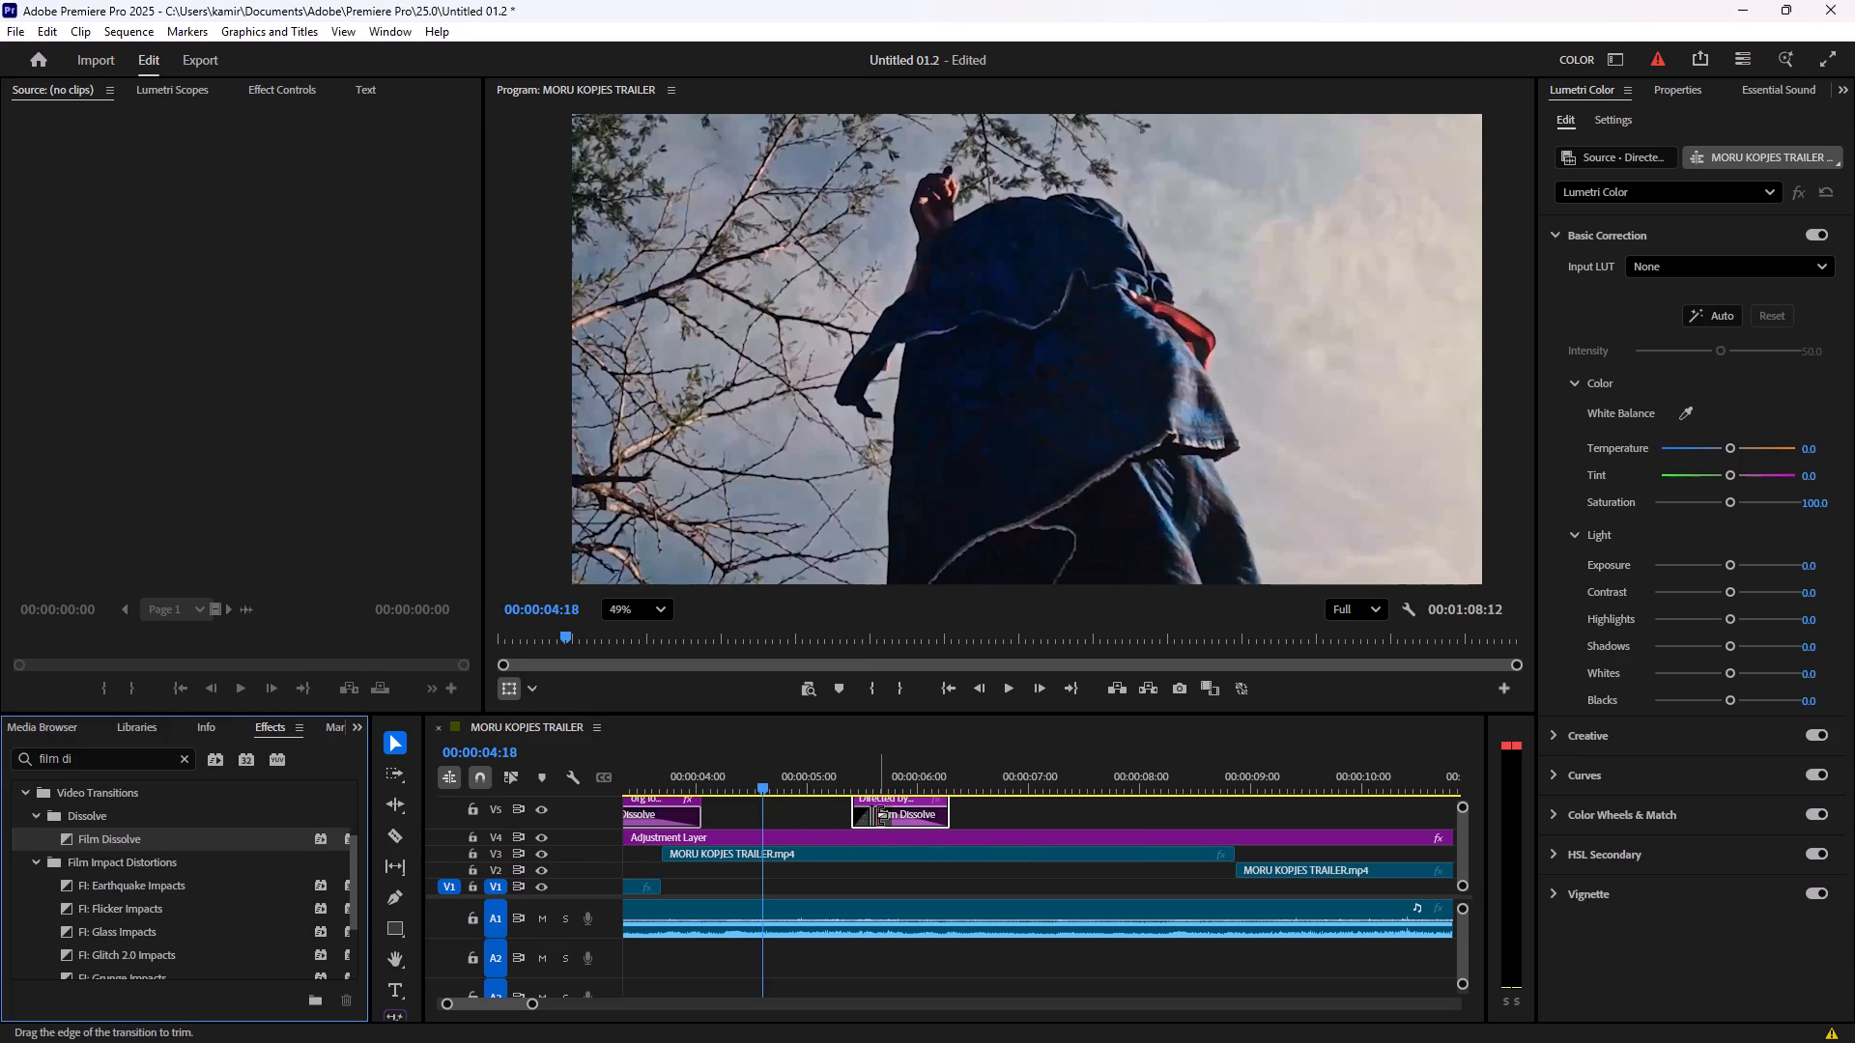
drag(876, 812, 899, 811)
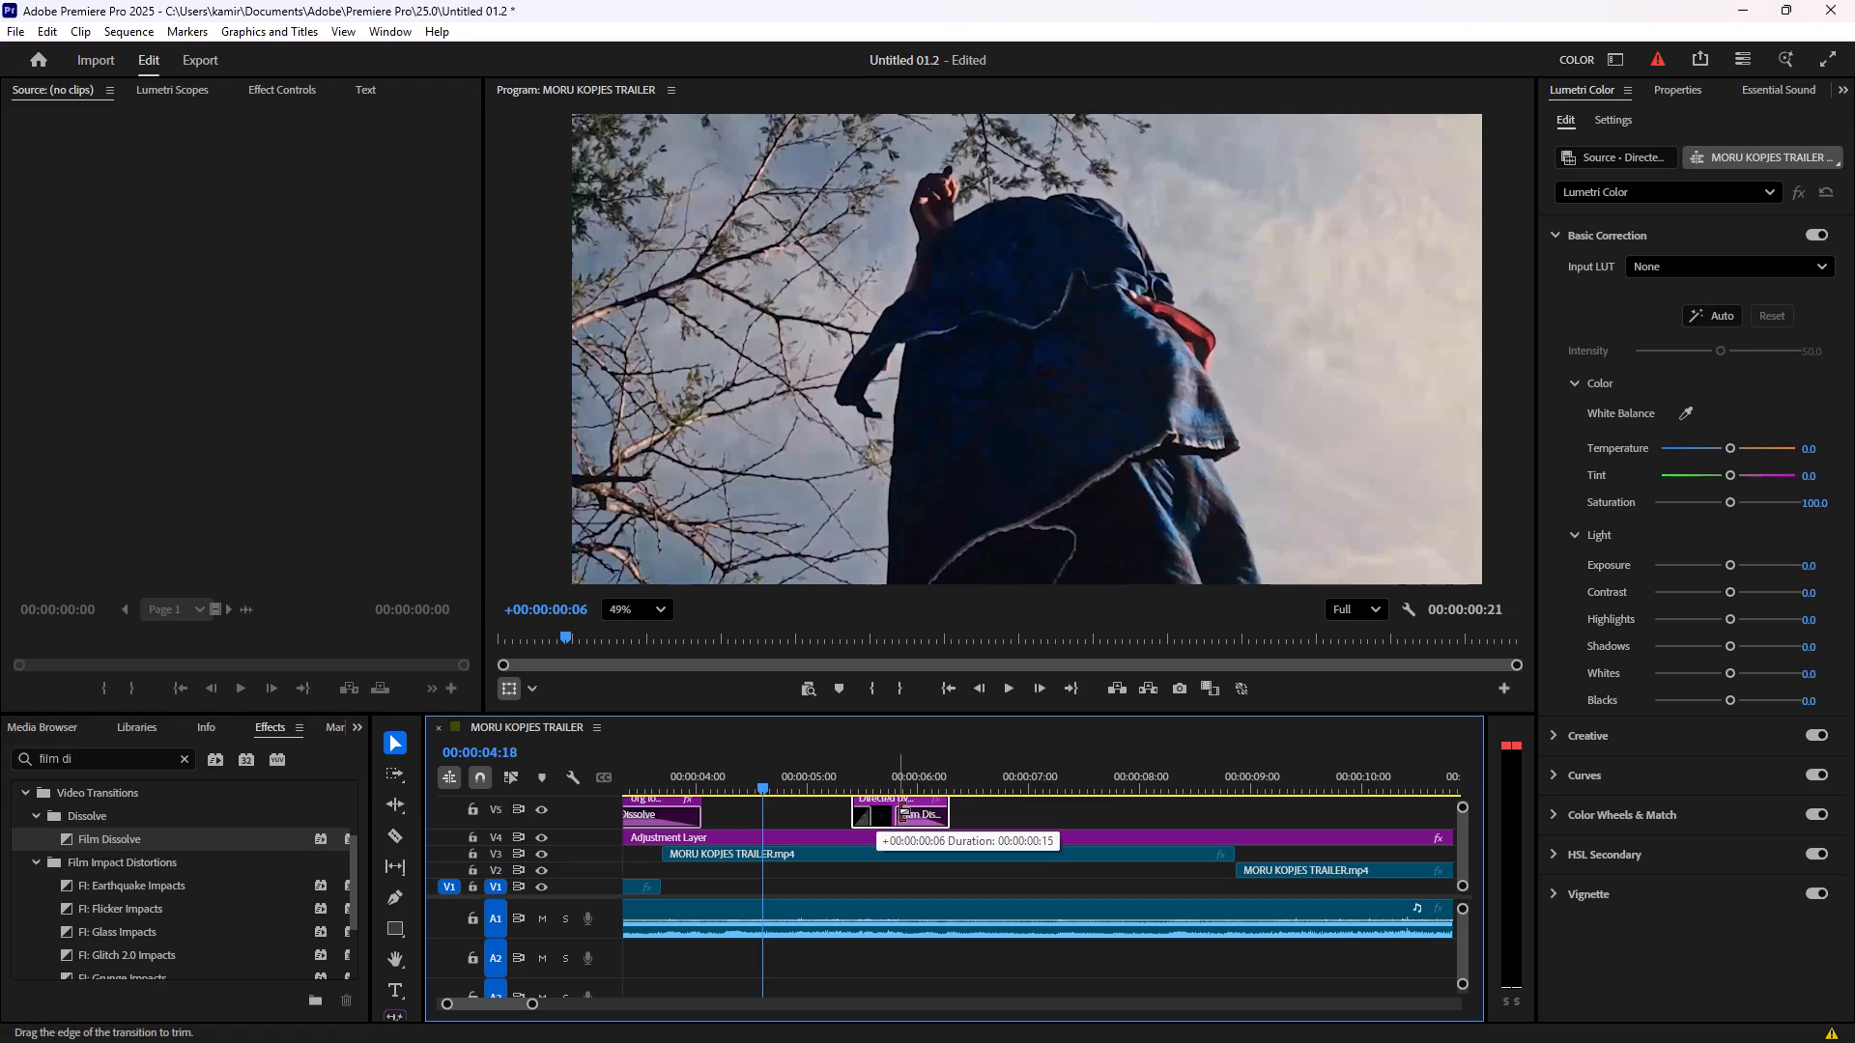
drag(899, 811, 926, 811)
drag(926, 811, 930, 811)
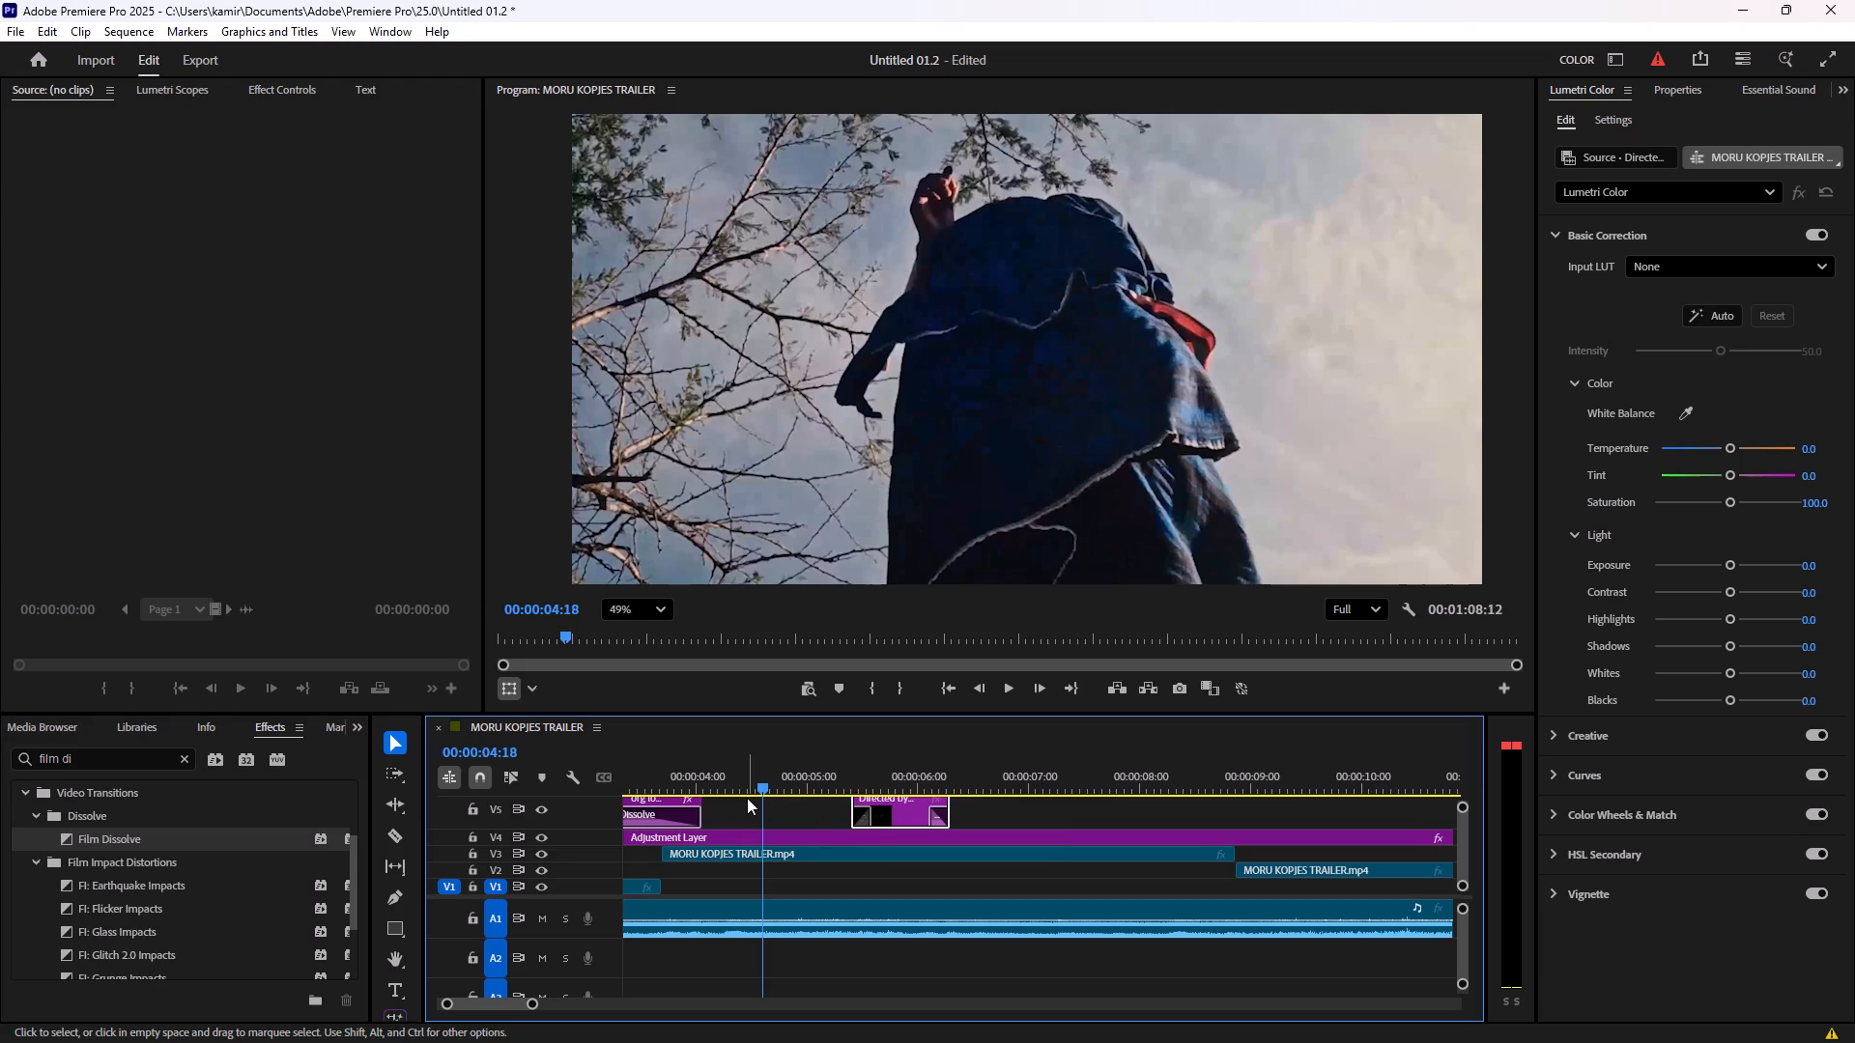
Scale the Directed by Colonic logo down to about one fifth of its size in the frame.
drag(765, 787, 878, 783)
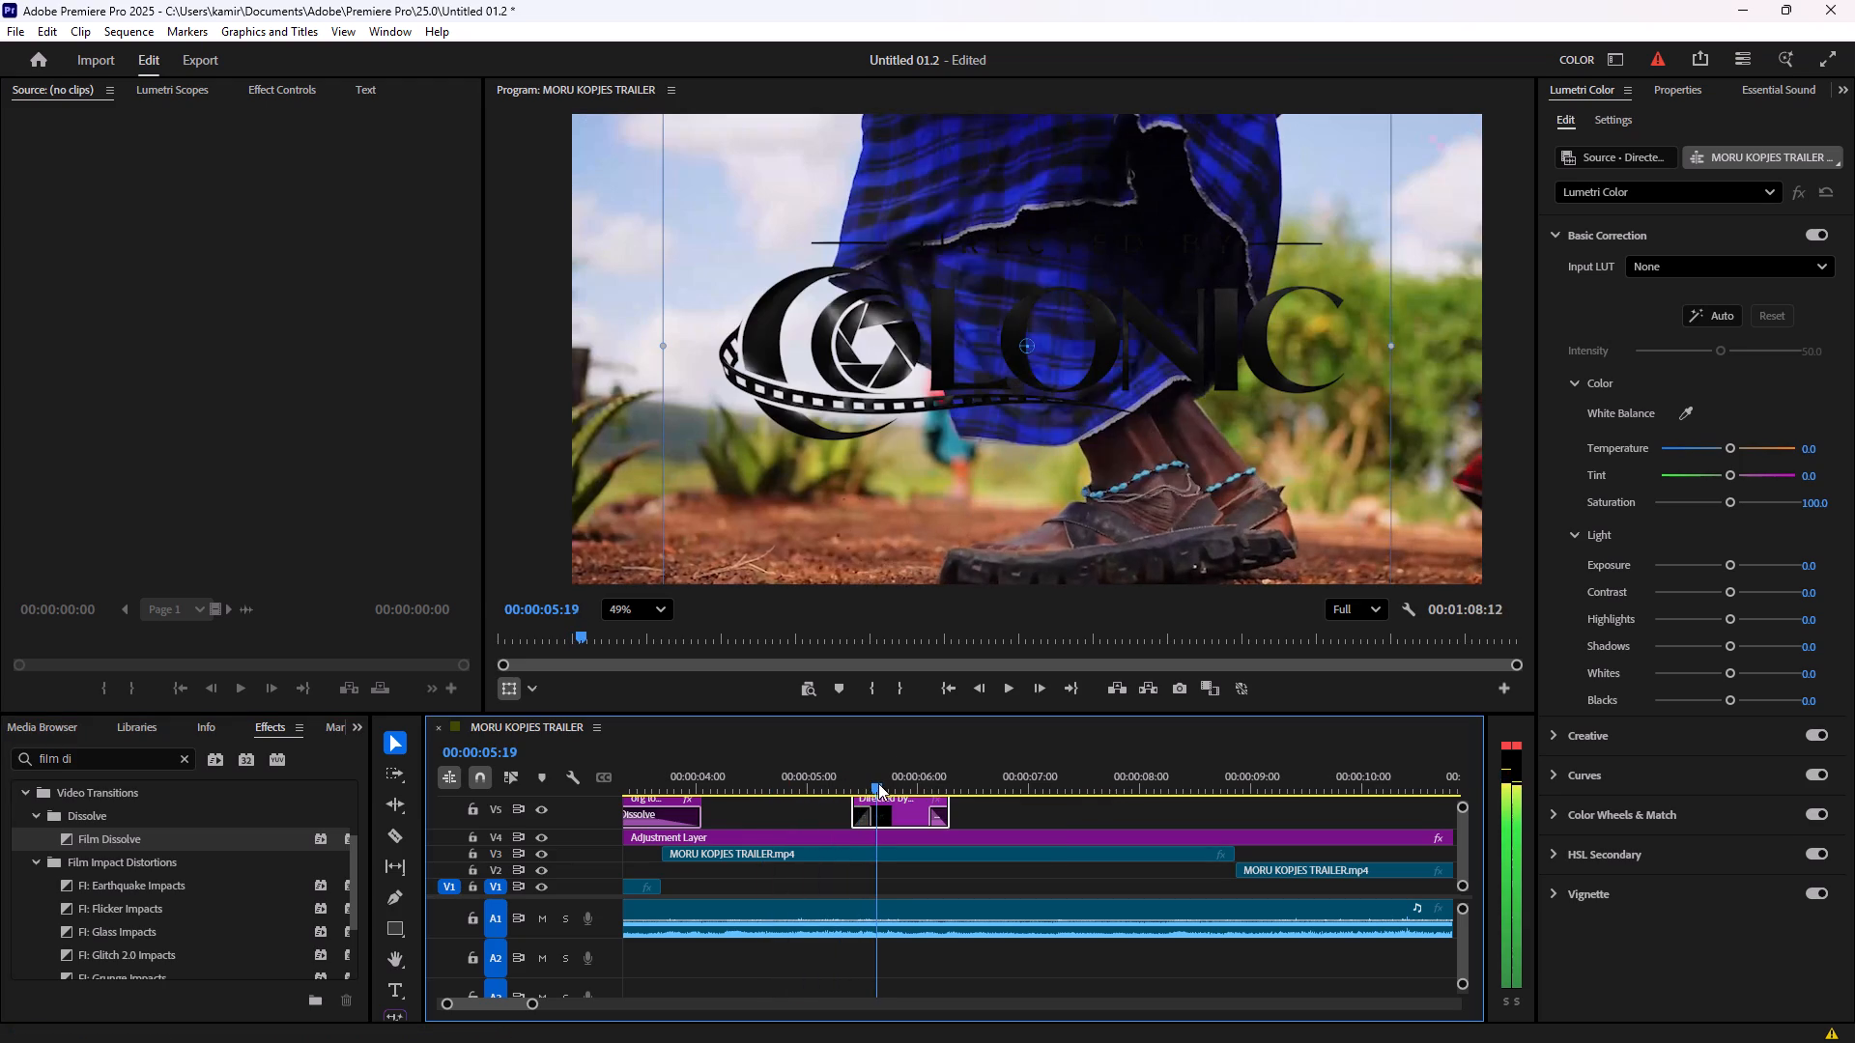
drag(878, 783, 887, 780)
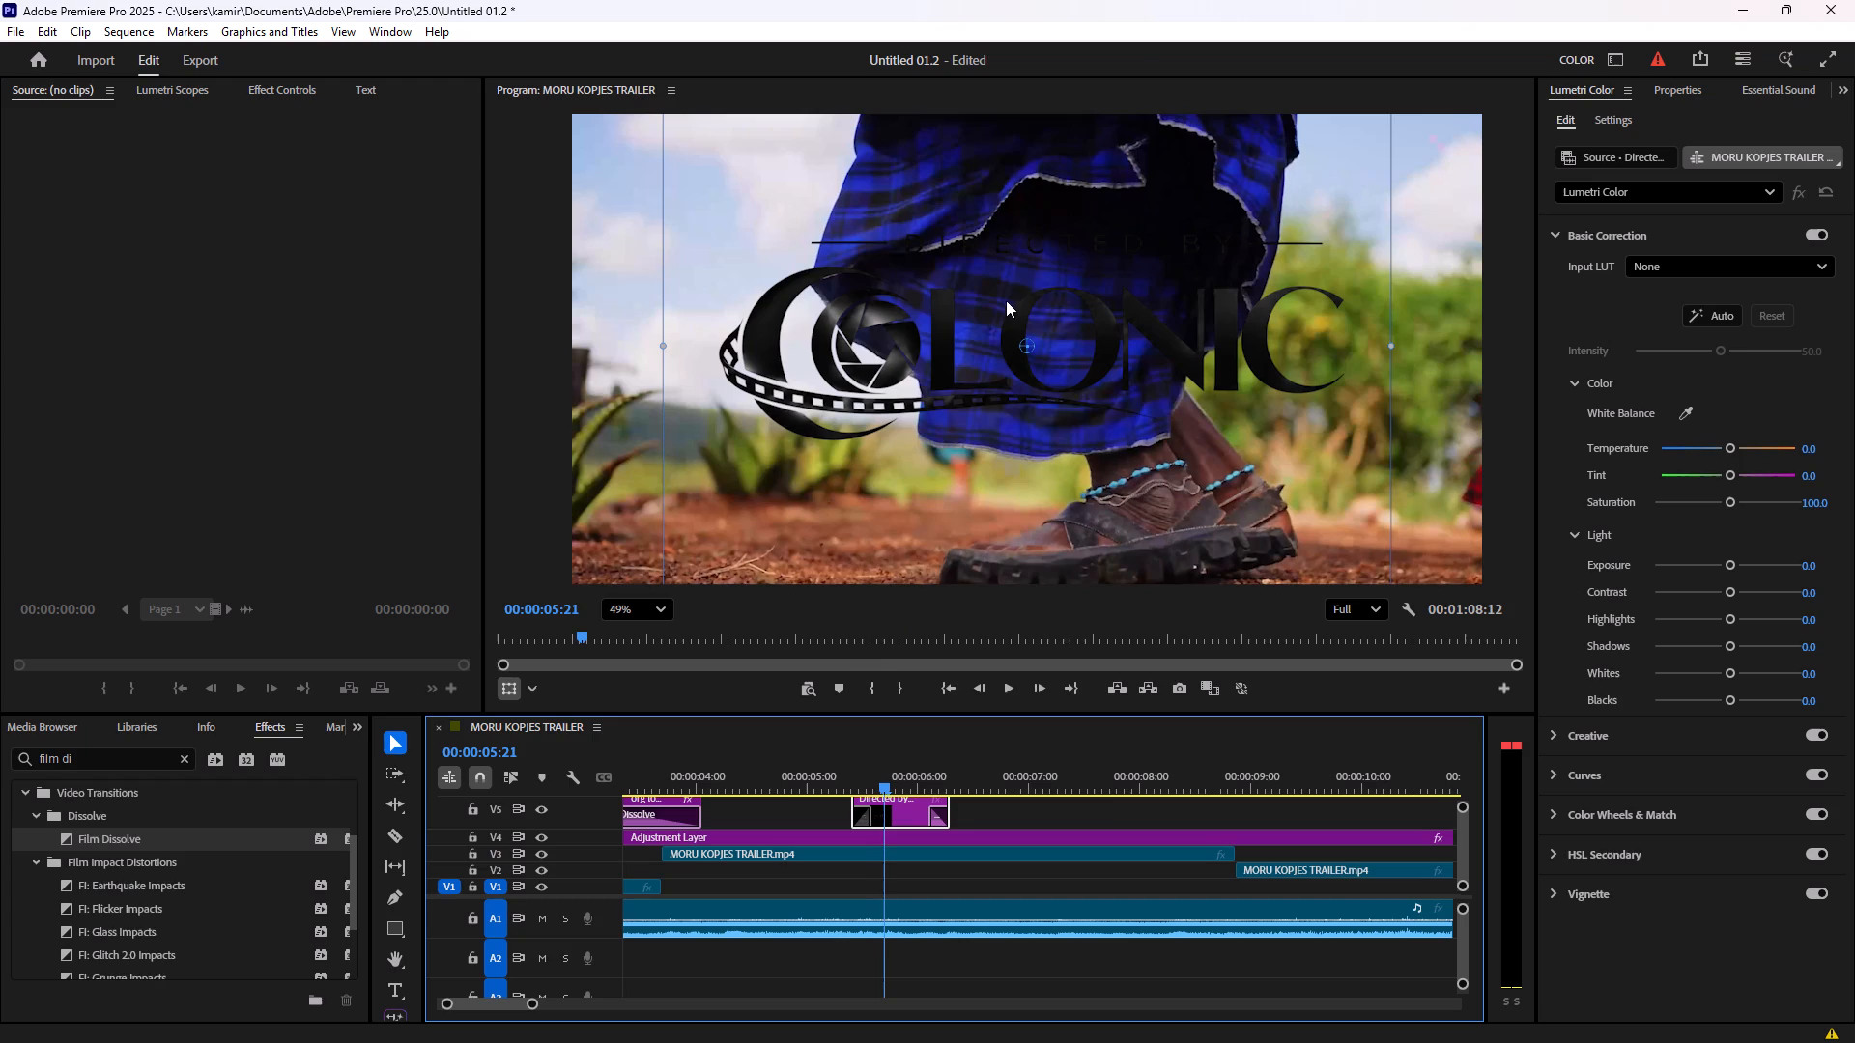
click(1028, 298)
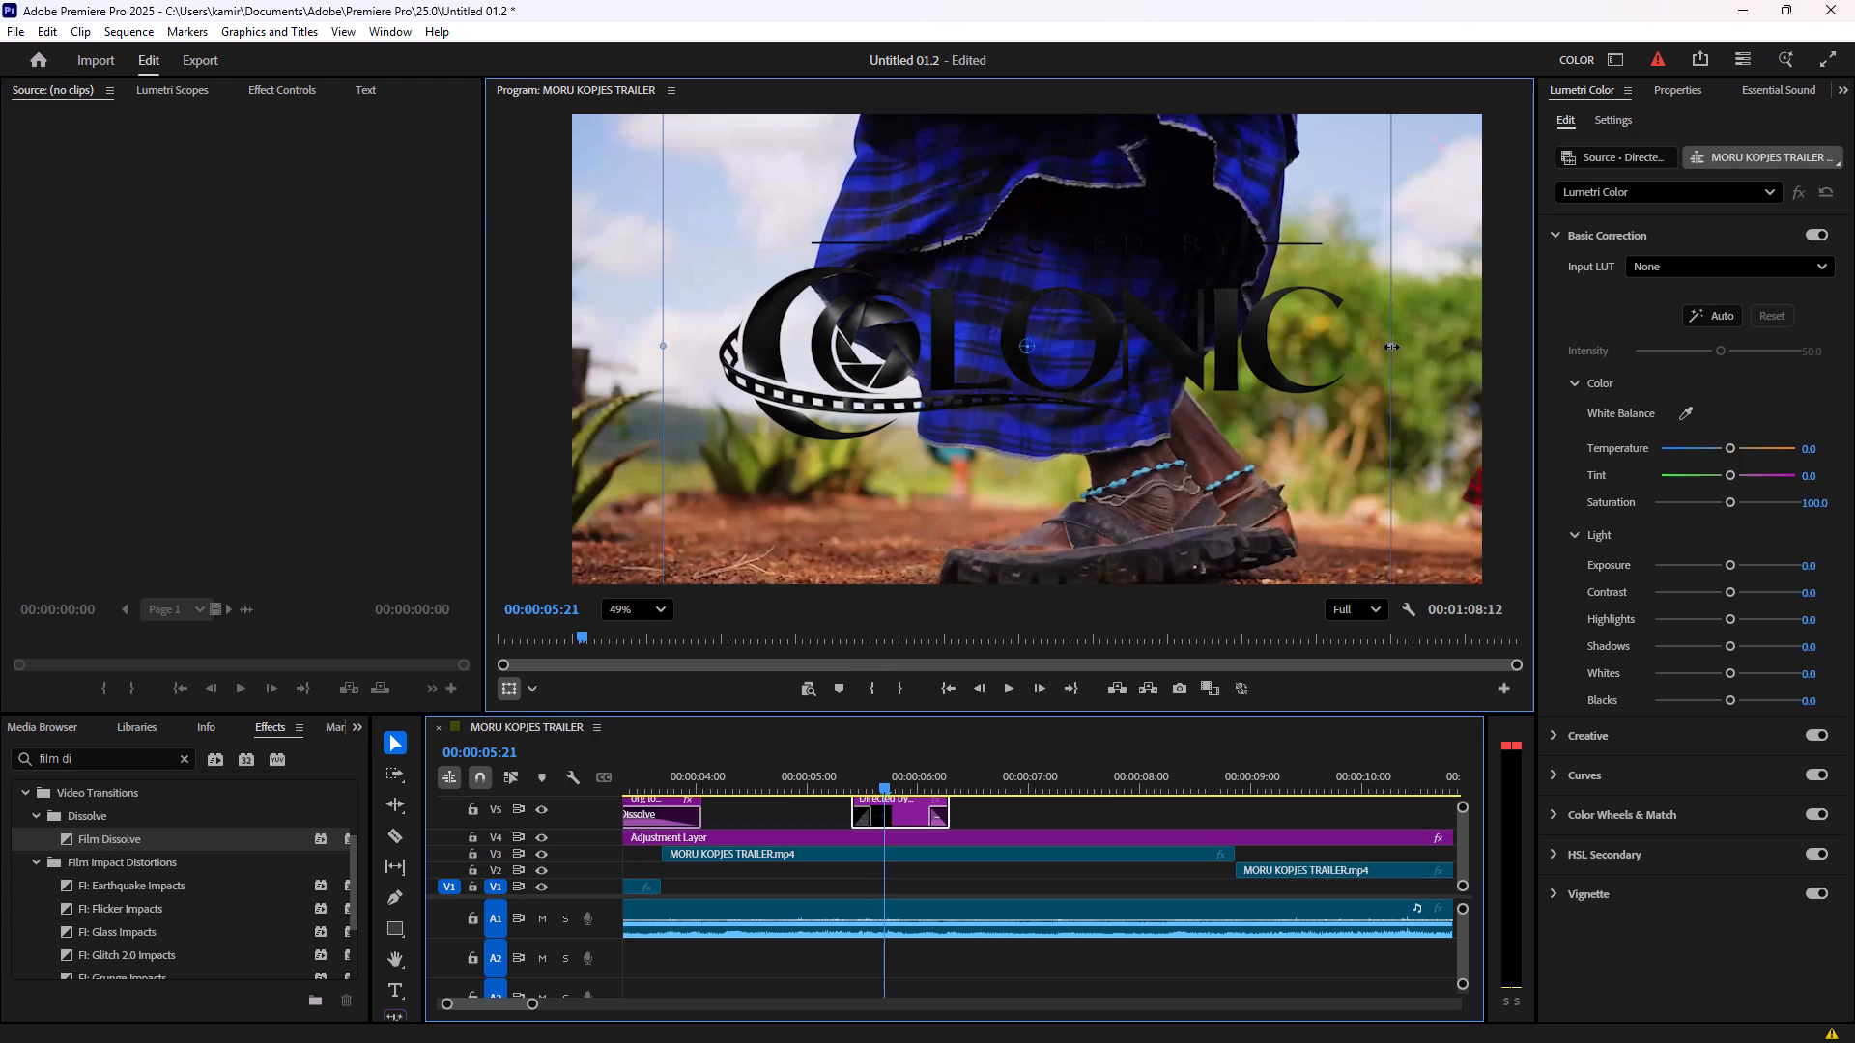
drag(1391, 347, 1095, 362)
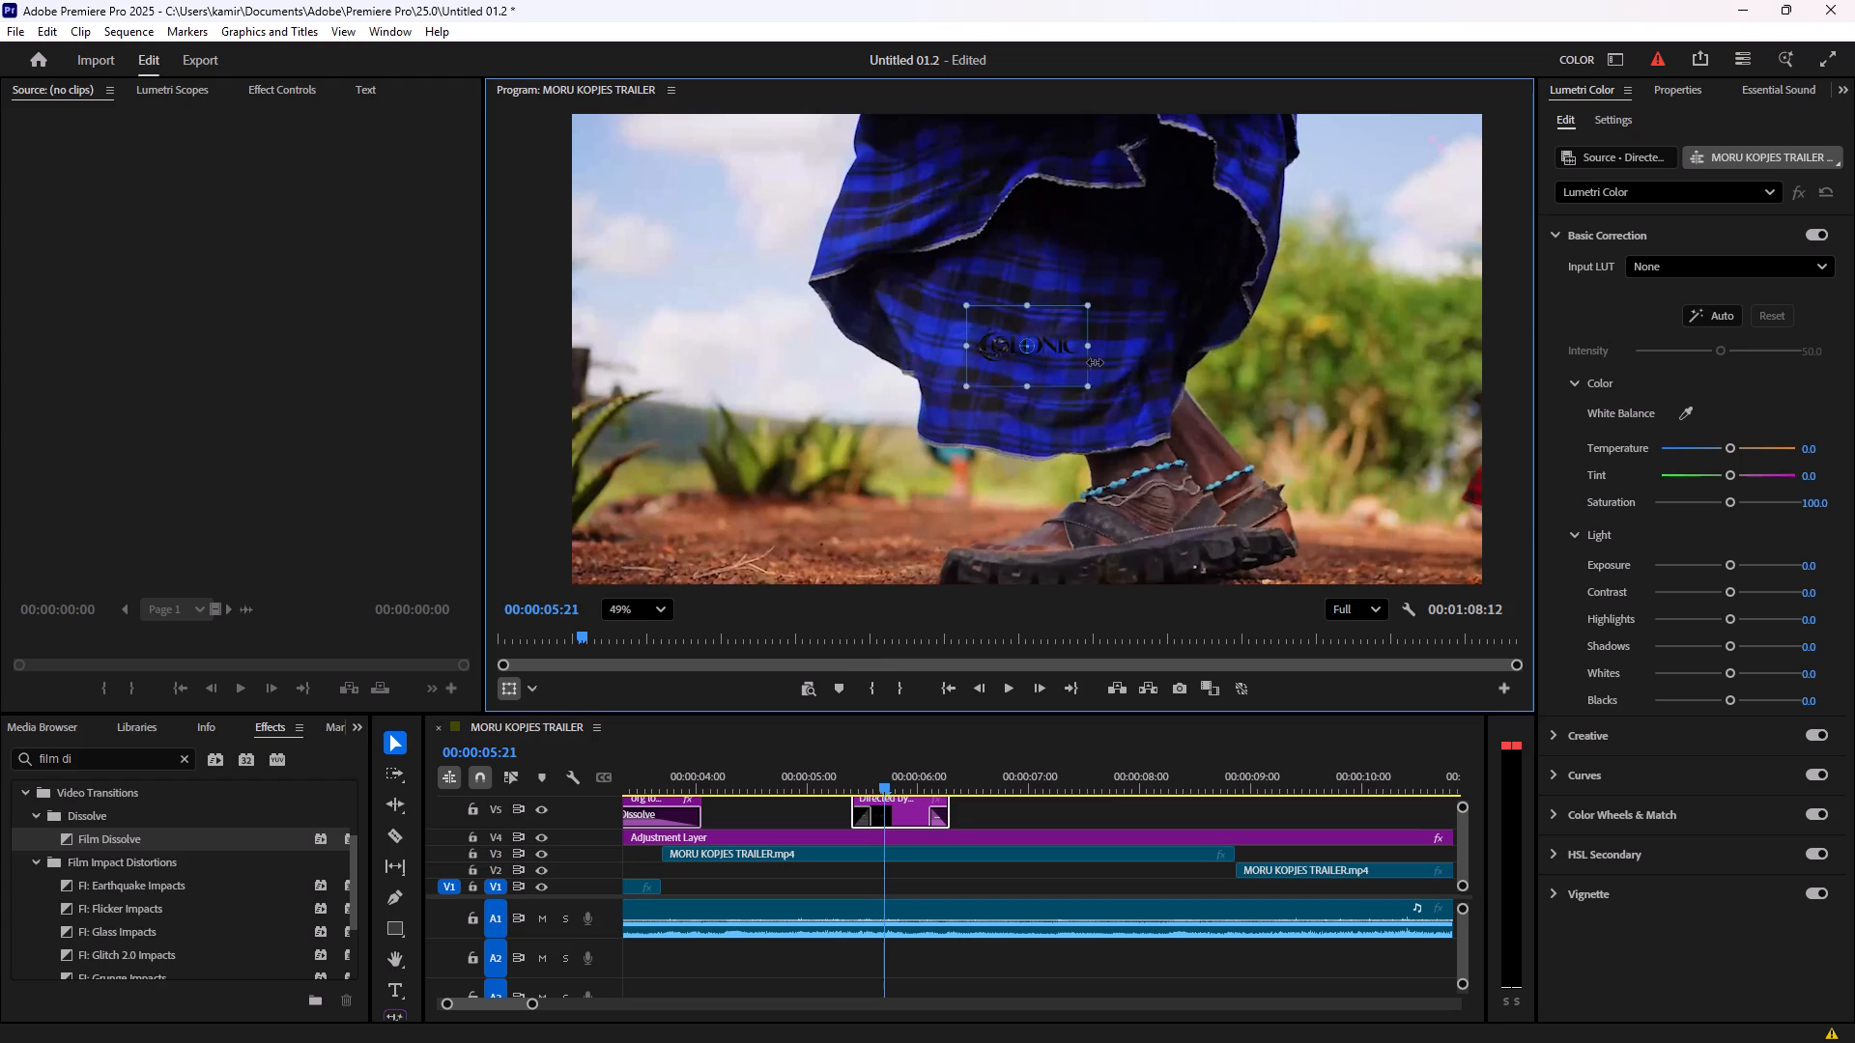
drag(1095, 362, 1100, 361)
Move the small Directed by Colonic logo to the left edge of the video frame, slightly below mid-height over the sky.
drag(1047, 336, 1038, 337)
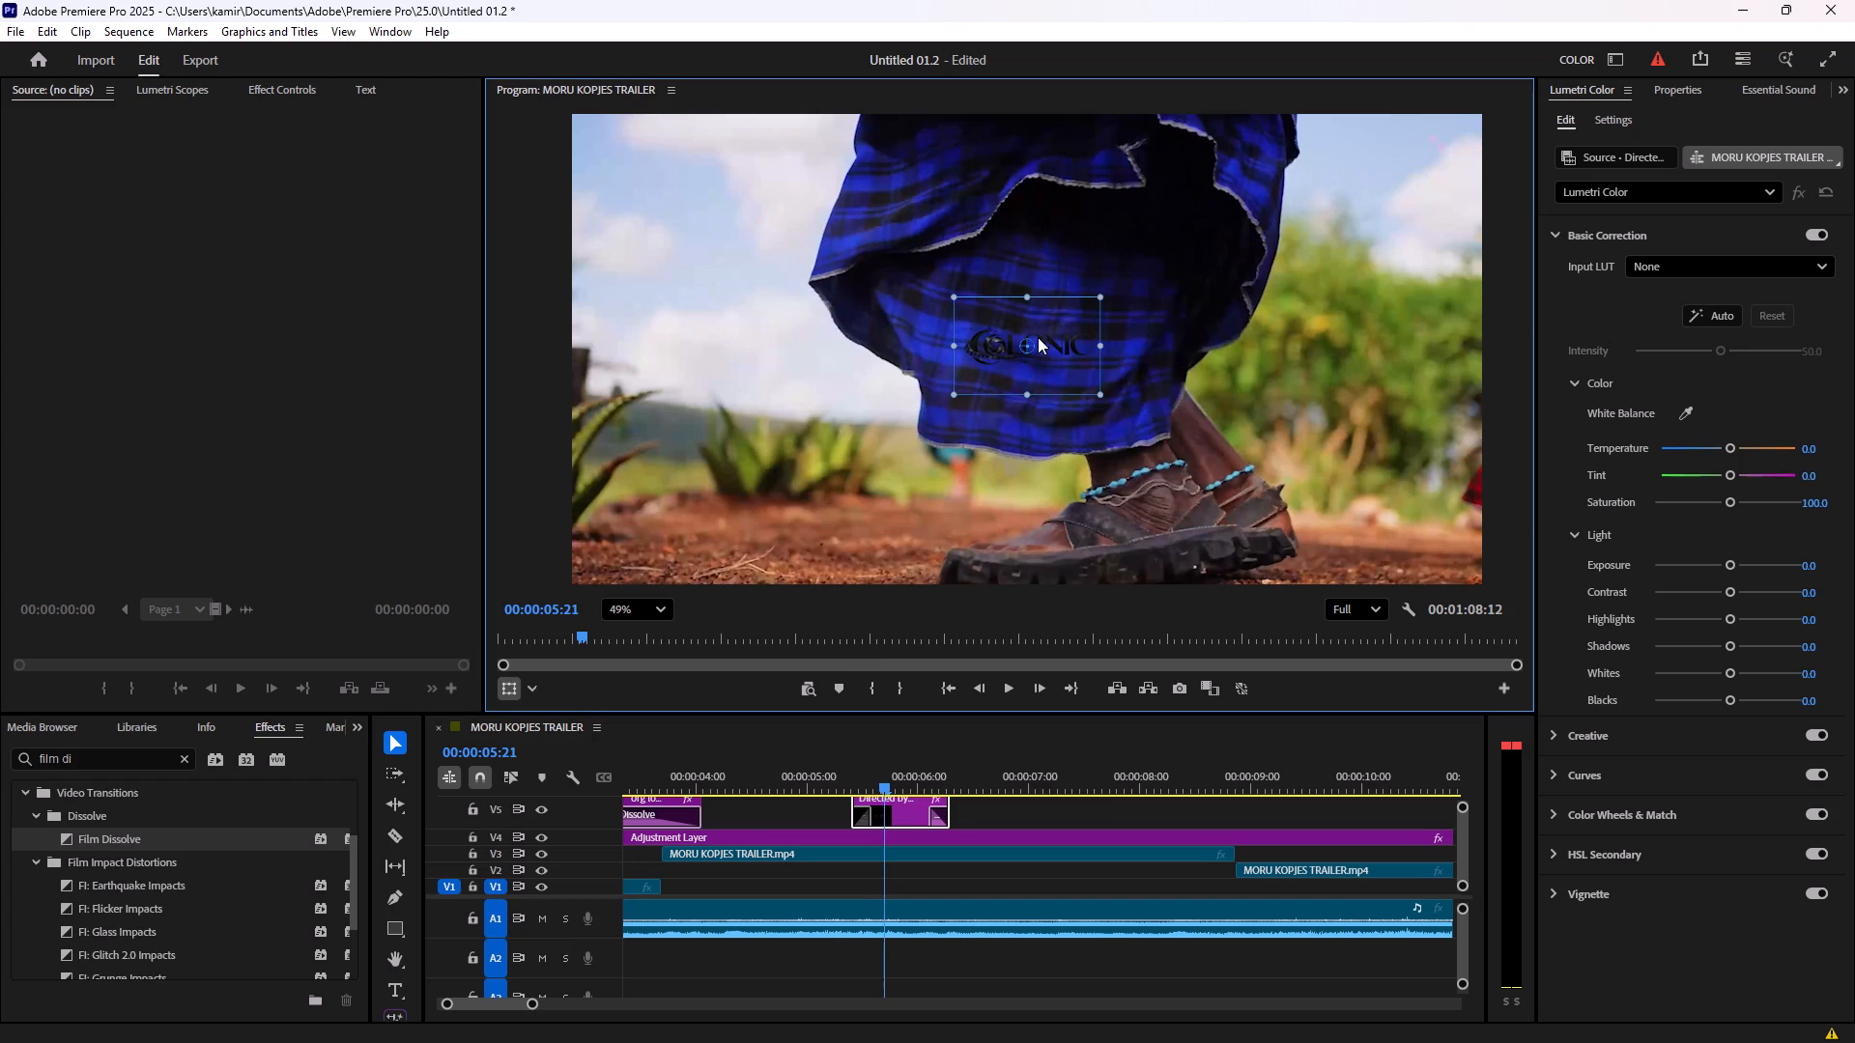
drag(1038, 337, 723, 321)
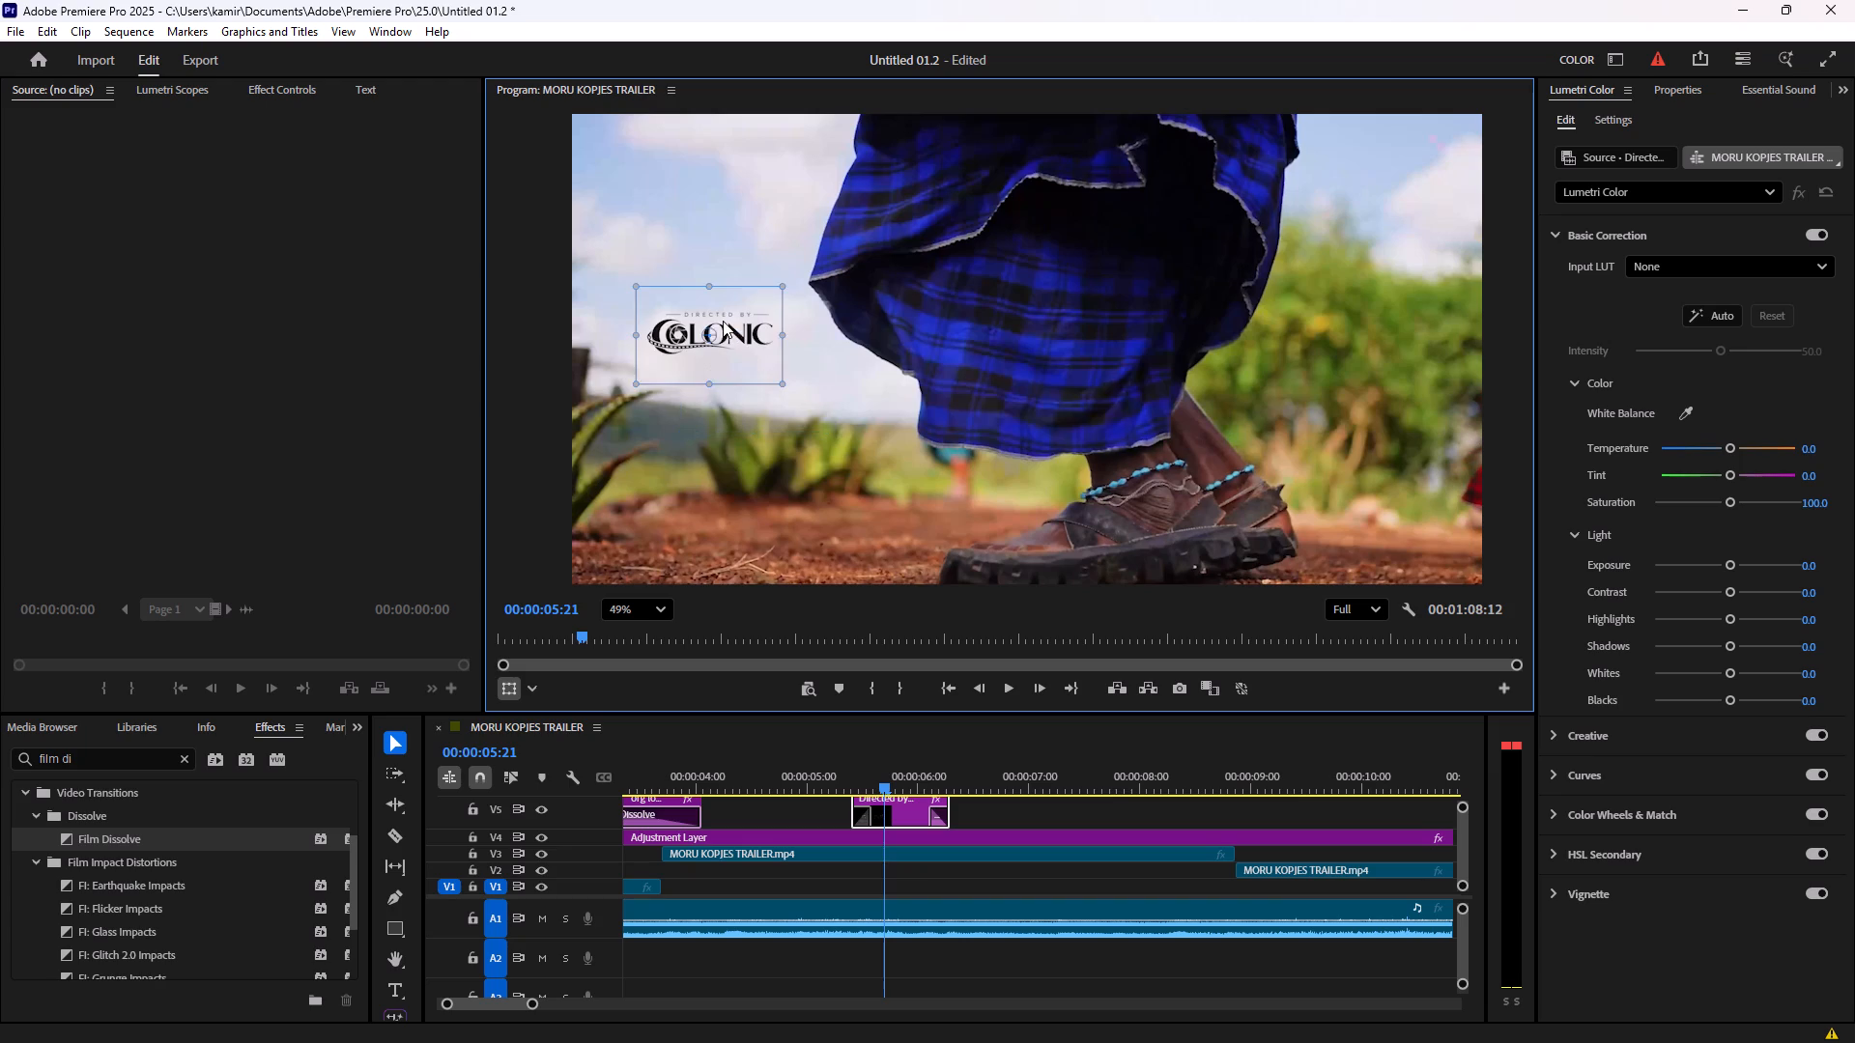
drag(723, 321, 672, 355)
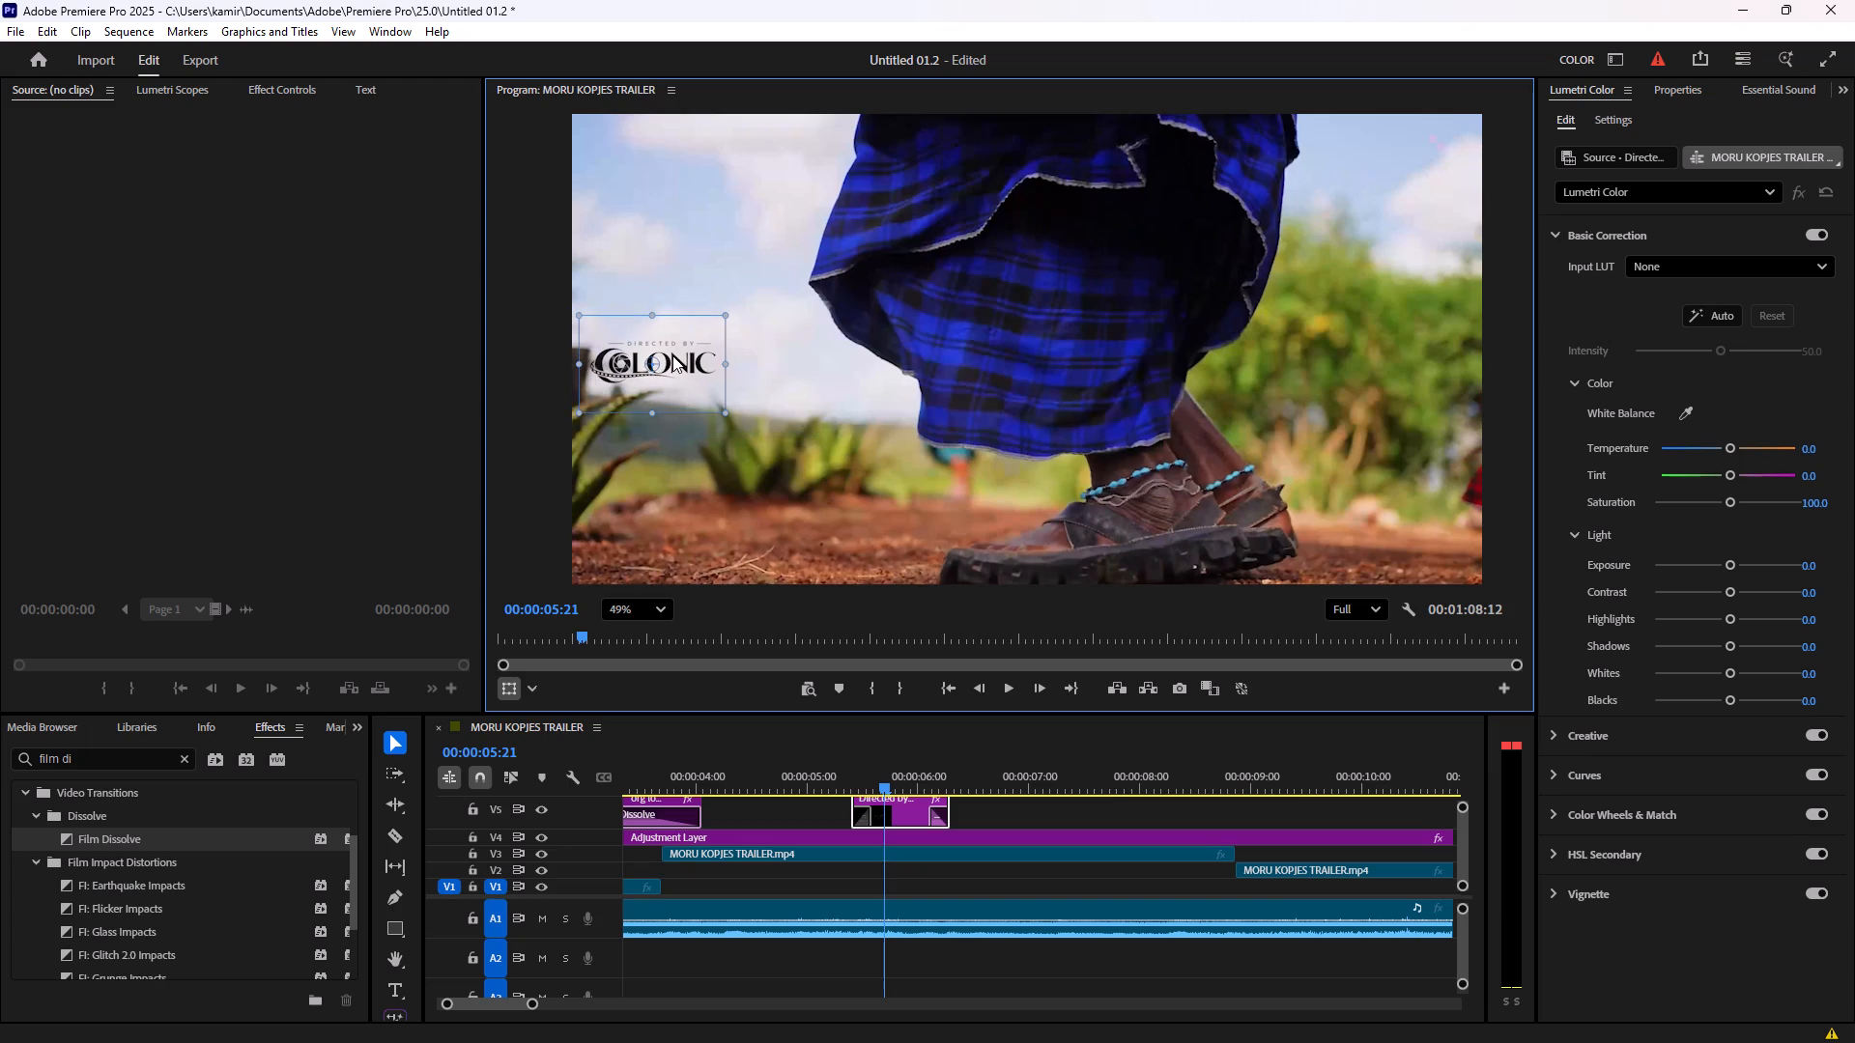
drag(672, 355, 674, 358)
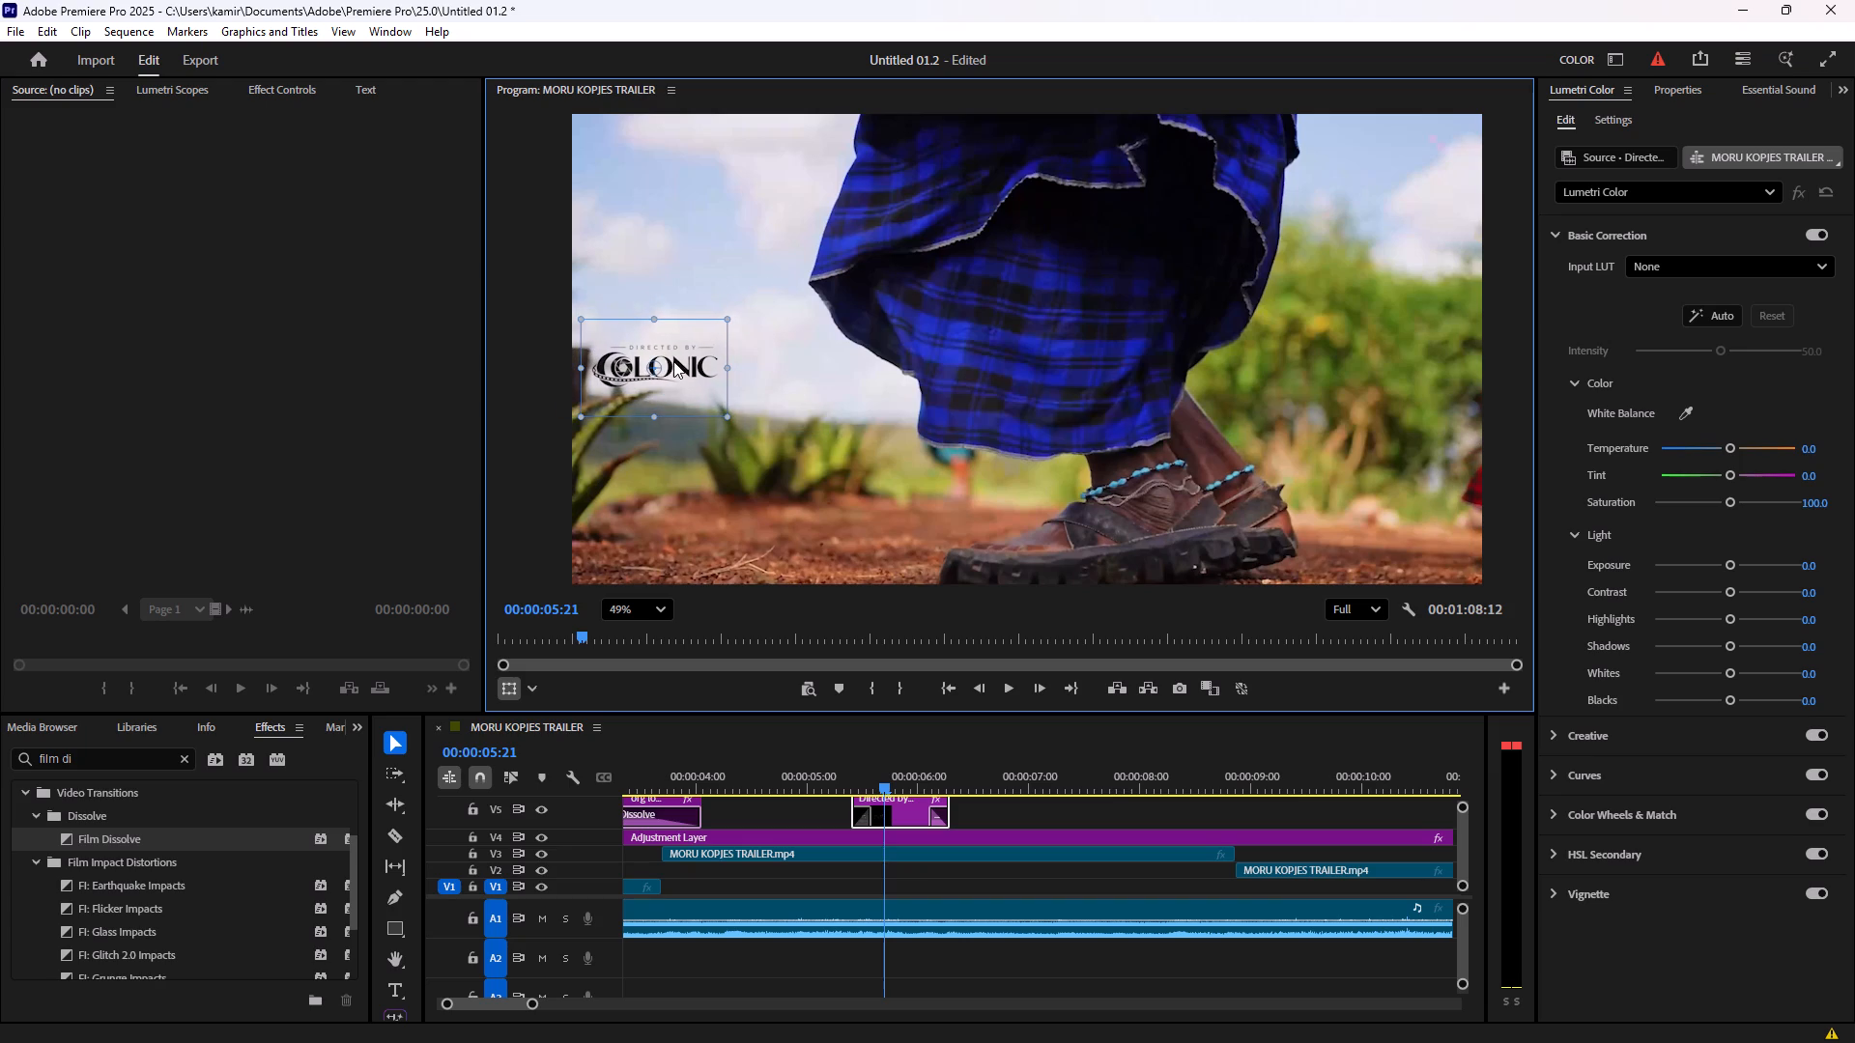
click(669, 366)
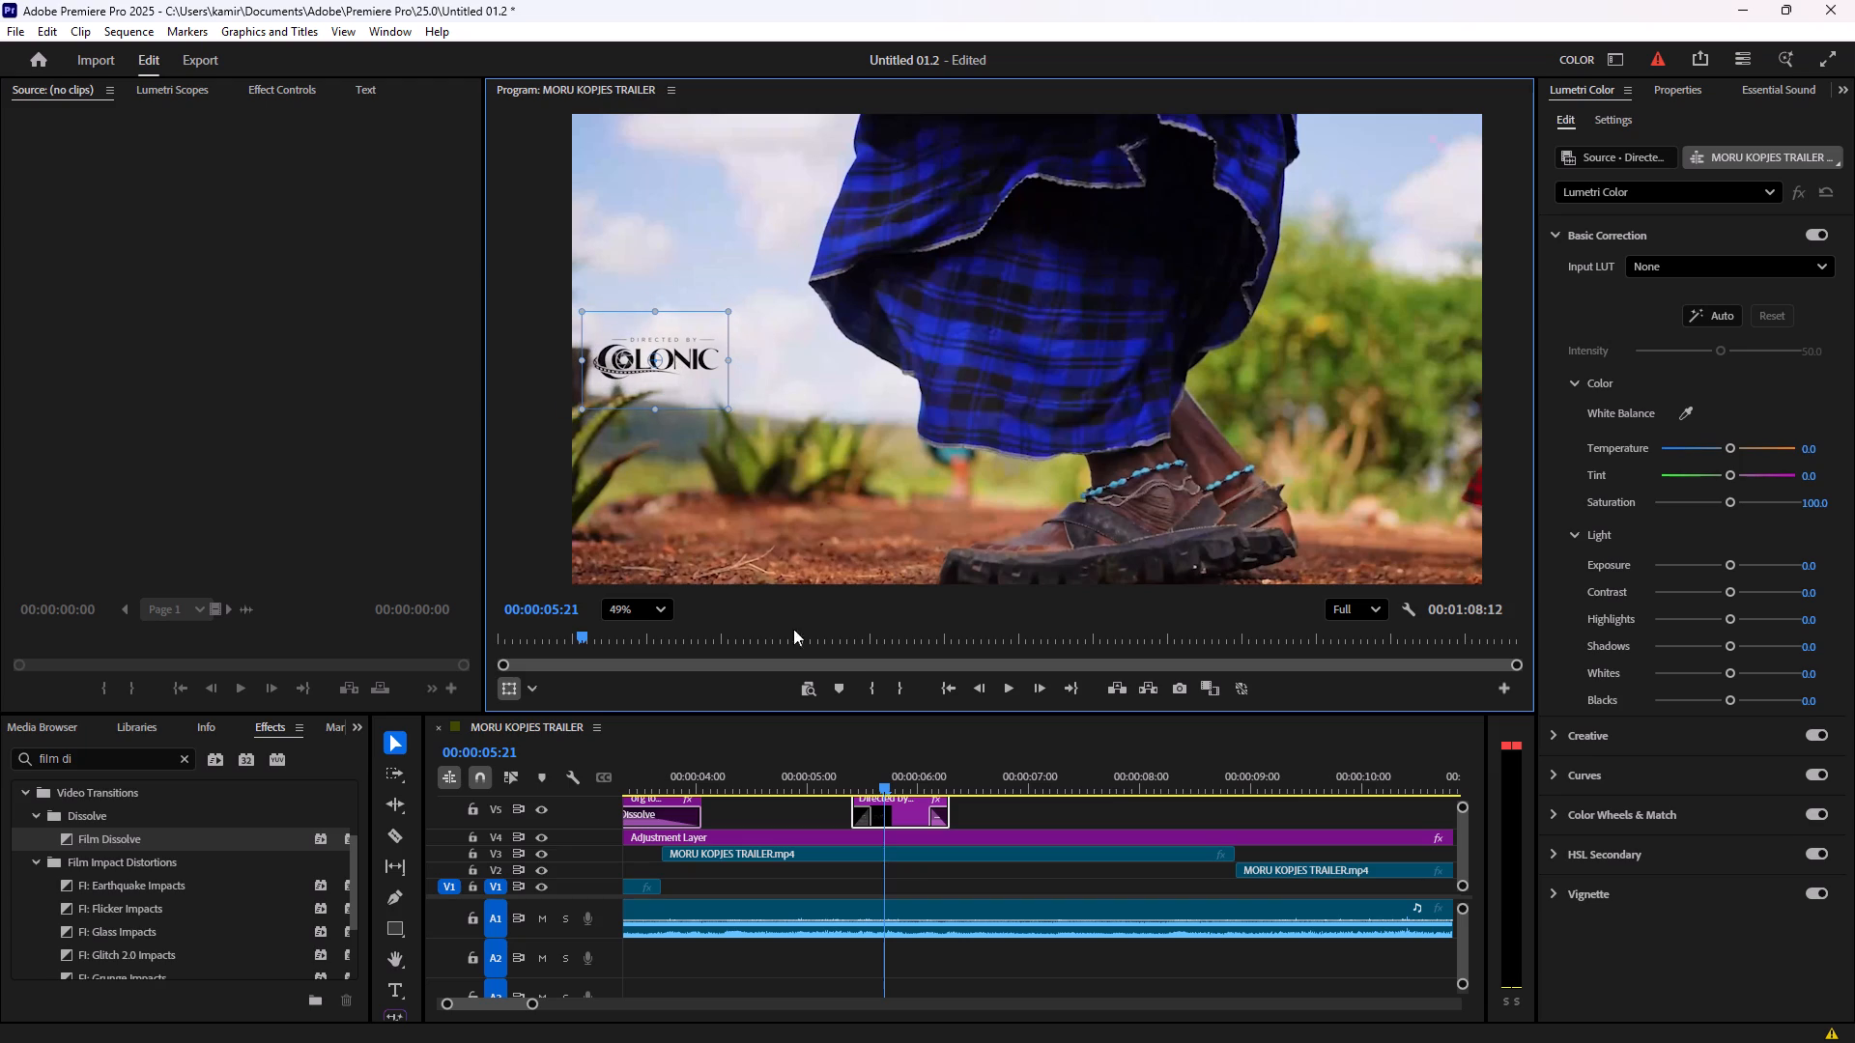
Move the Directed by Colonic clip on V5 earlier to start at about 00:00:05:06, scrubbing across it to check its timing.
drag(886, 784, 860, 776)
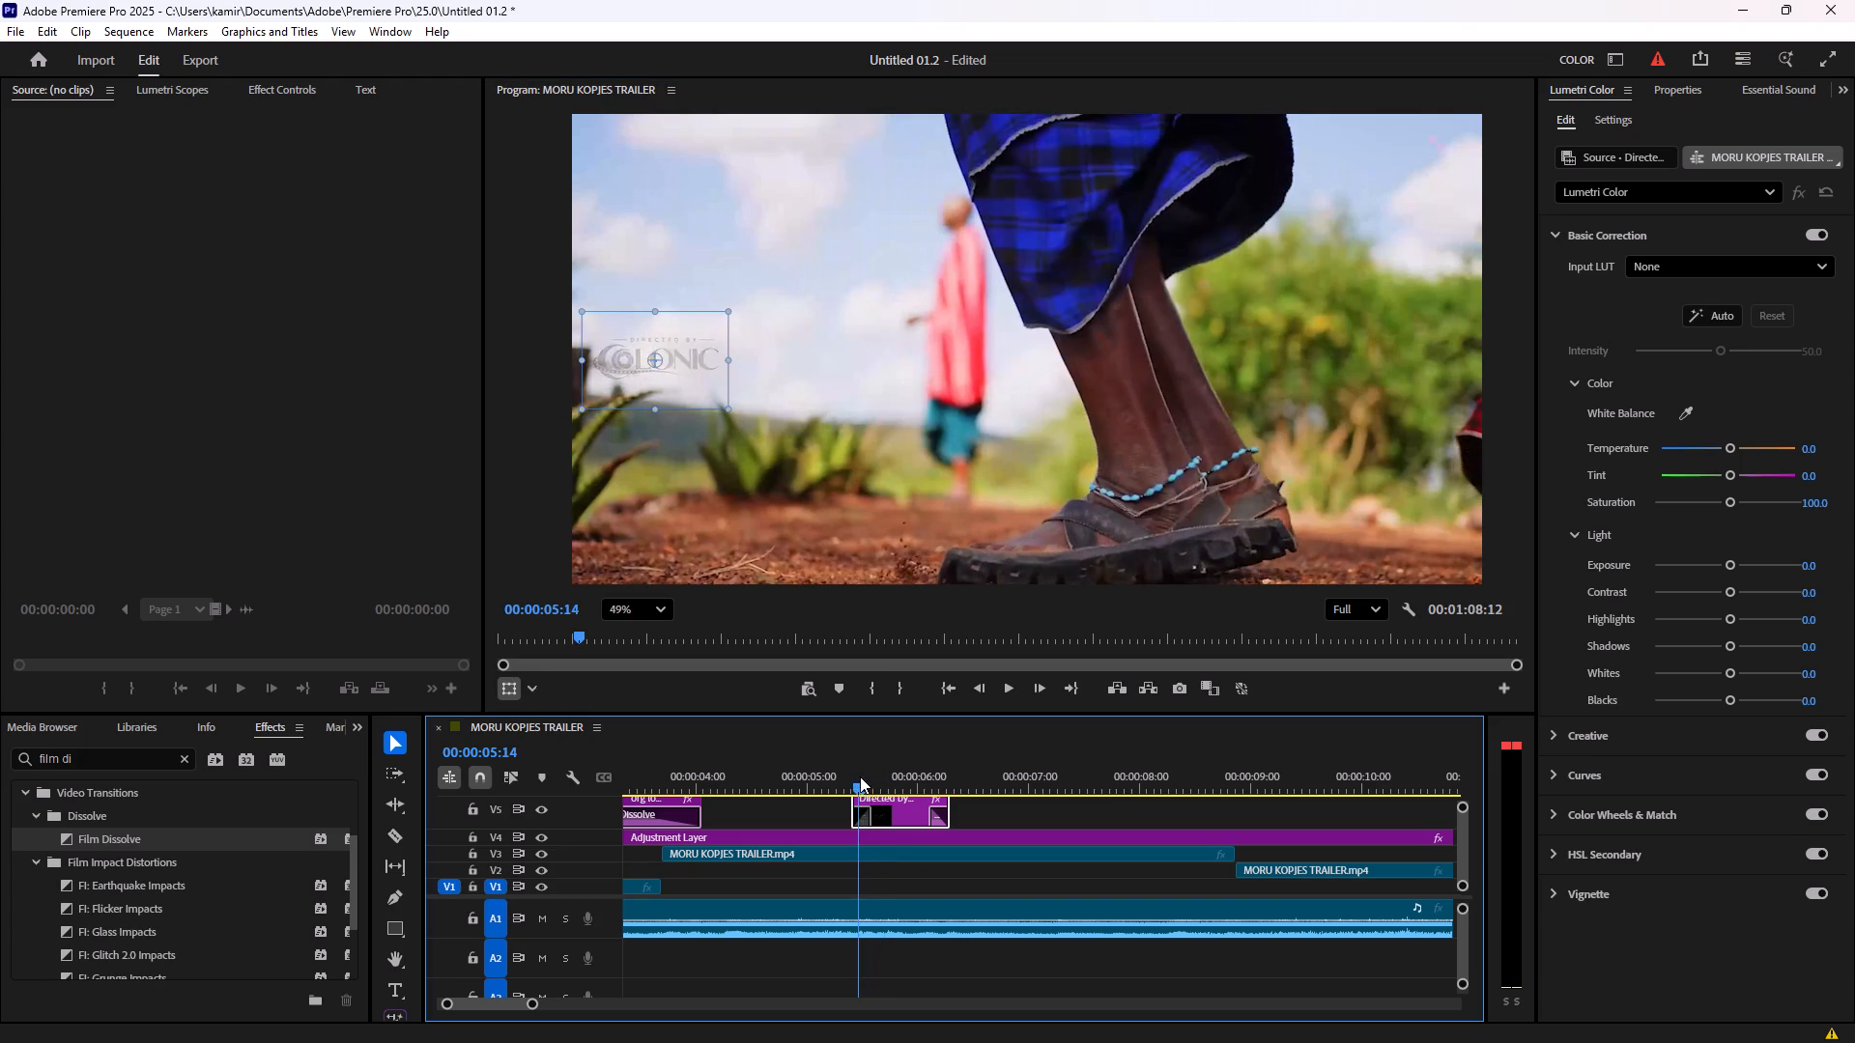
drag(860, 776, 853, 773)
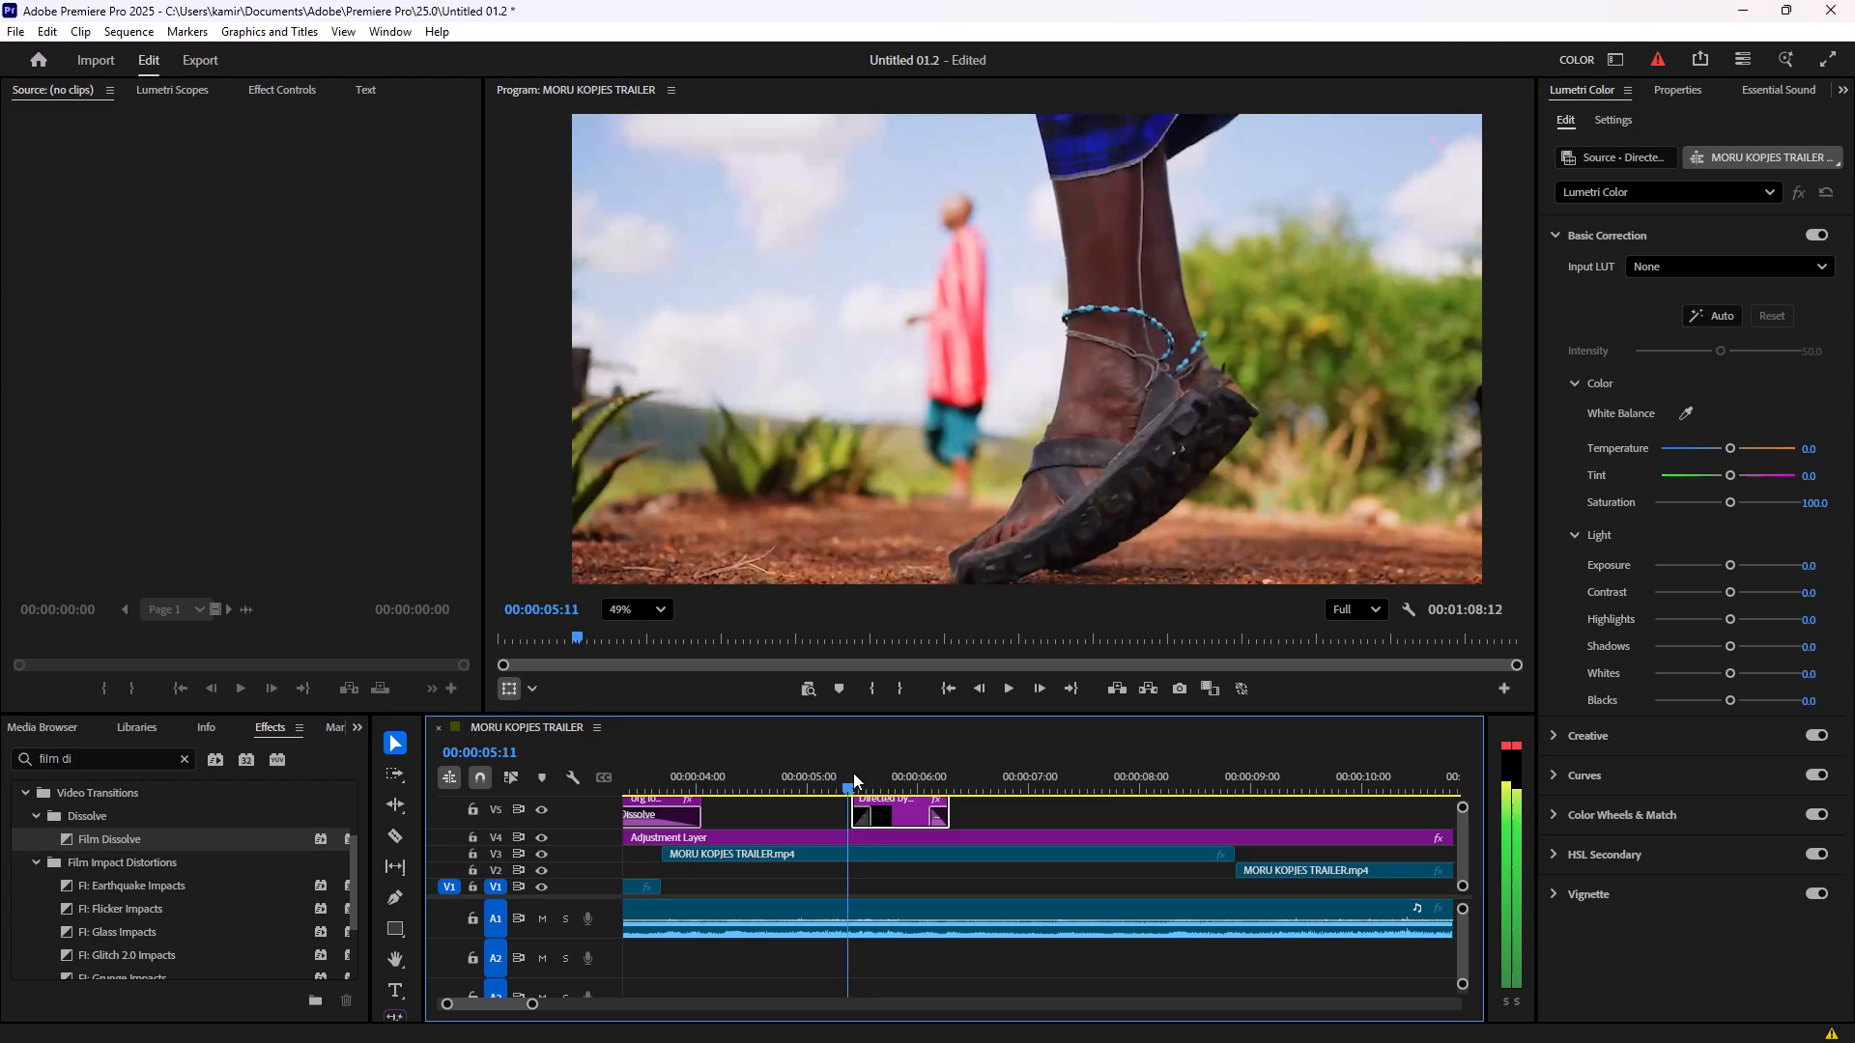
drag(853, 773, 876, 780)
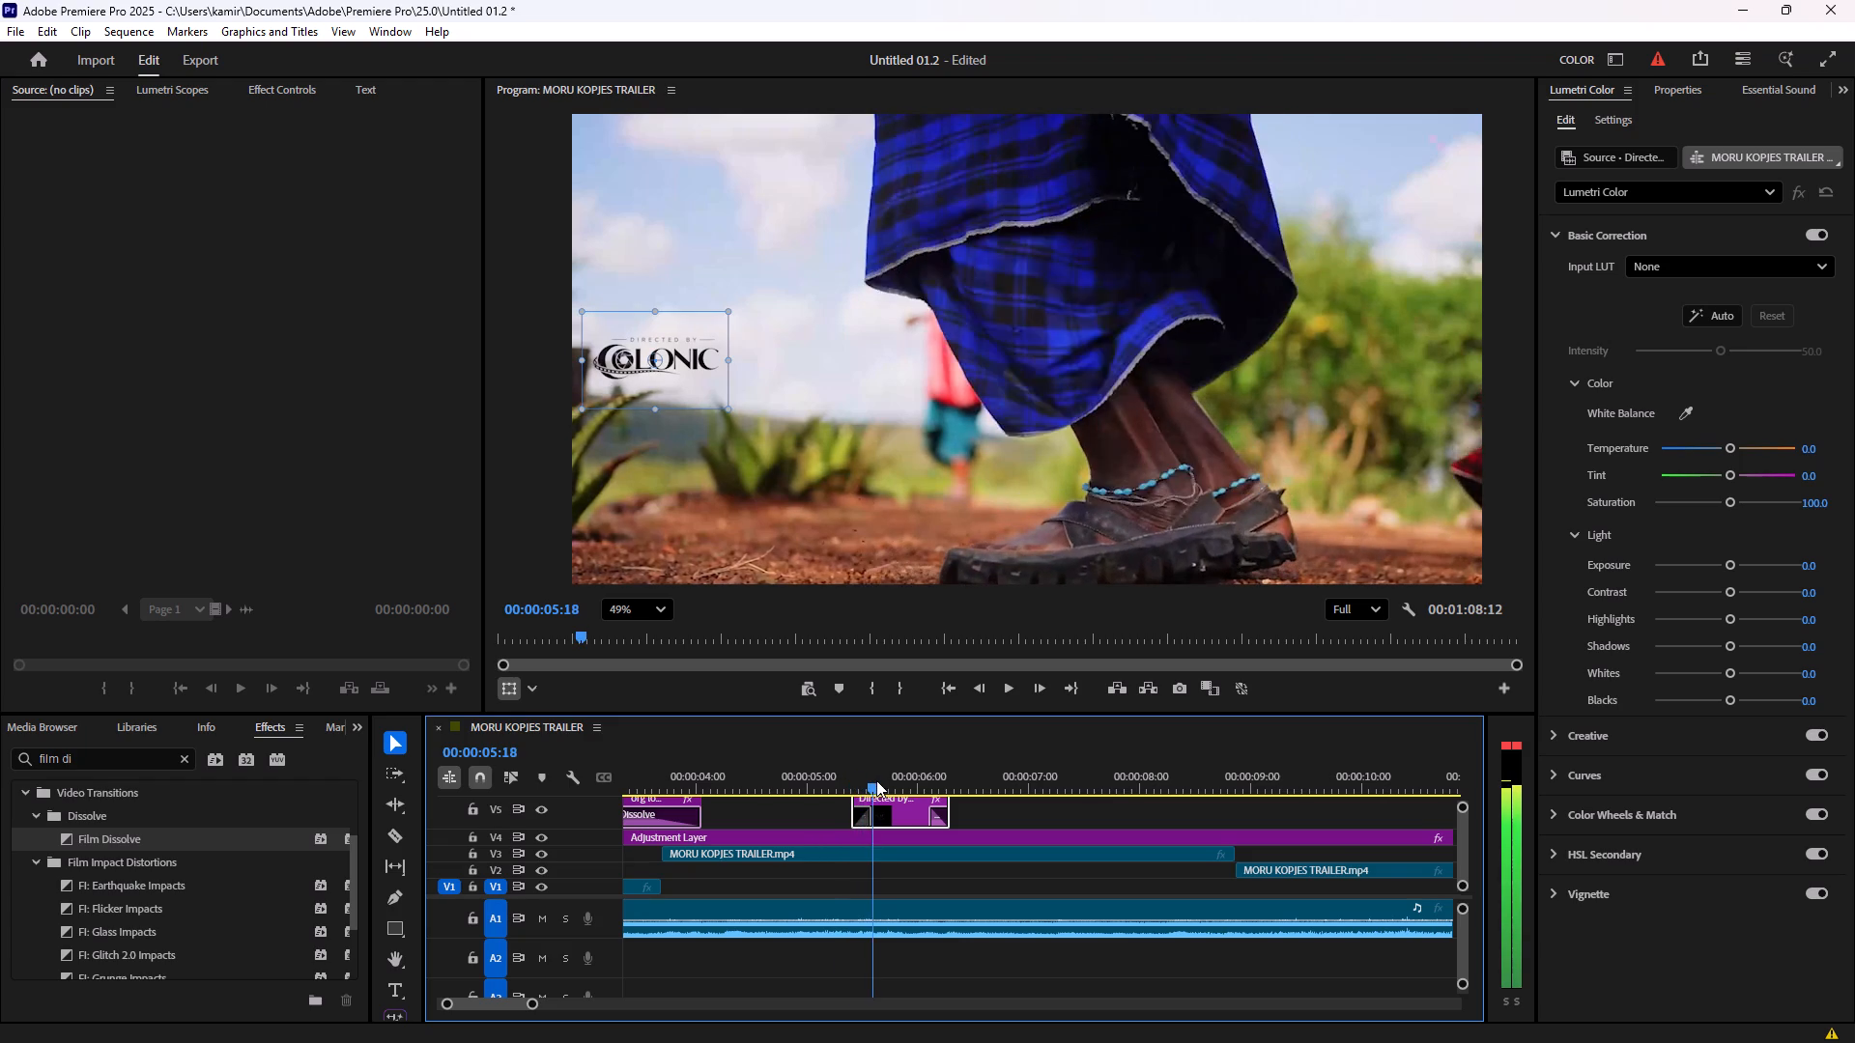
drag(876, 780, 901, 780)
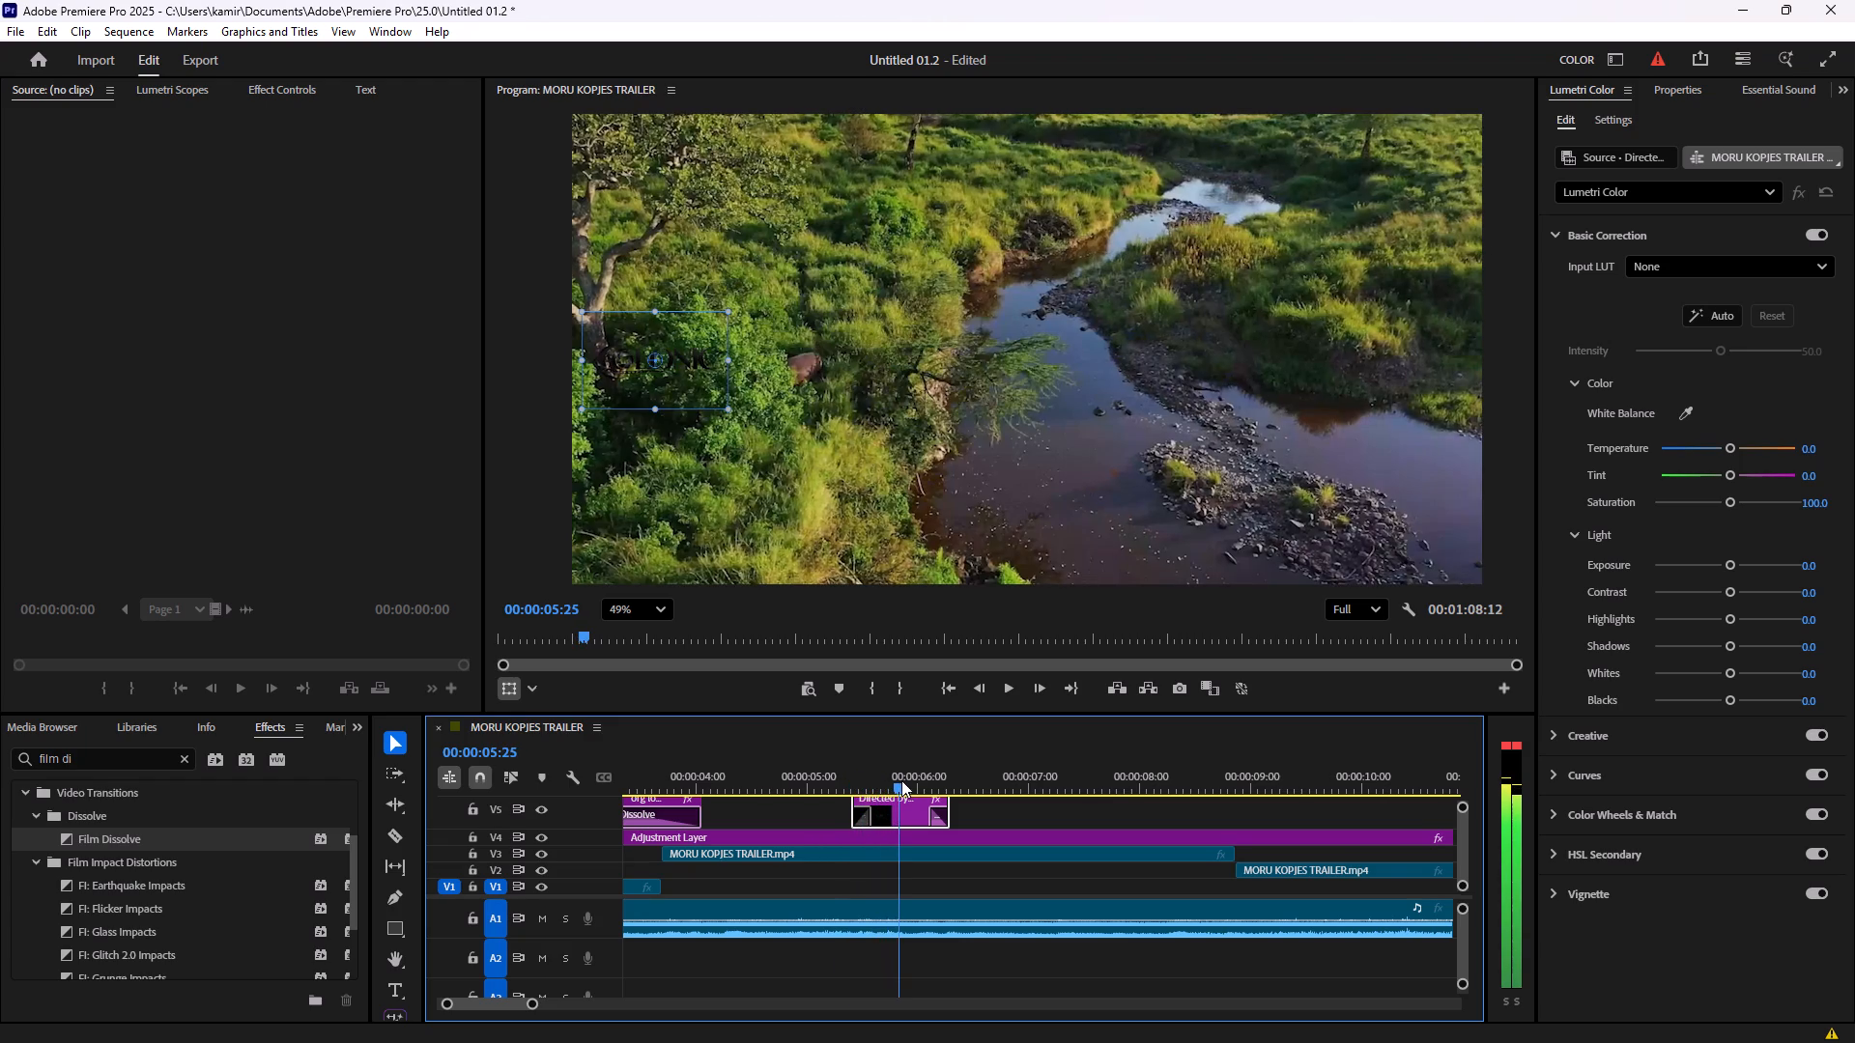
drag(901, 780, 918, 780)
drag(903, 801, 887, 798)
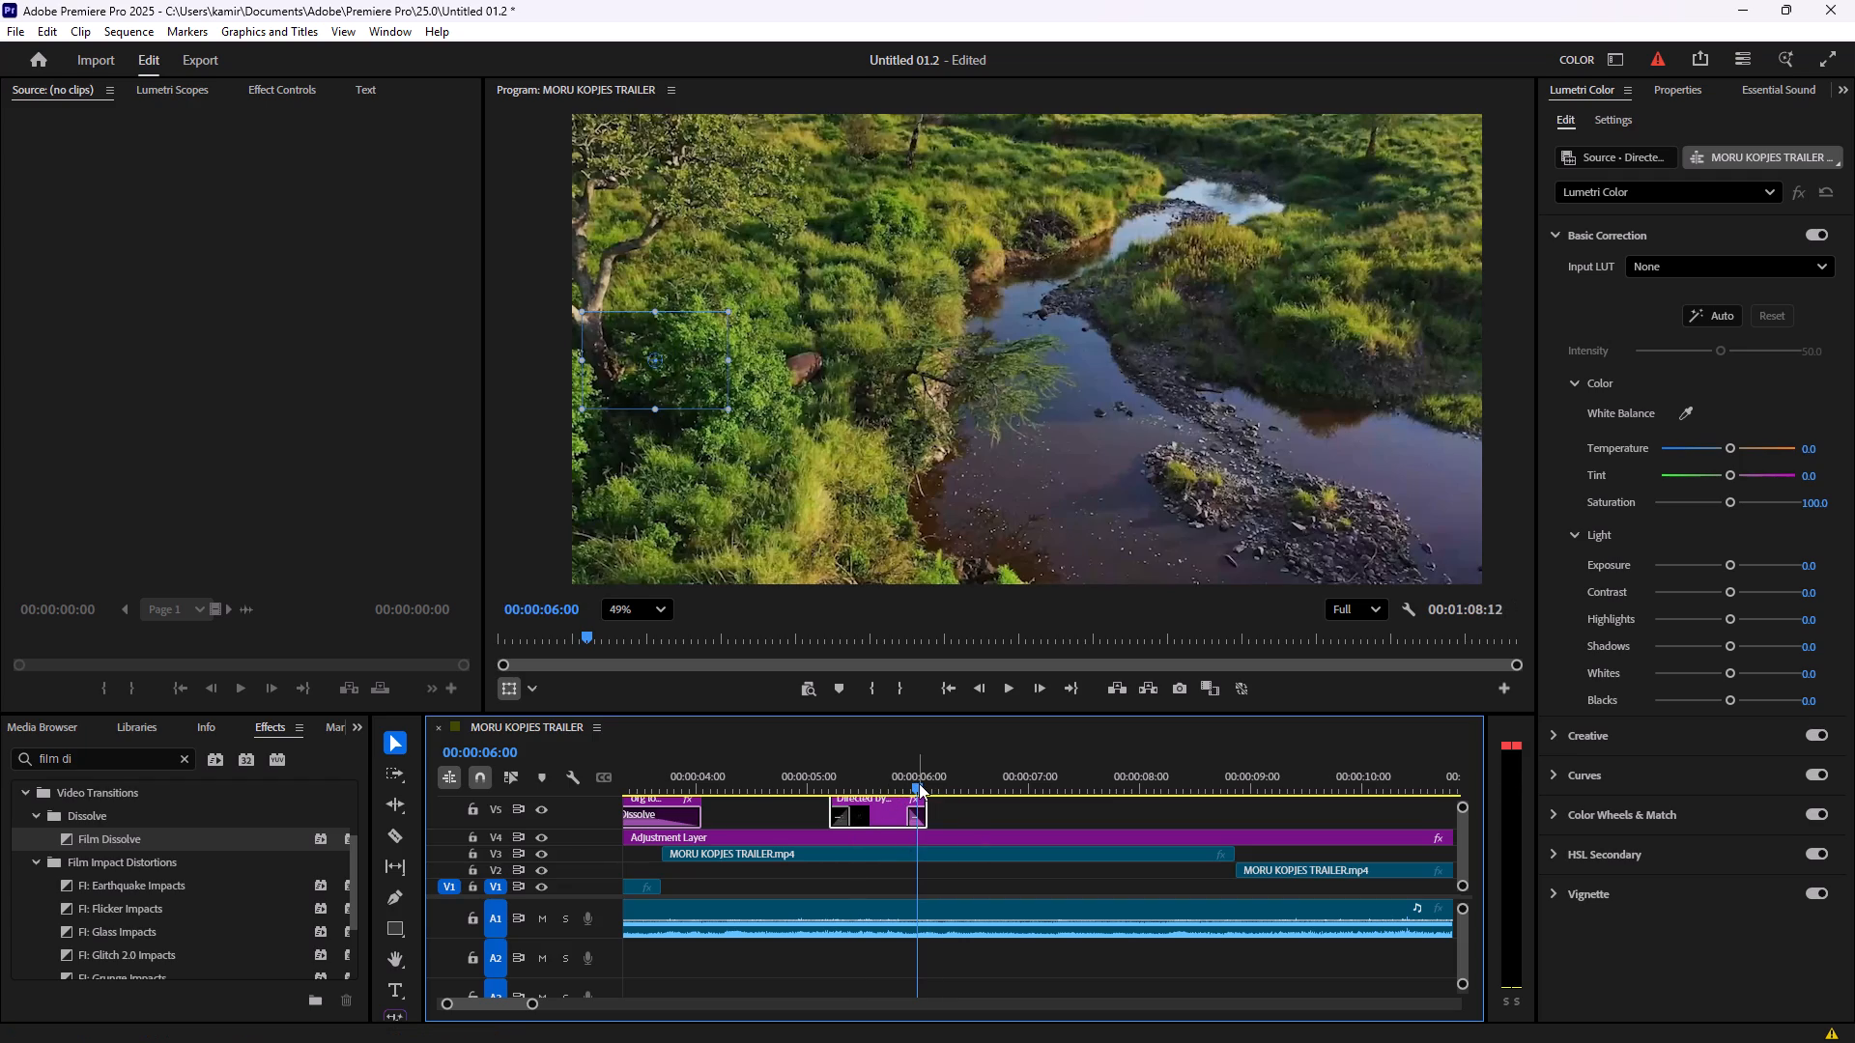
drag(919, 783, 817, 759)
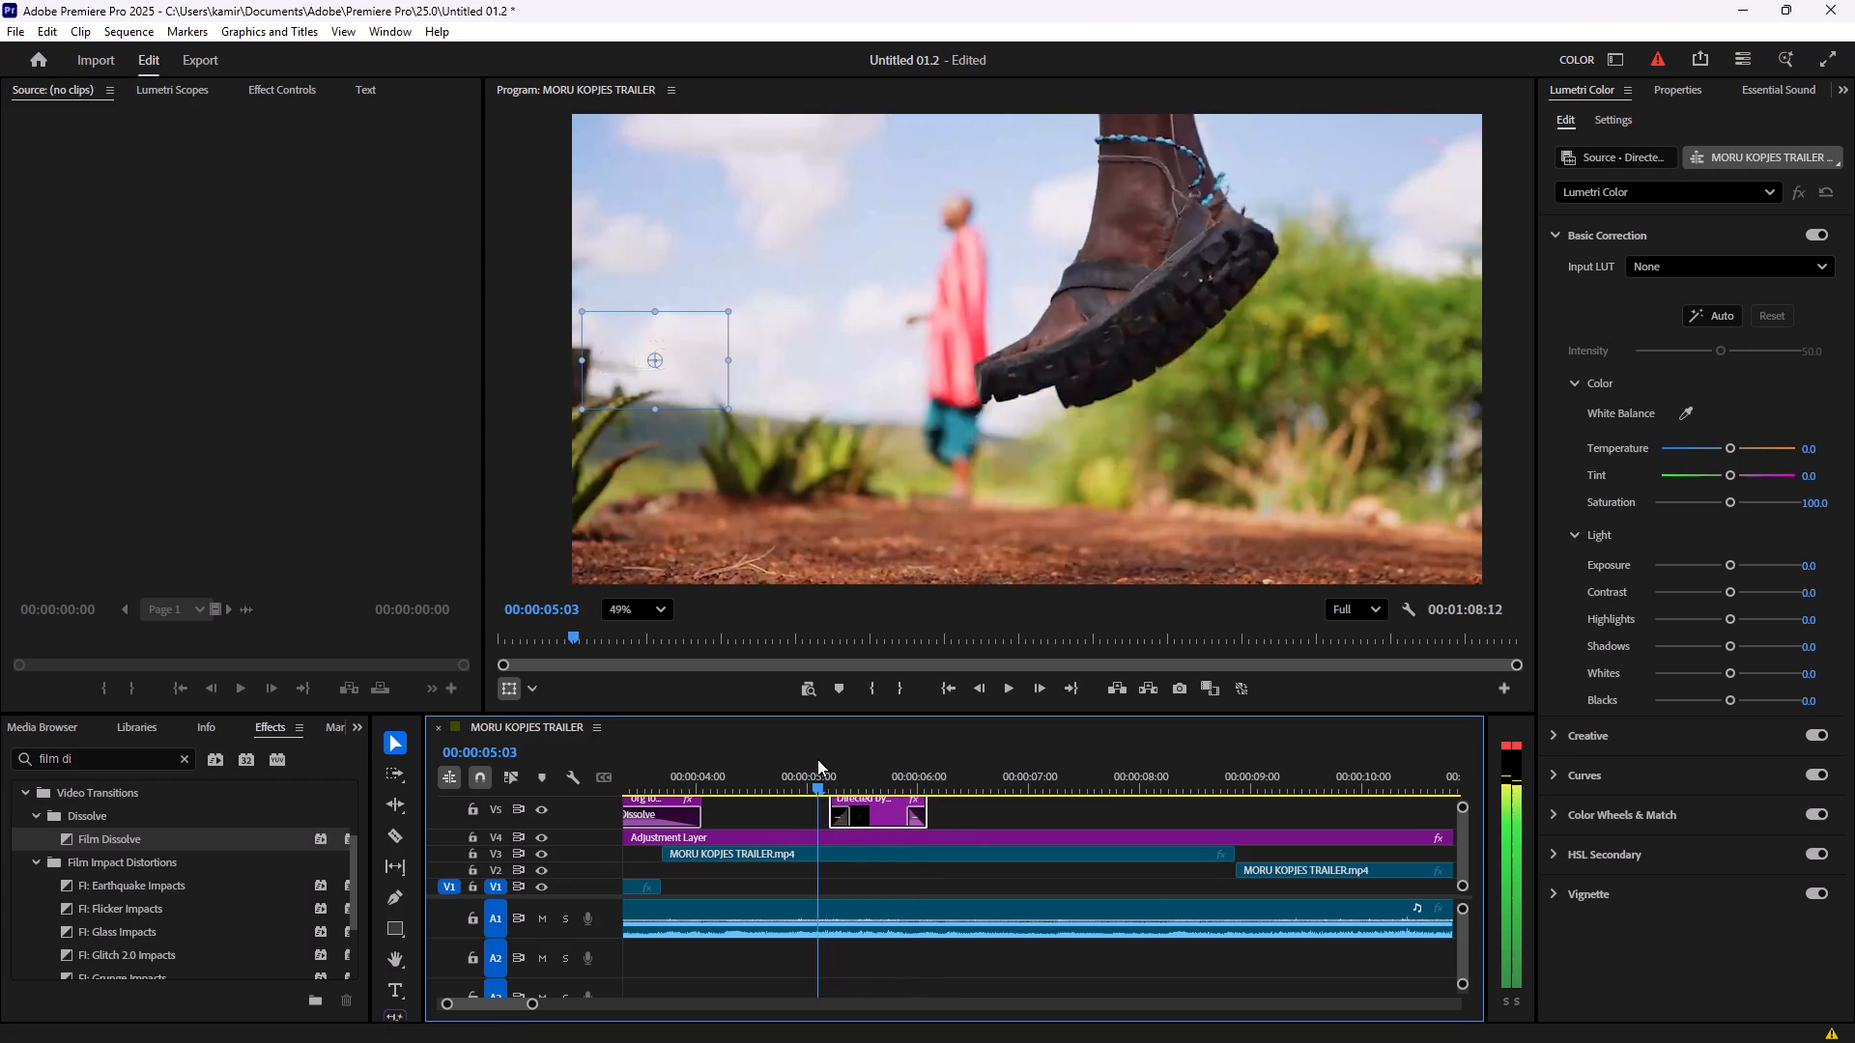
drag(817, 759, 845, 761)
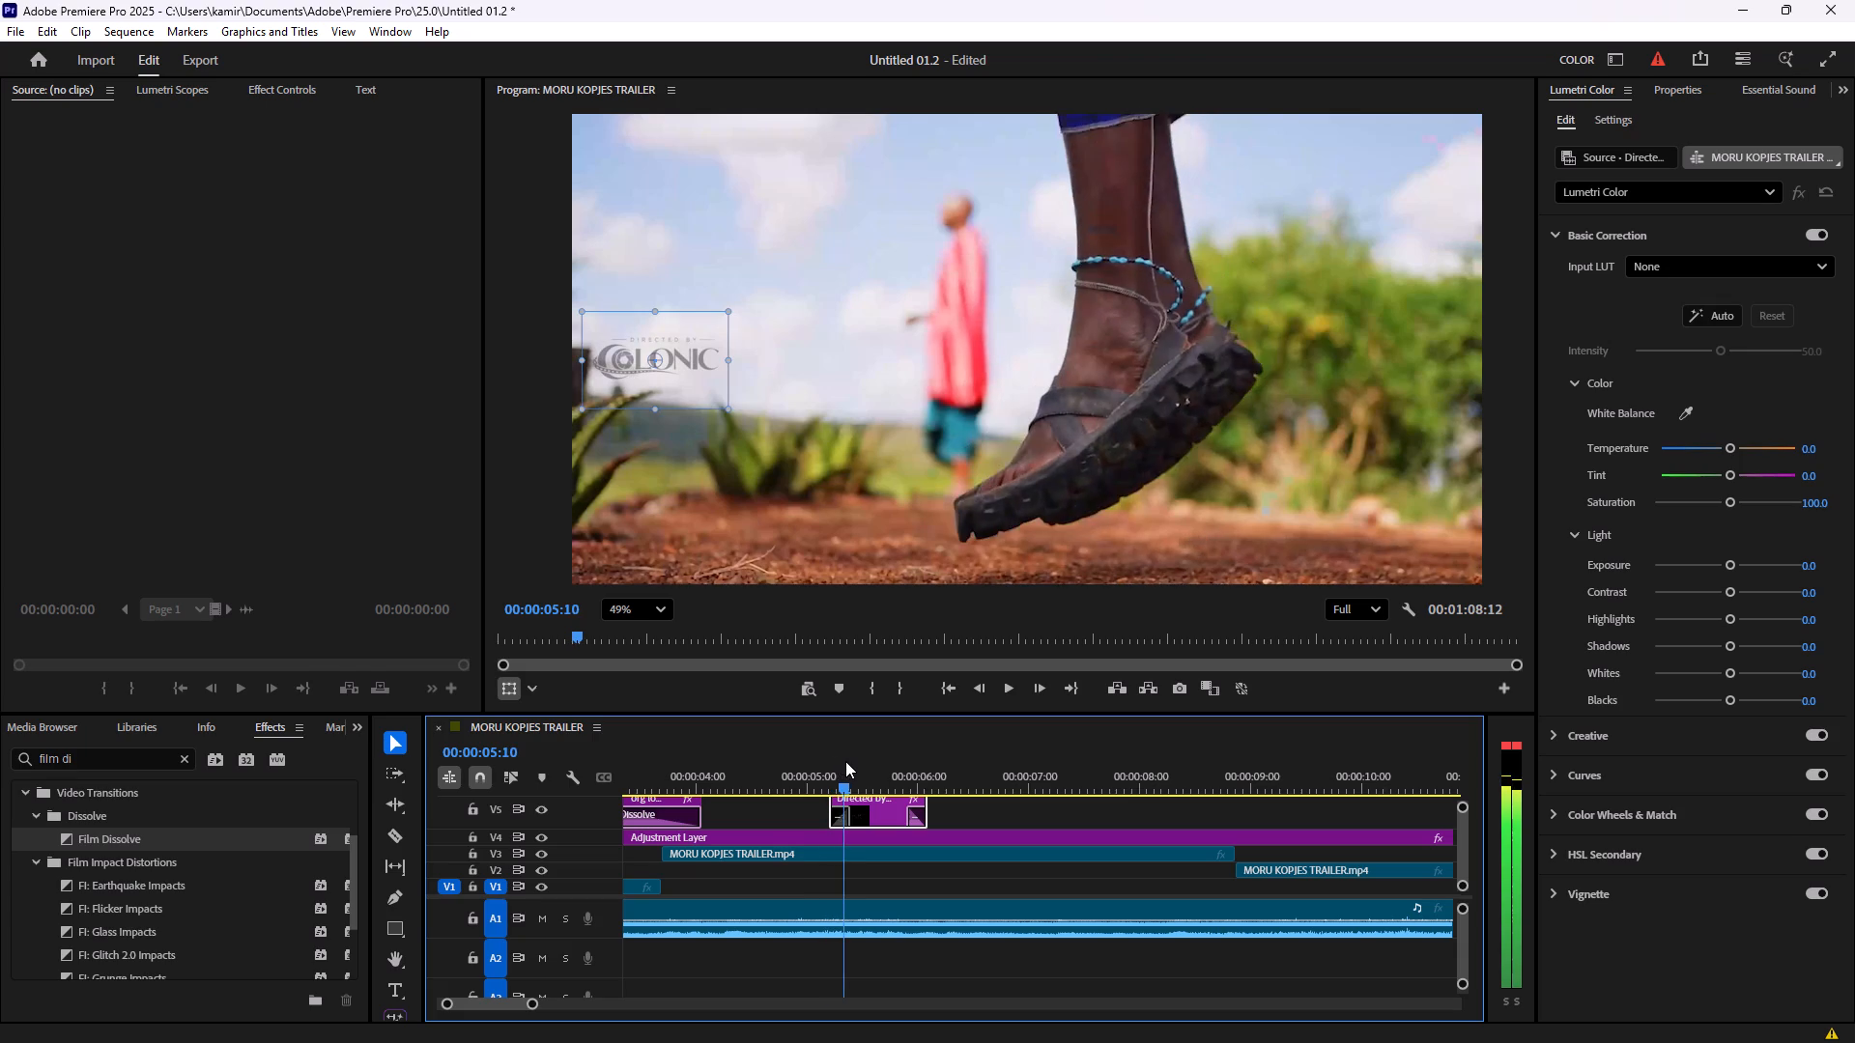
drag(845, 761, 894, 761)
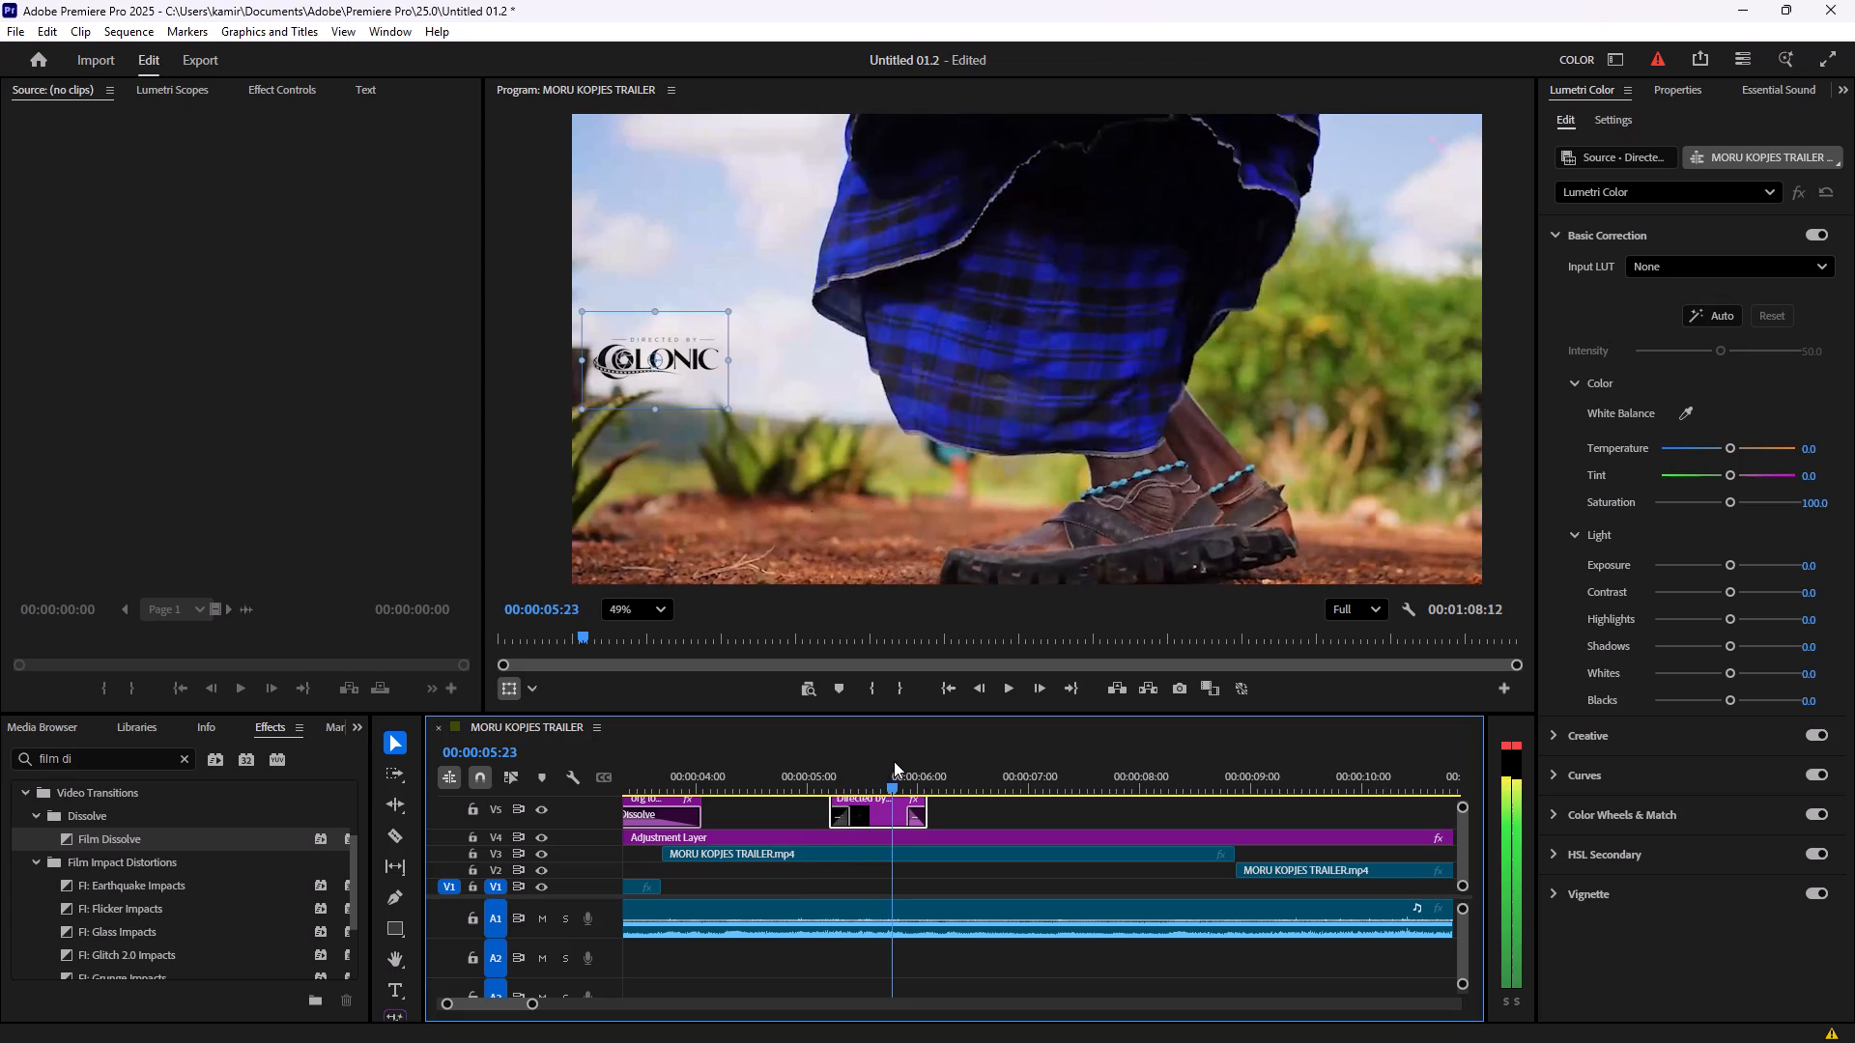
drag(894, 761, 912, 764)
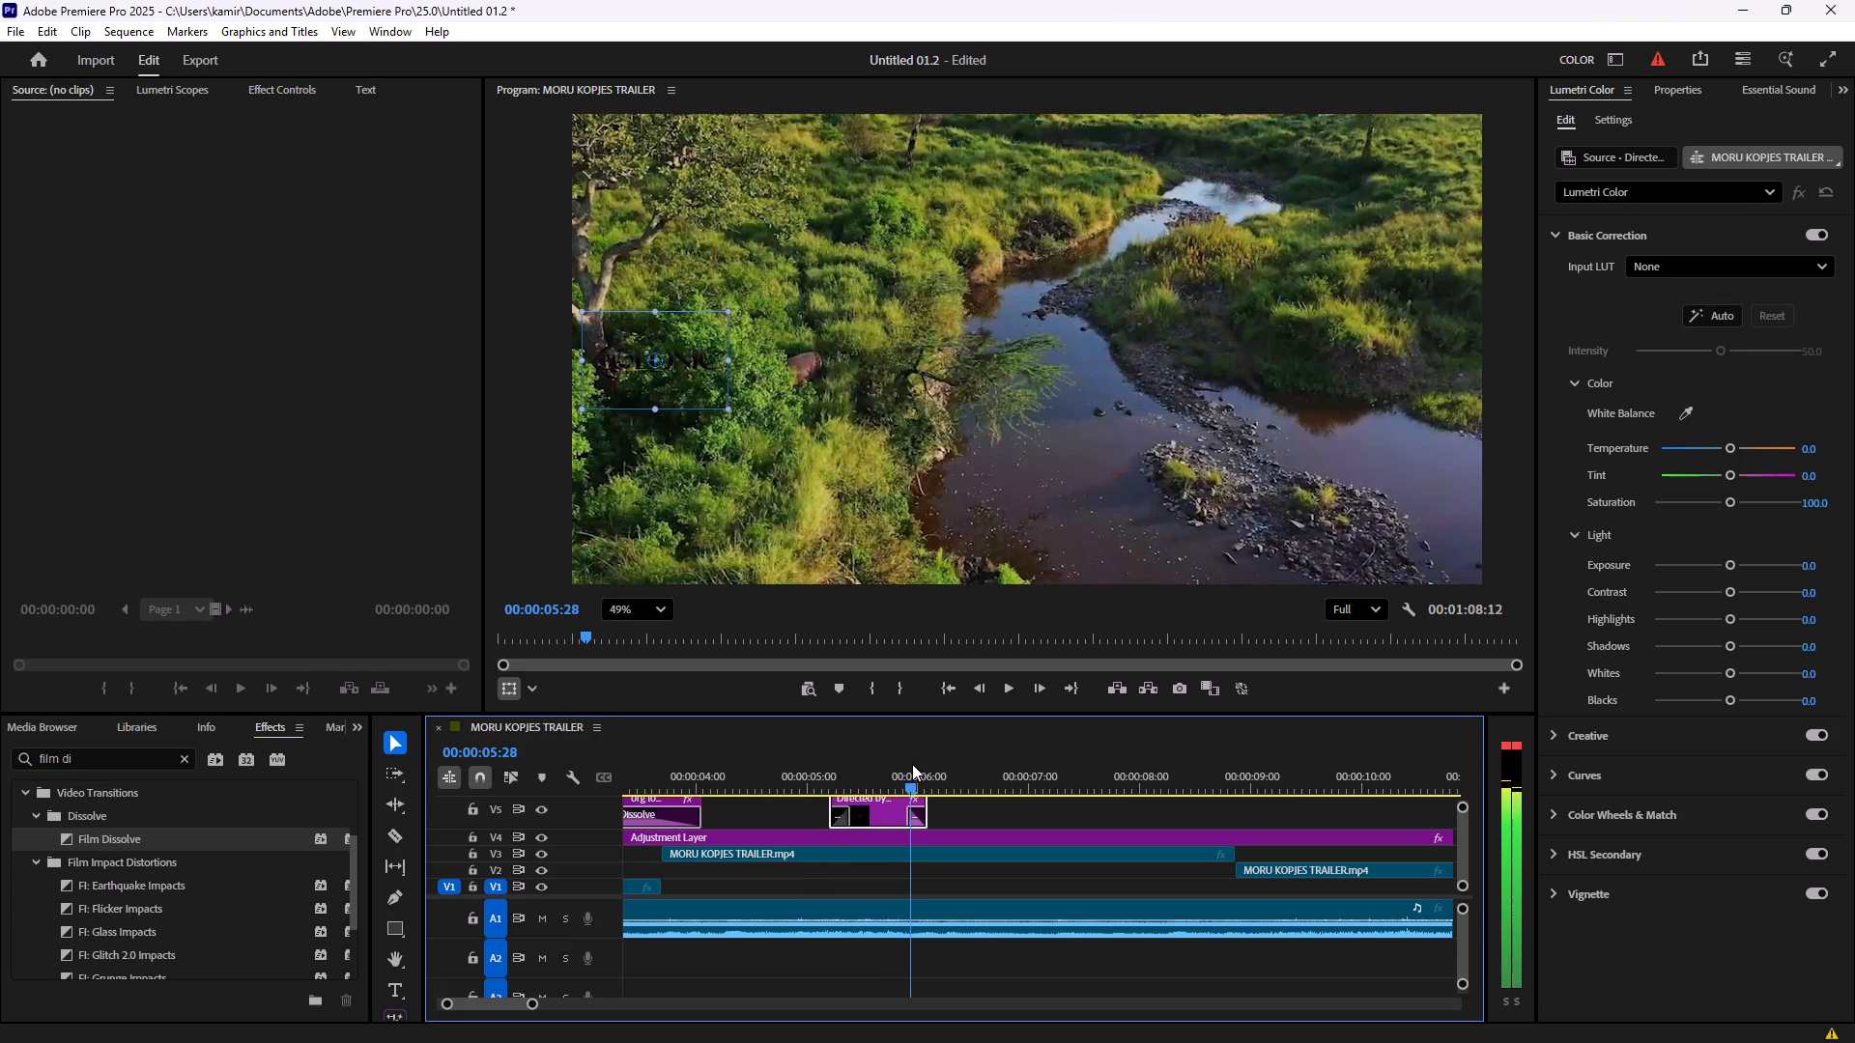
drag(912, 764, 930, 767)
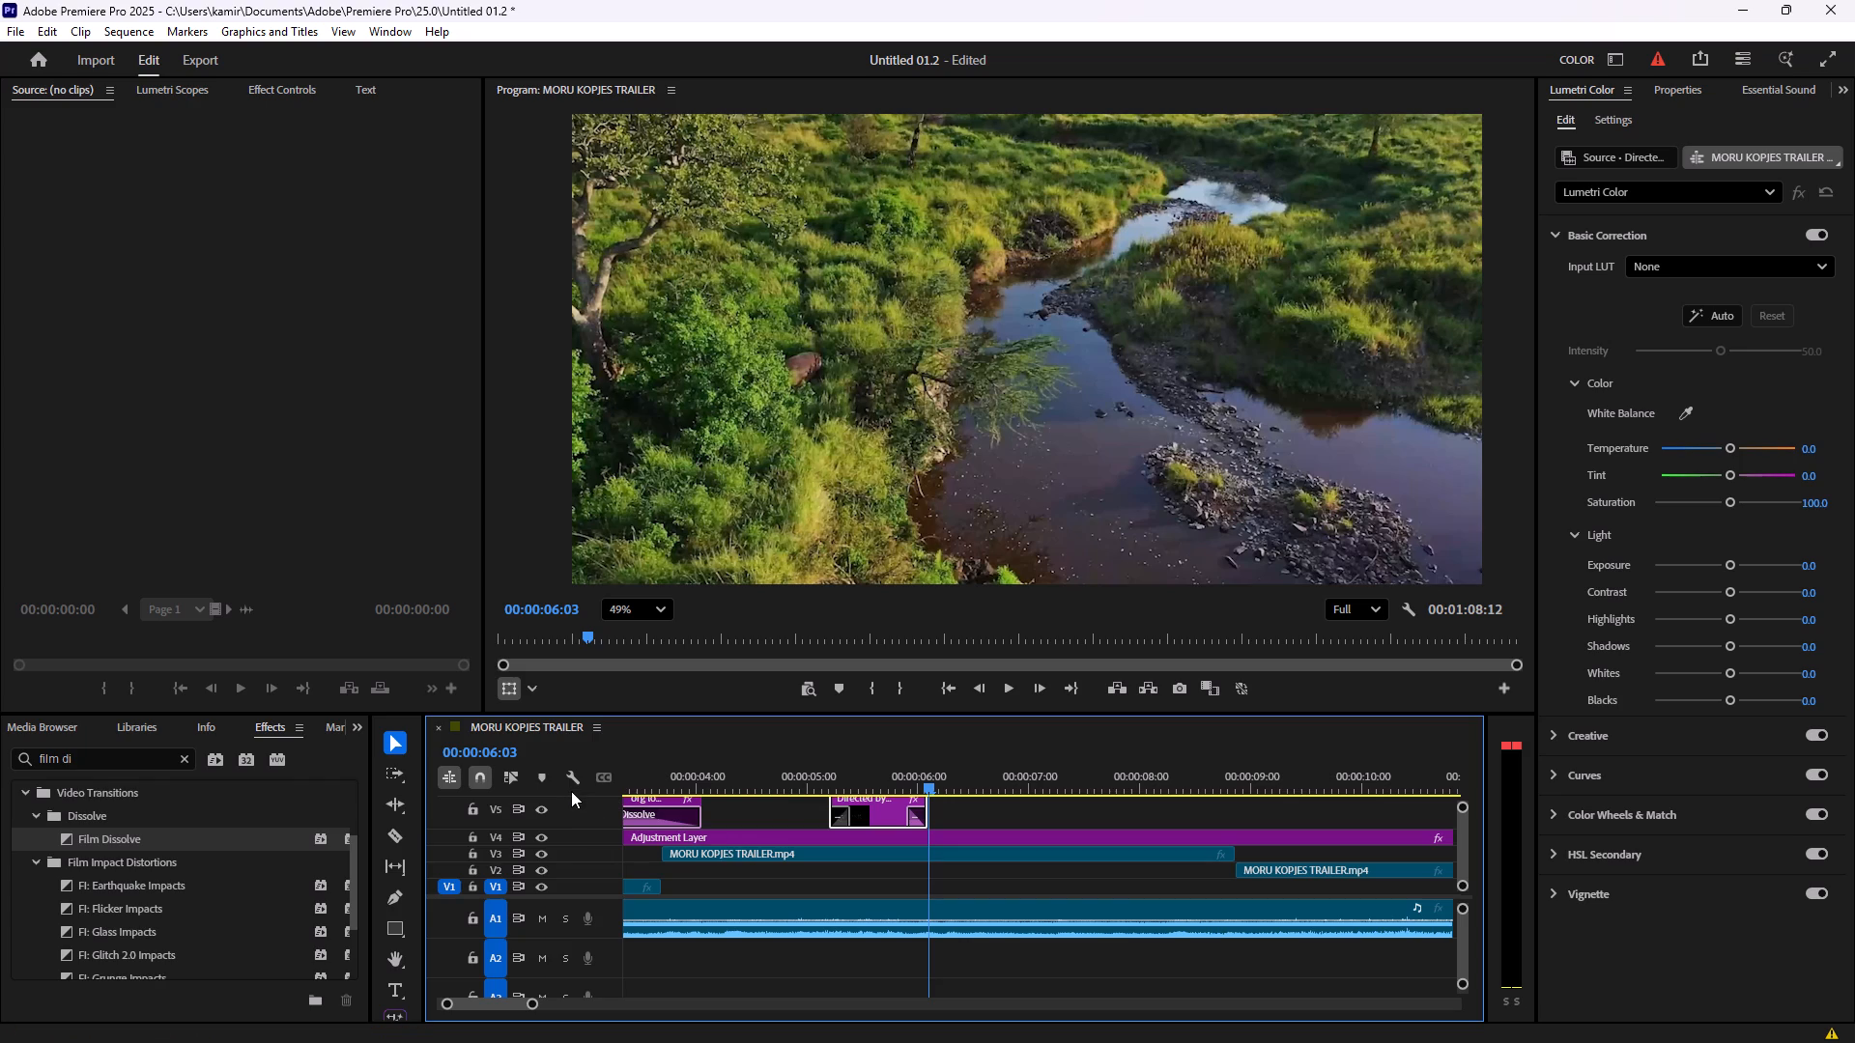
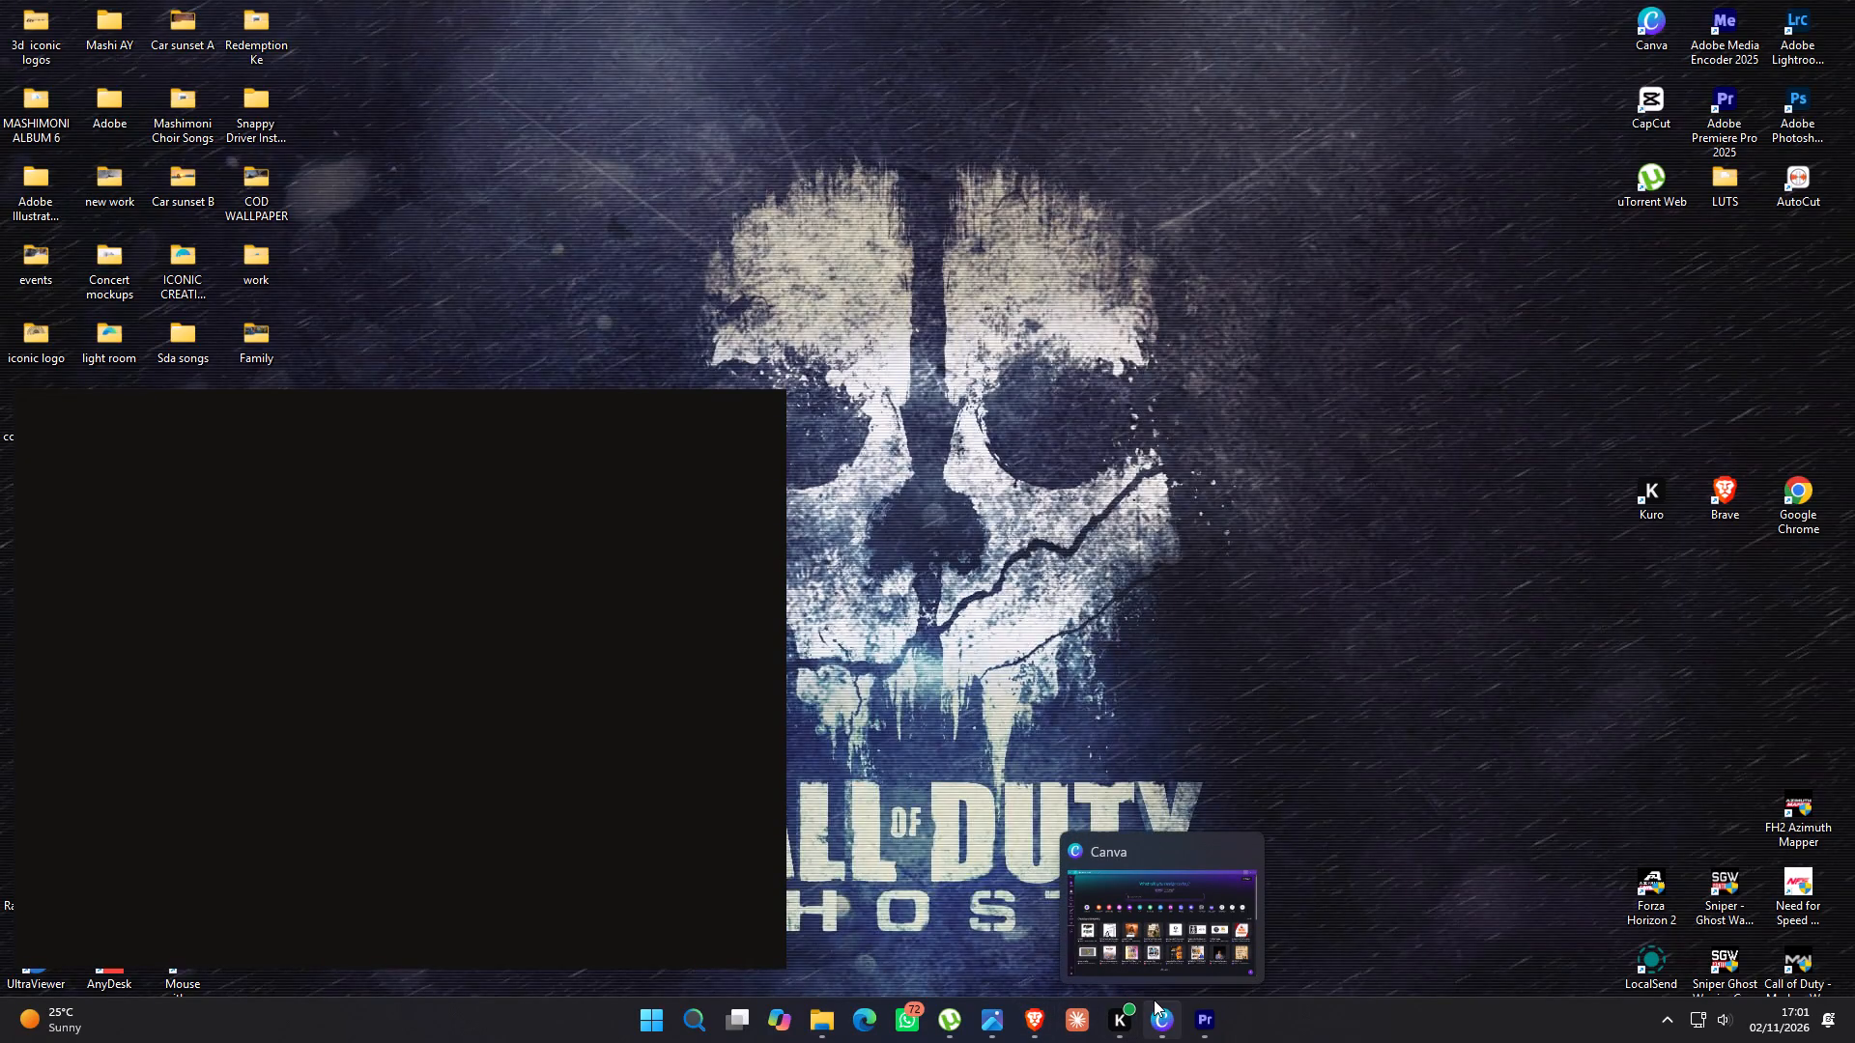
Switch to Premiere Pro to return to the MORU KOPJES TRAILER sequence.
click(1205, 1023)
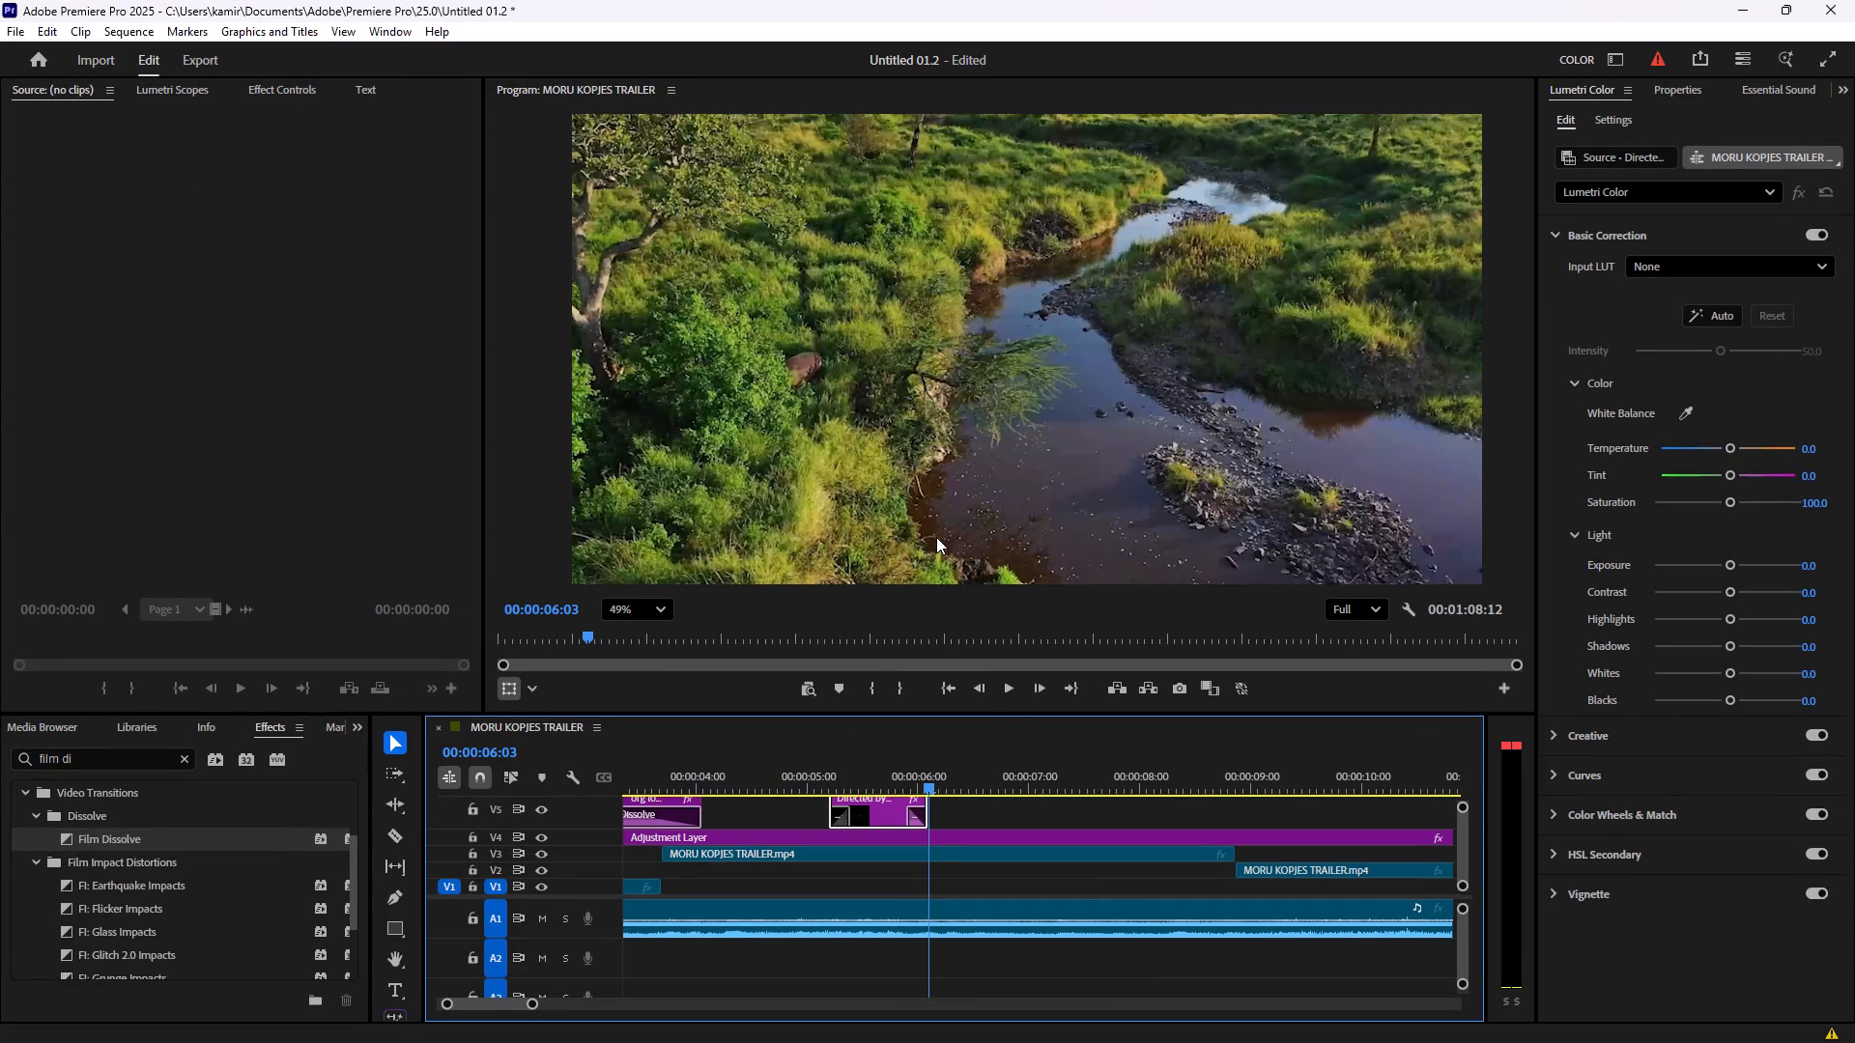